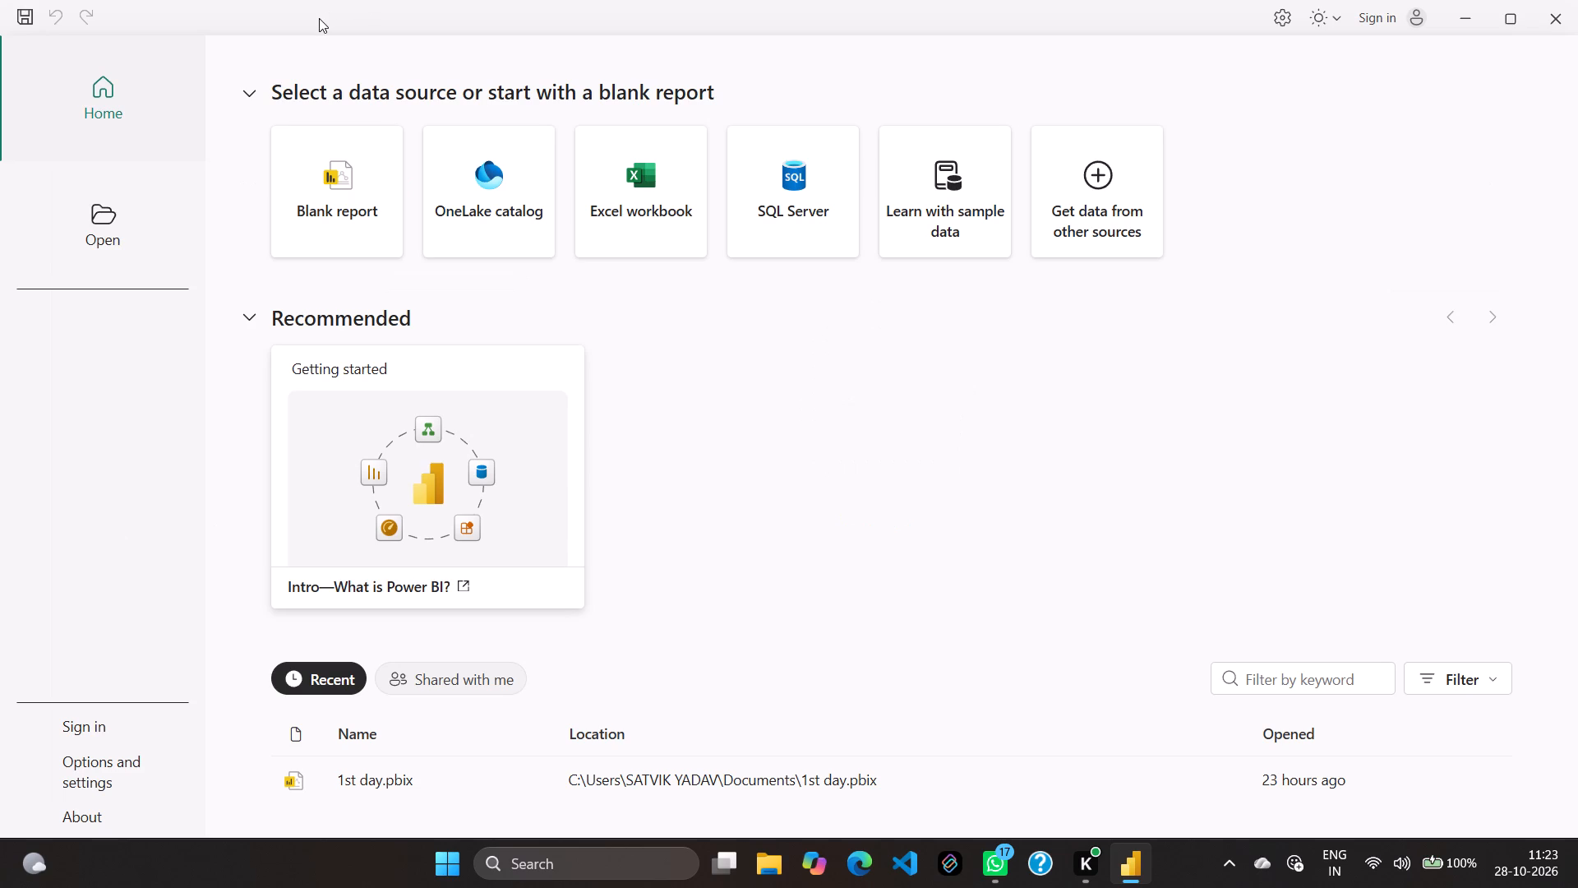
Start a new blank report.
left_click(344, 198)
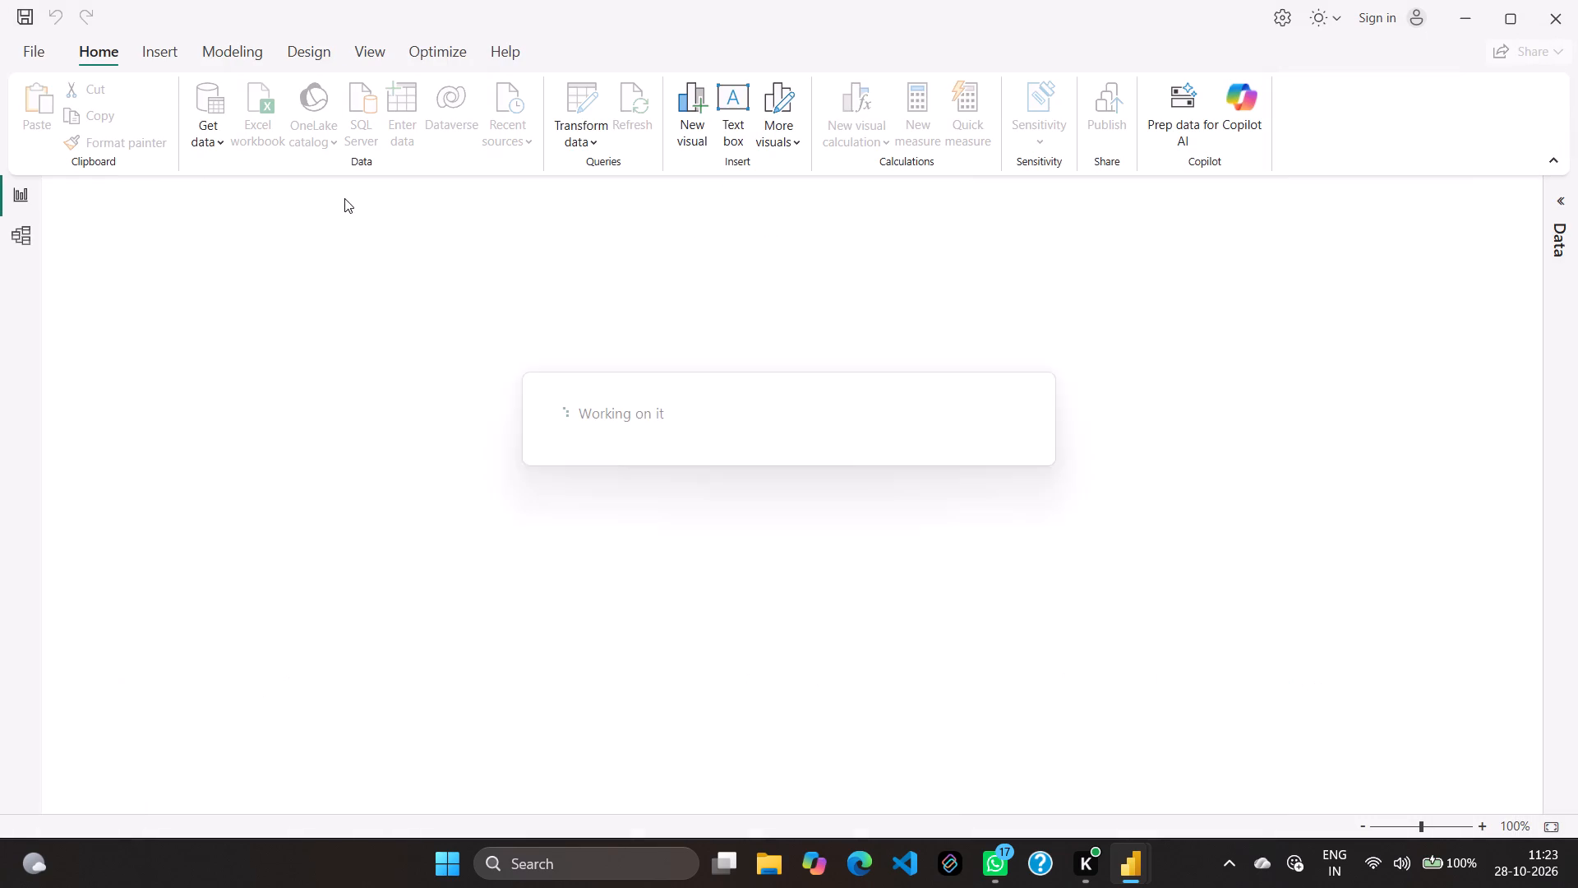
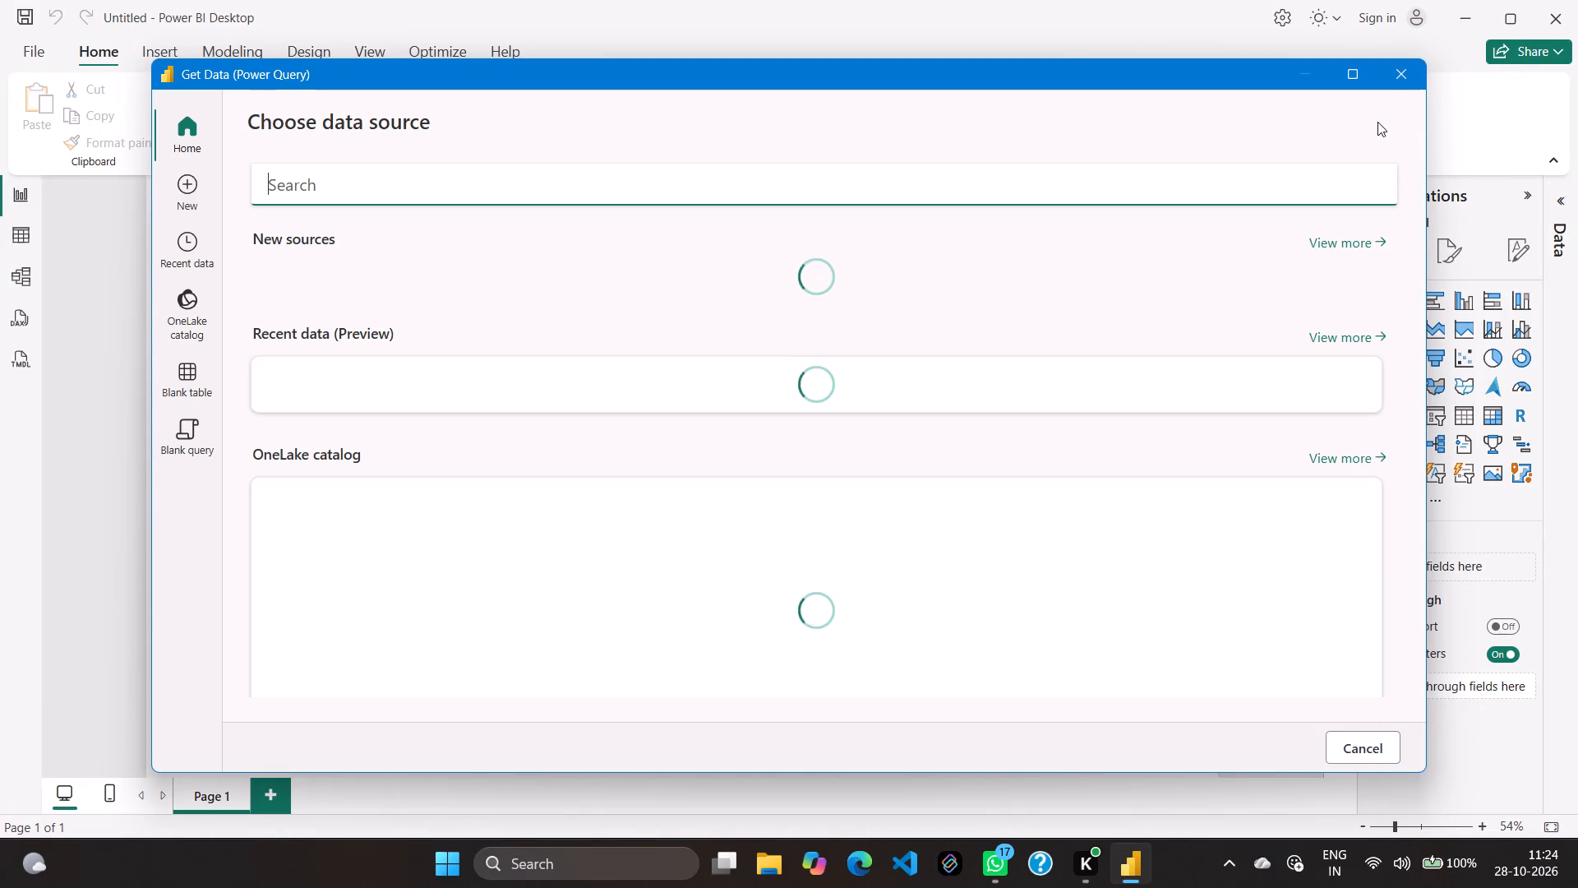
Close the Get Data window without choosing a data source.
left_click(1373, 65)
left_click(1385, 65)
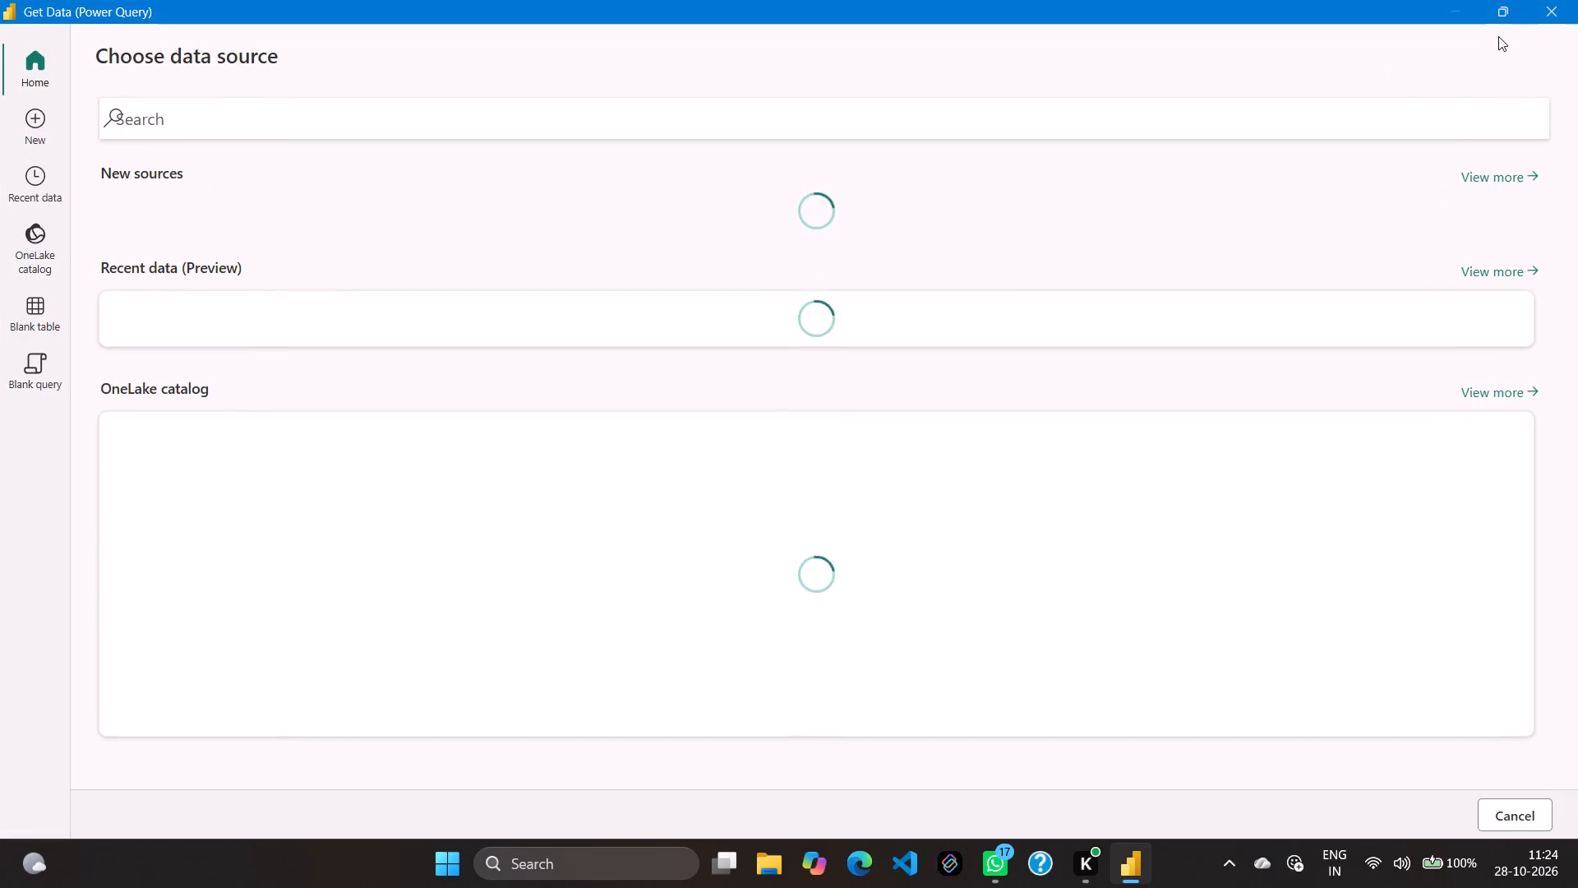
left_click(1565, 11)
left_click(1553, 11)
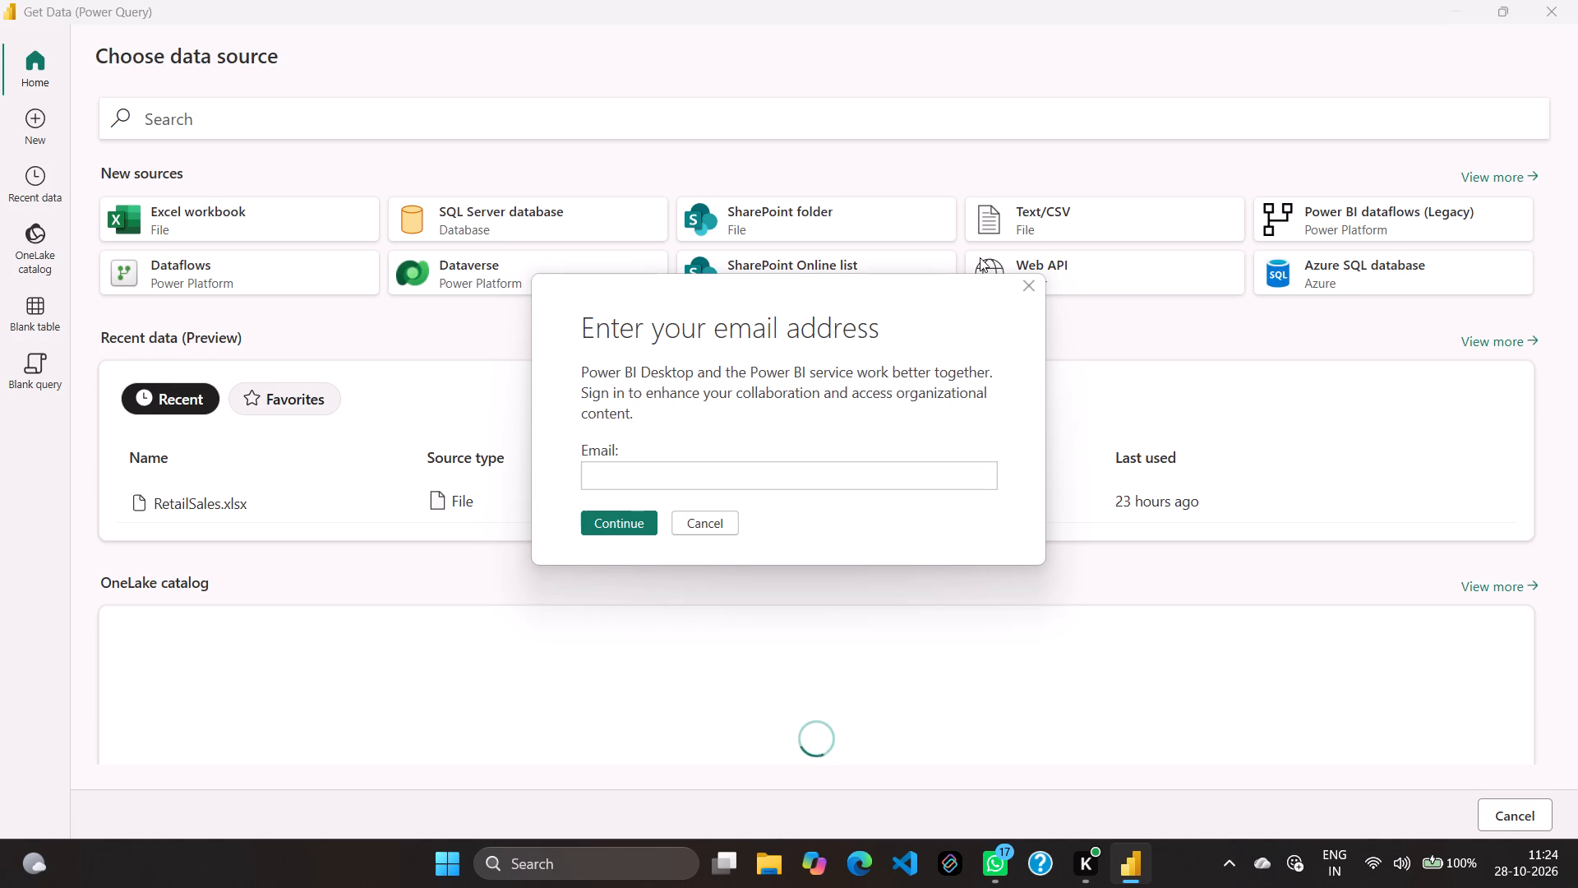
Dismiss the email sign-in prompt and close the Get Data window.
left_click(611, 520)
left_click(701, 519)
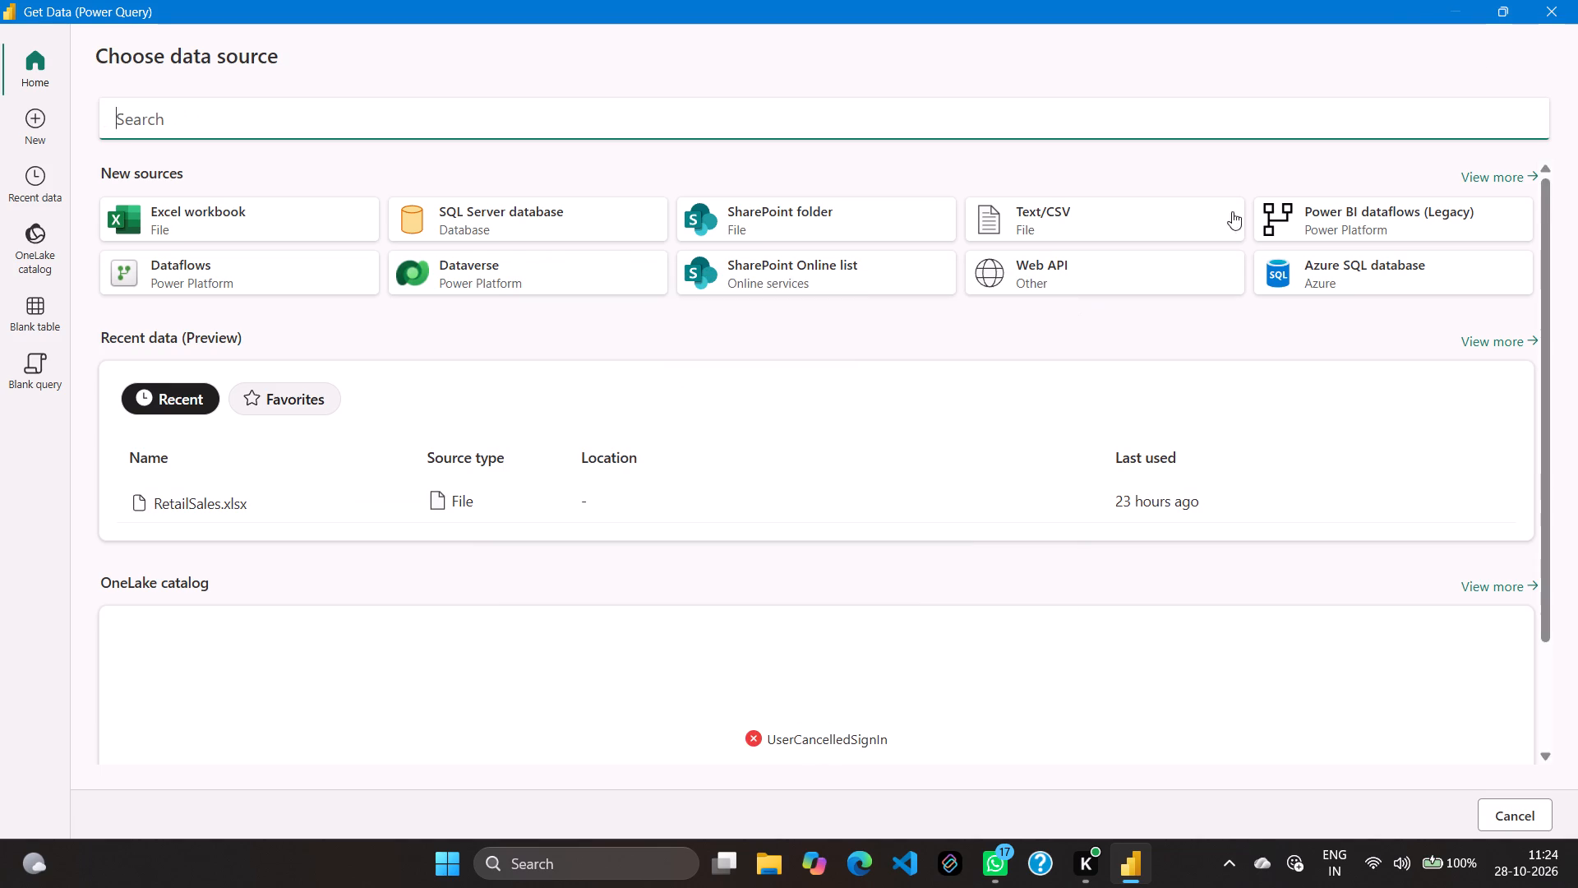
left_click(1558, 0)
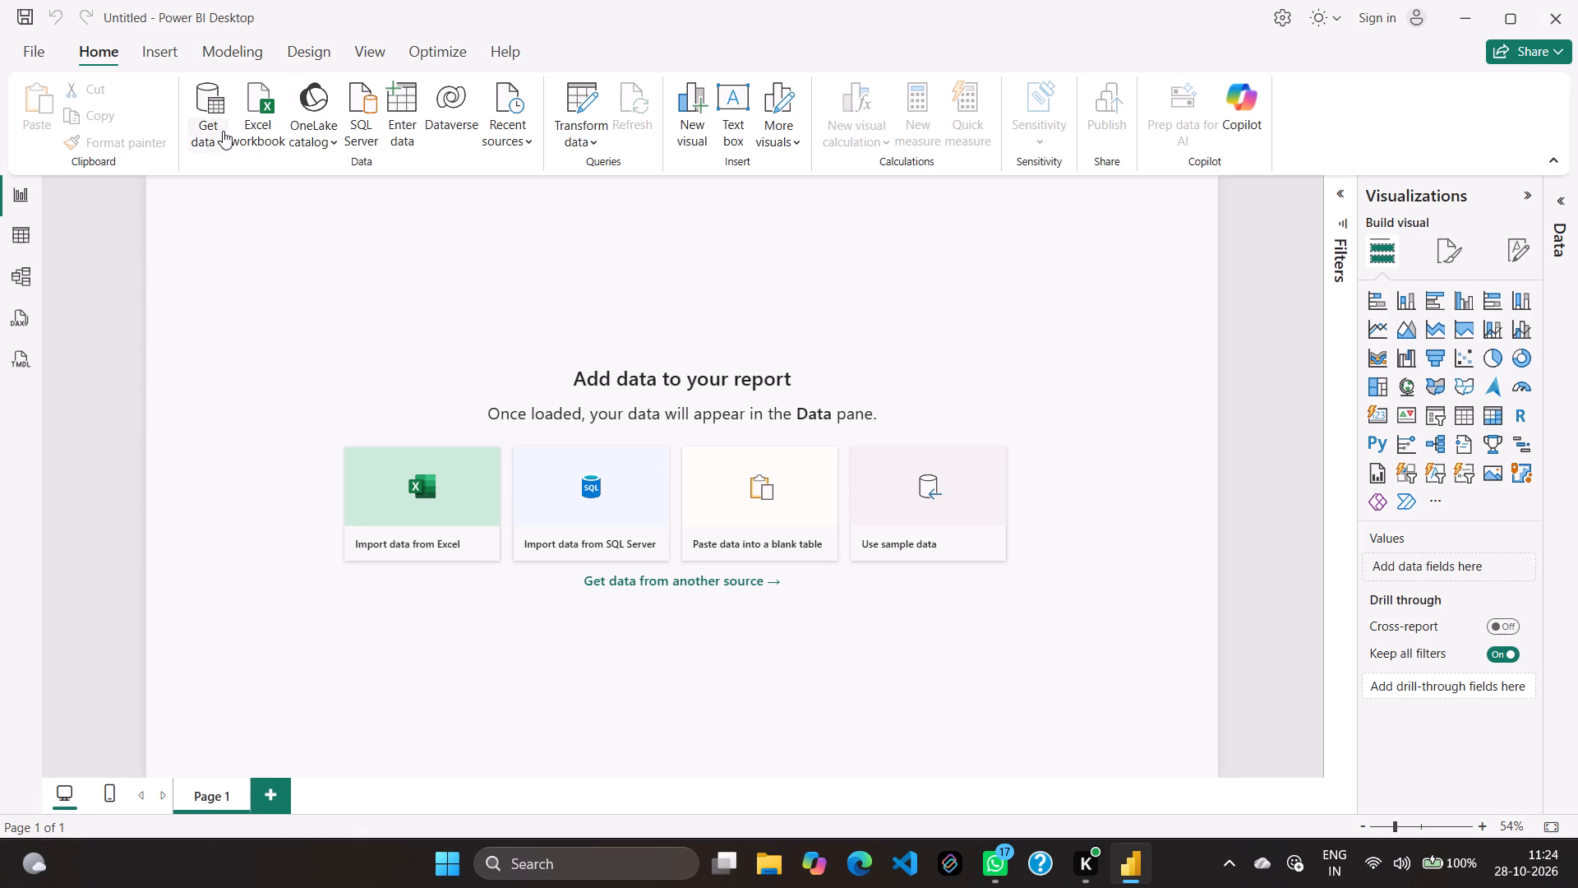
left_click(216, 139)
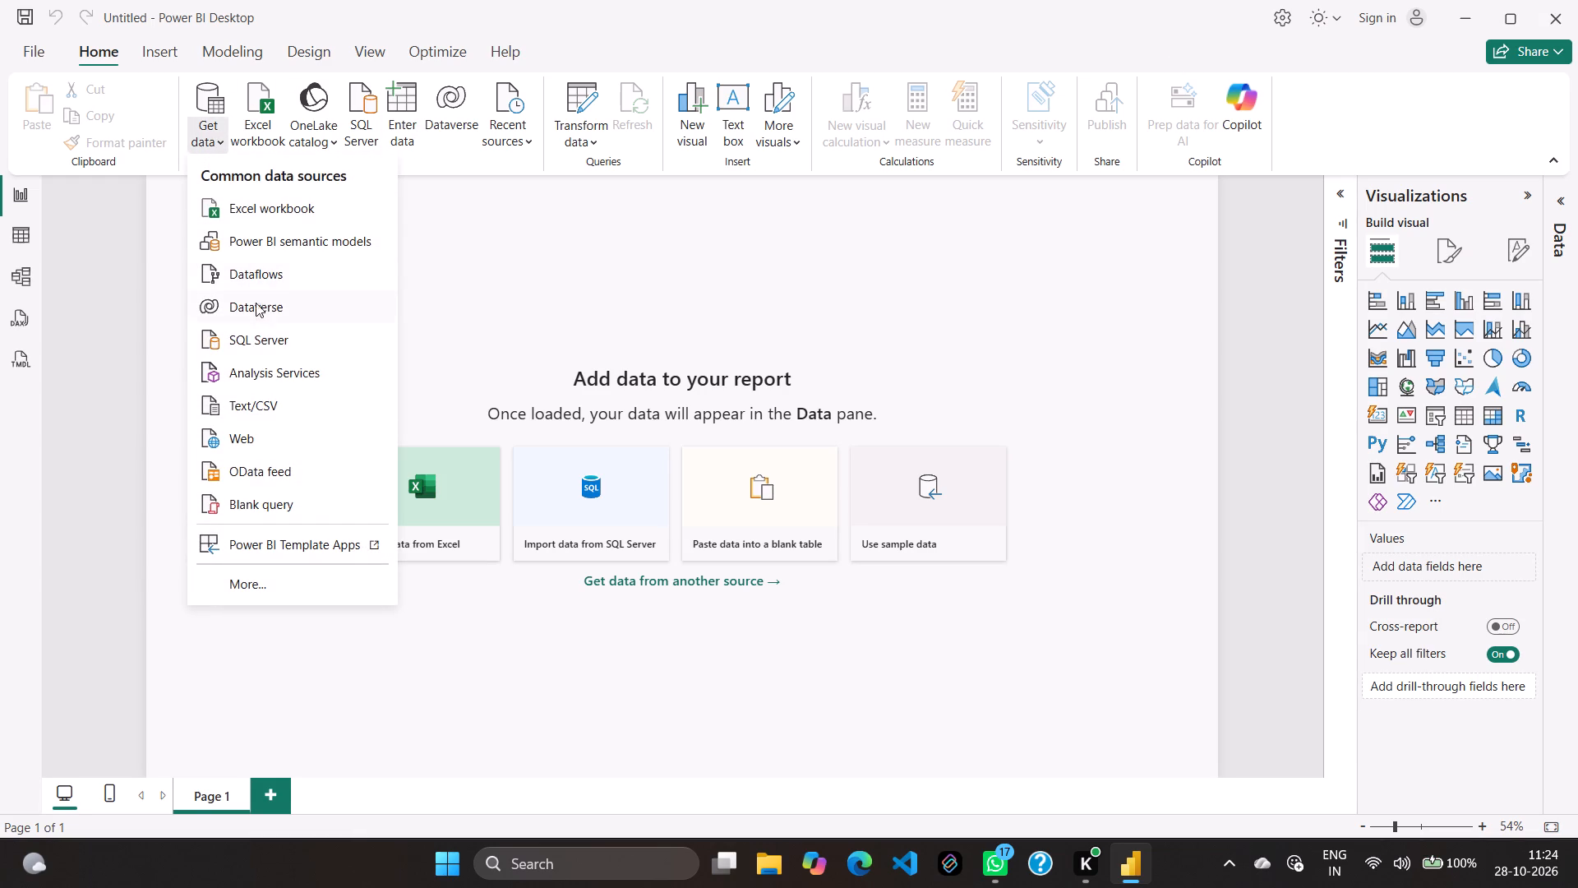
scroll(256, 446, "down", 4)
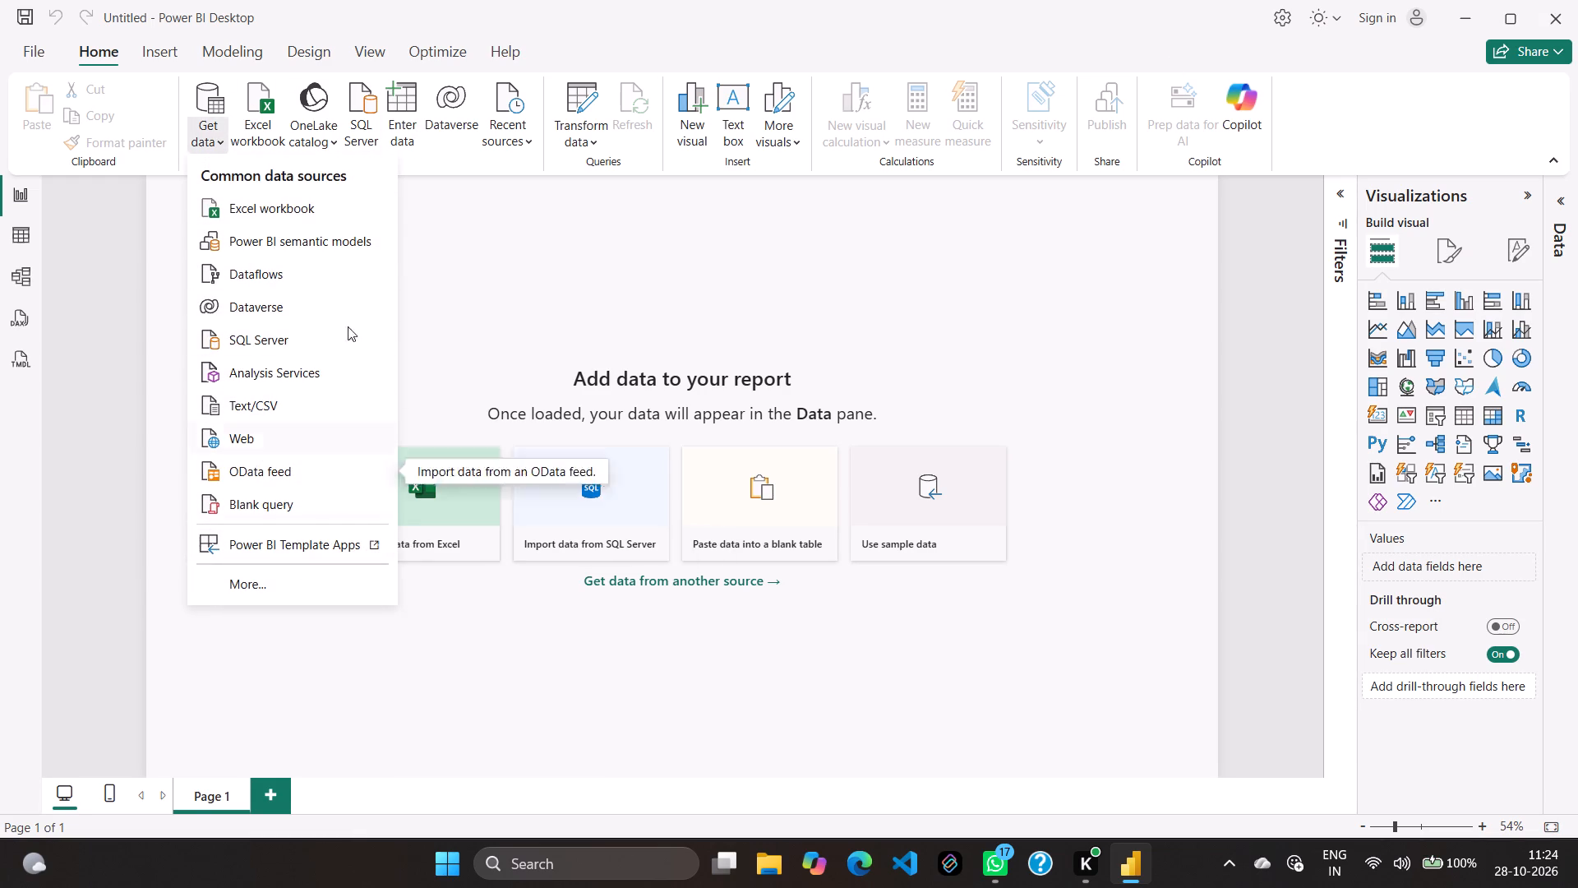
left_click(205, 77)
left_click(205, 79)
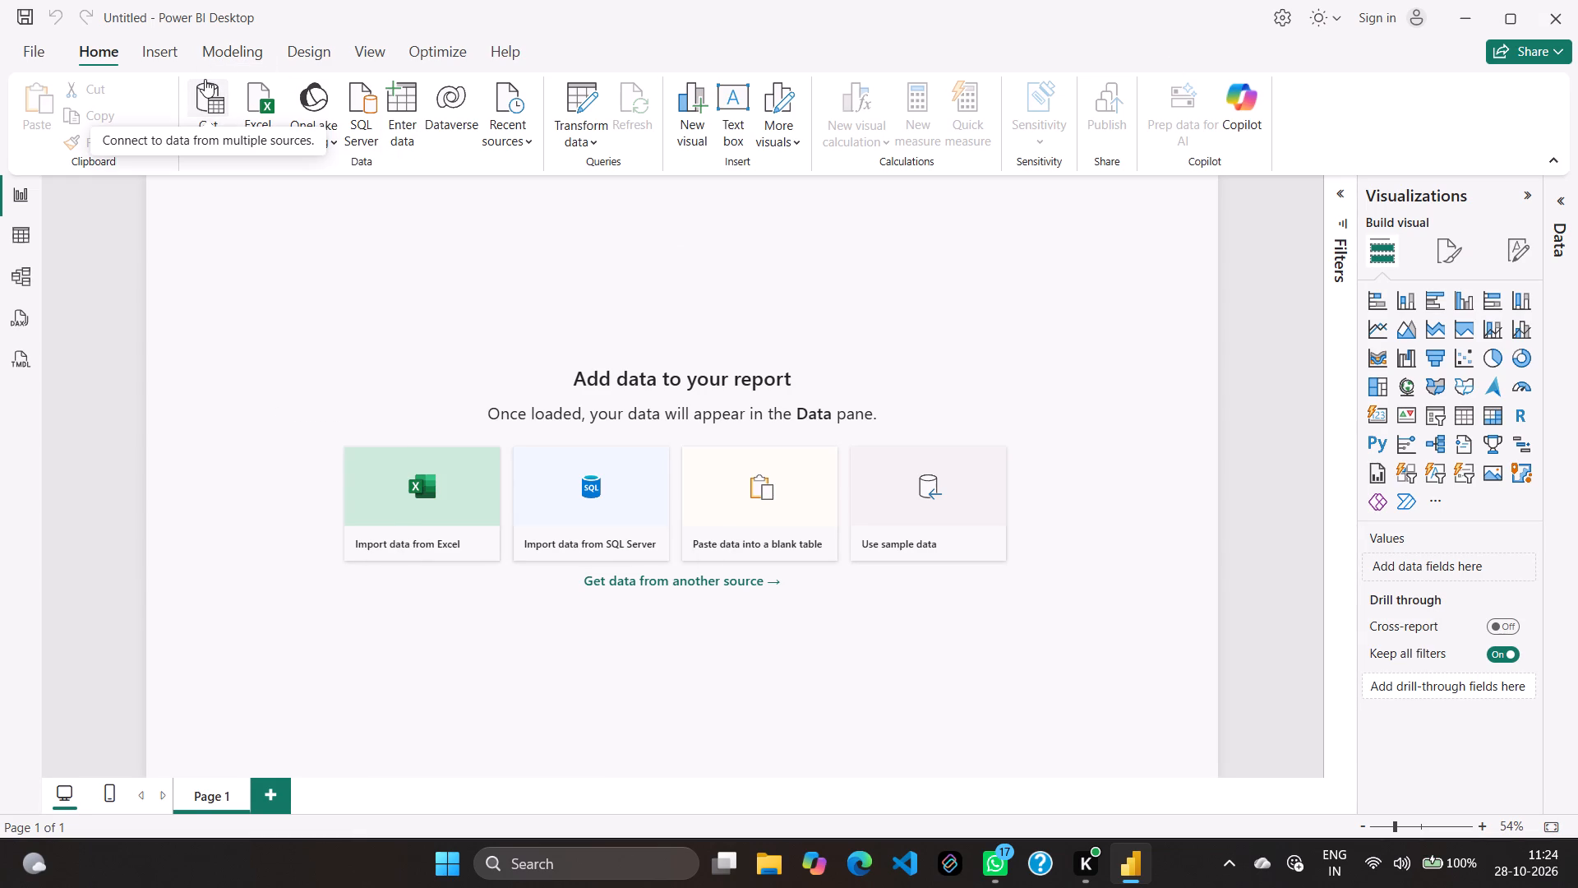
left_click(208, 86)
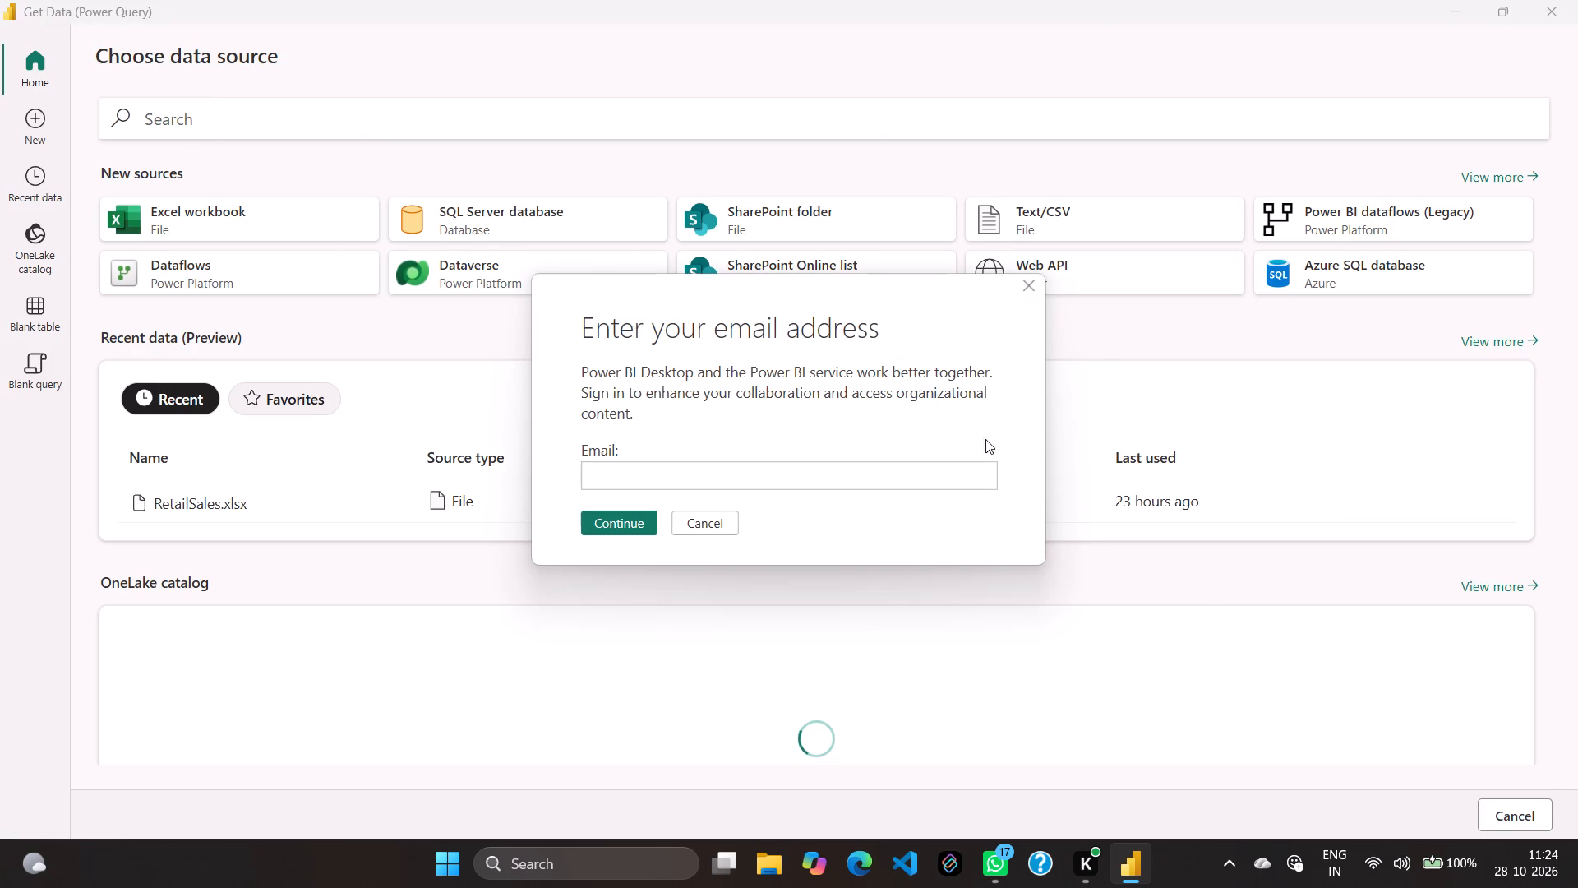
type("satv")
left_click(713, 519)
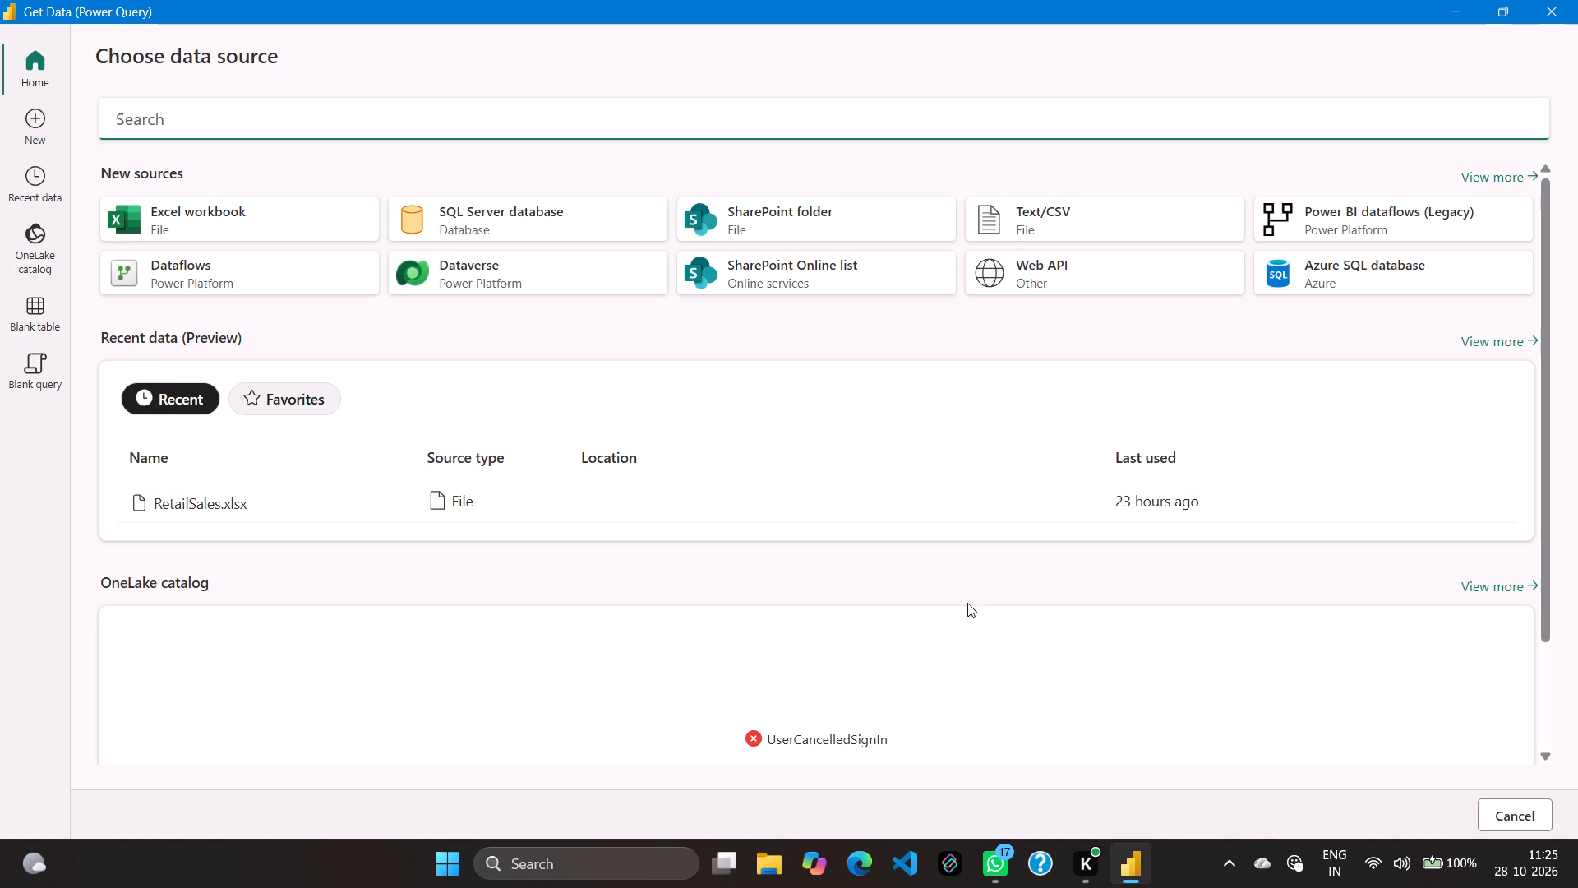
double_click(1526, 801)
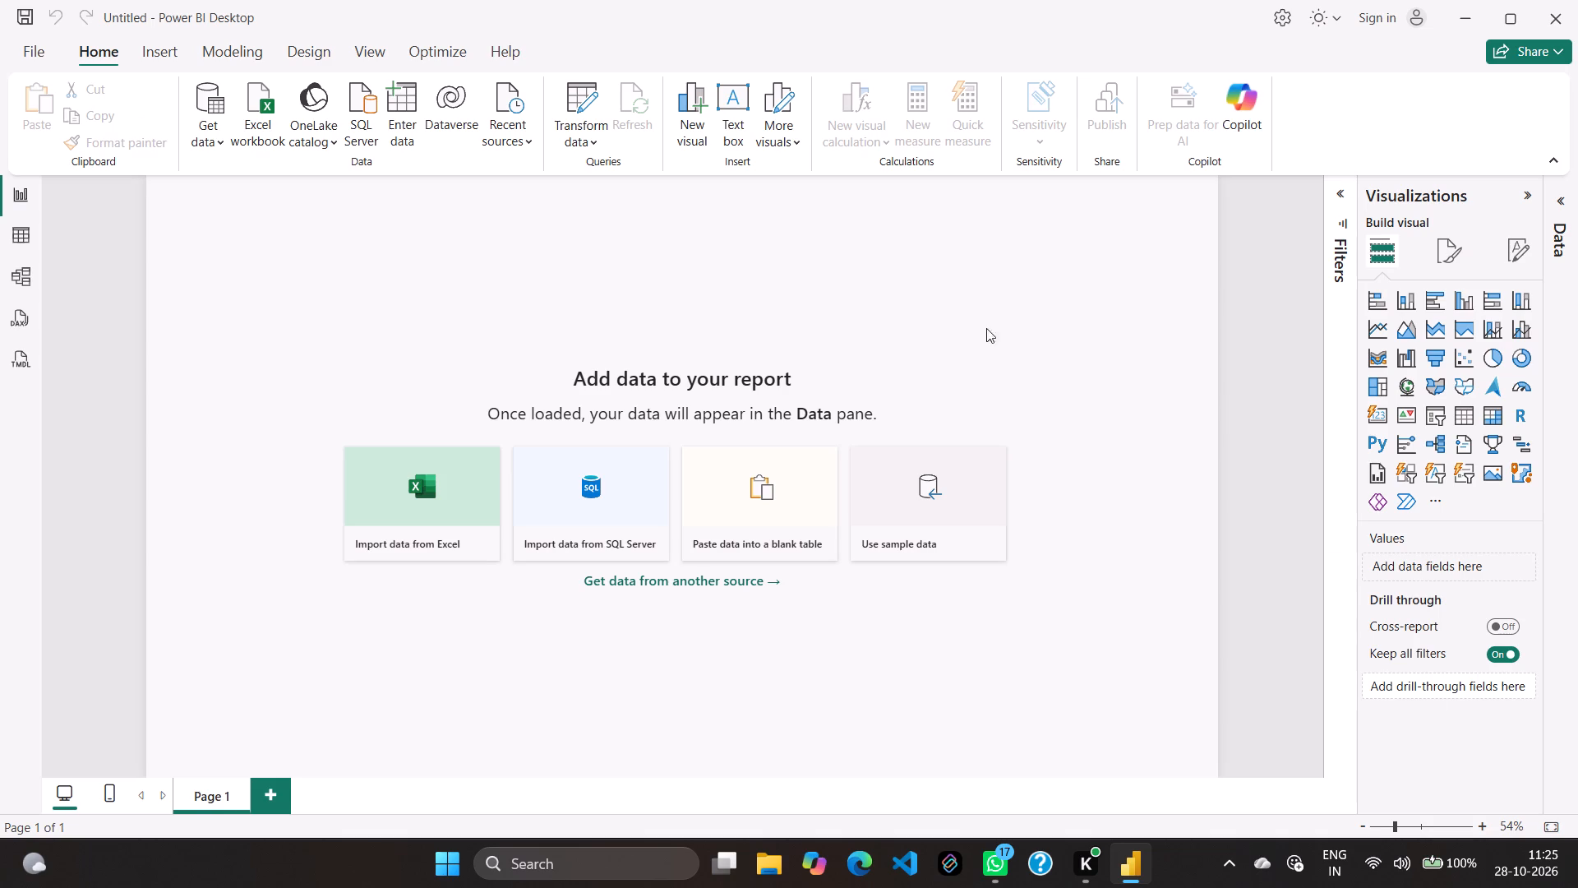
Open Get Data without signing in, look through the new and recent data source pages, and close the window.
left_click(210, 103)
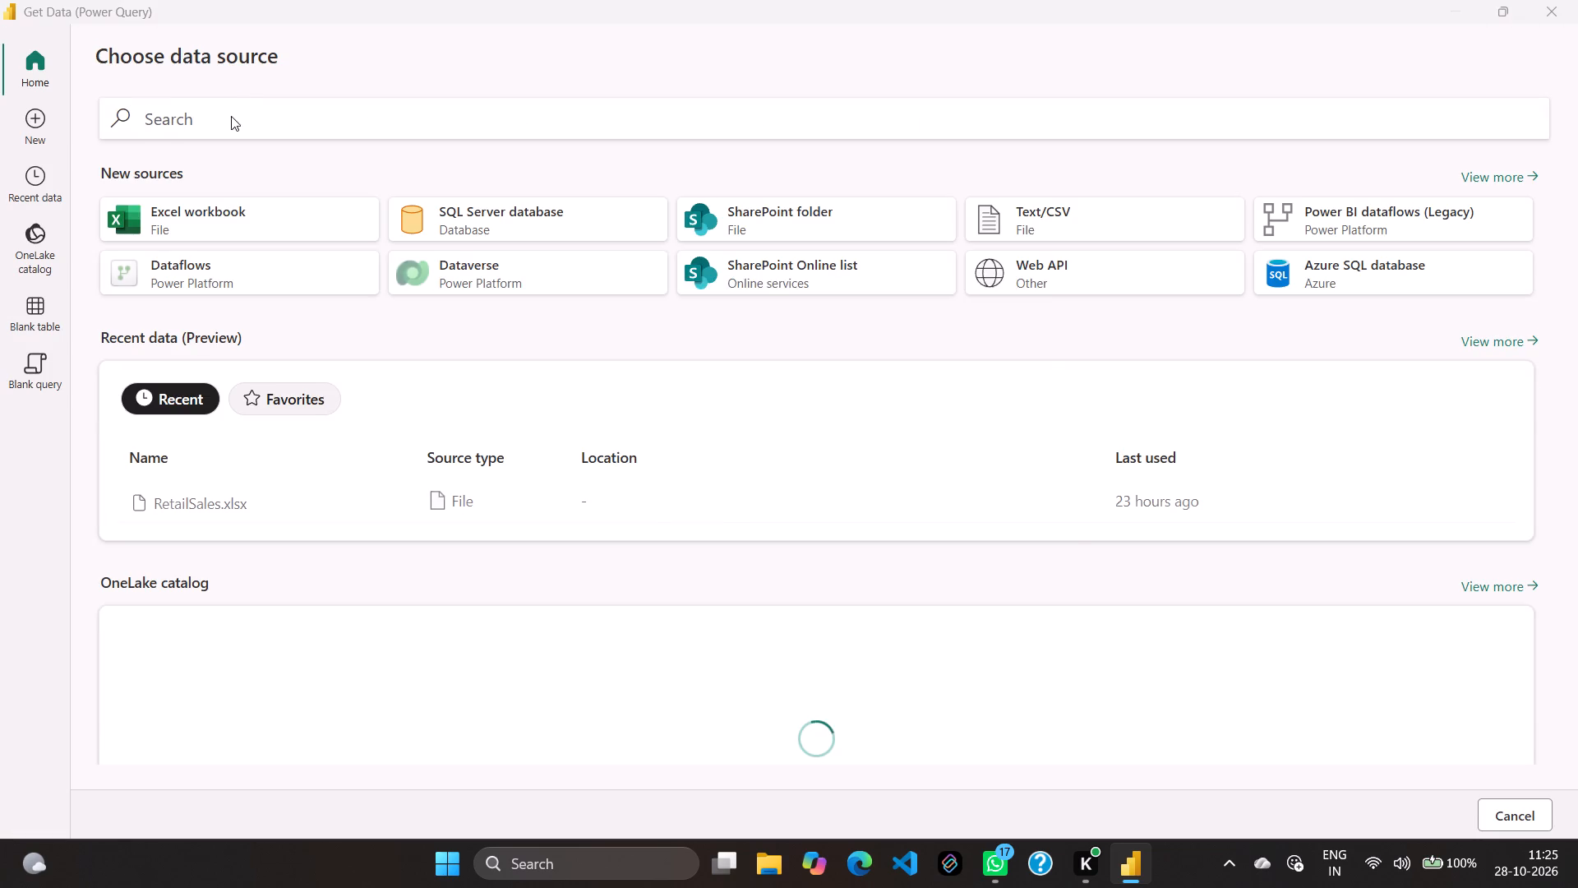
left_click(27, 171)
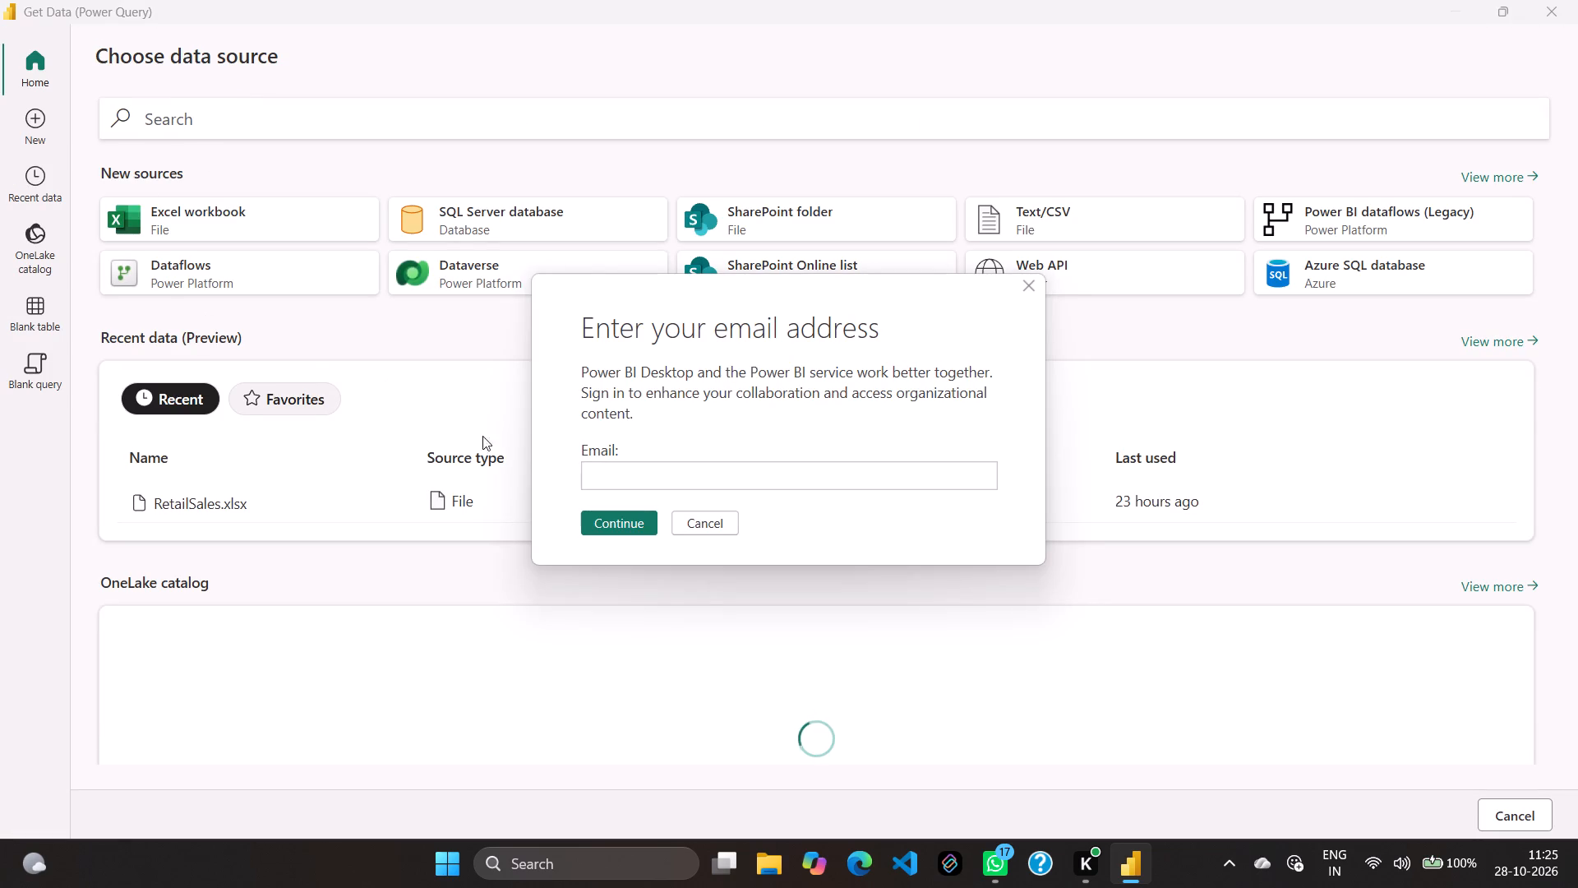
left_click(701, 524)
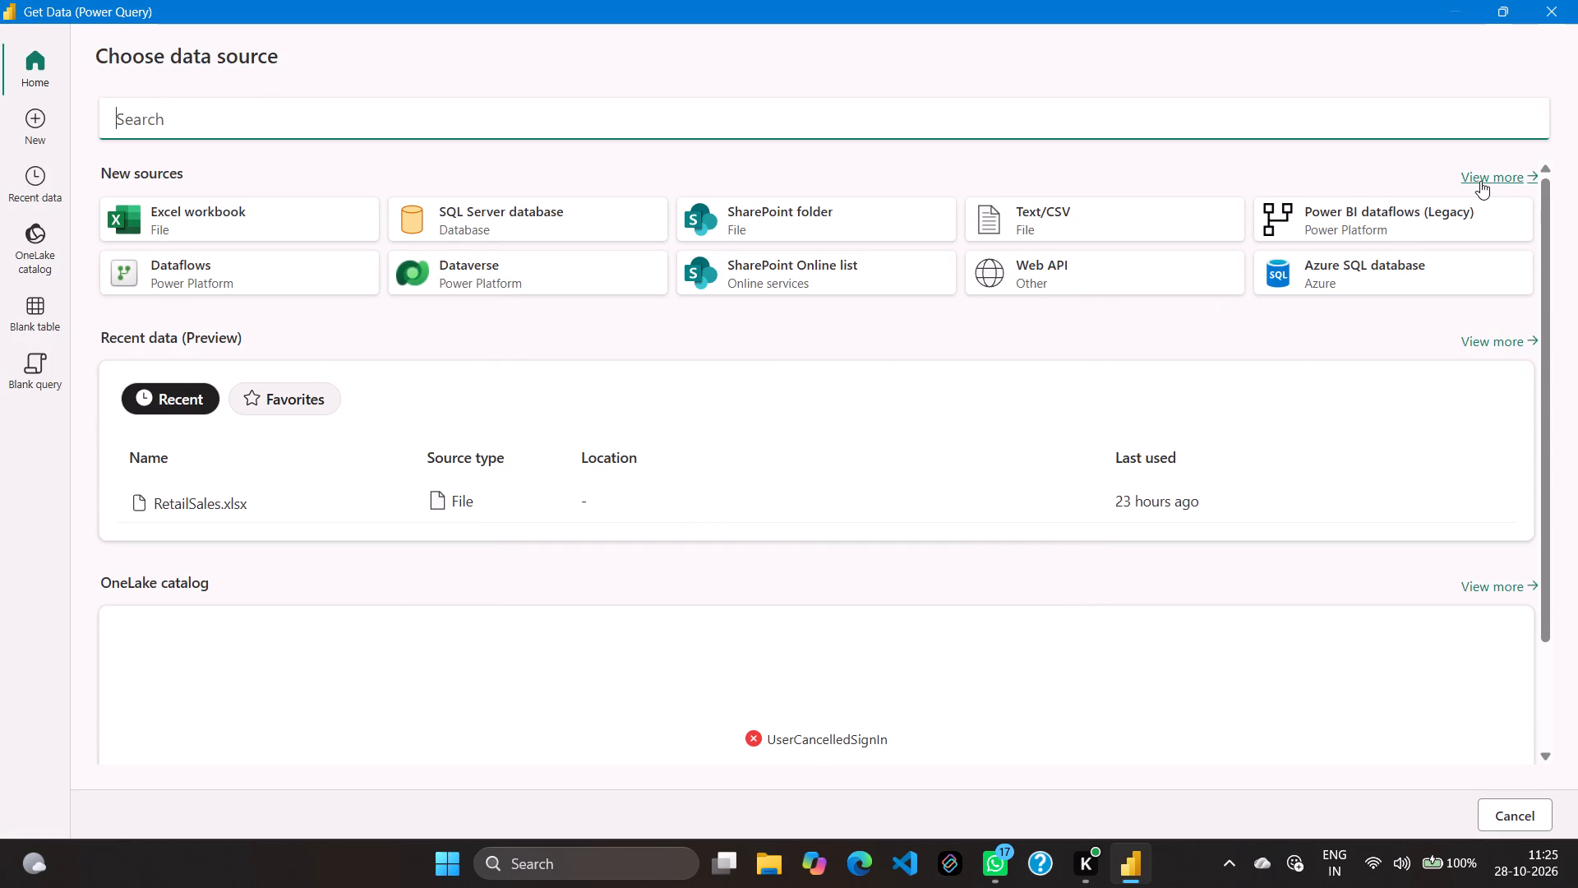
left_click(1480, 181)
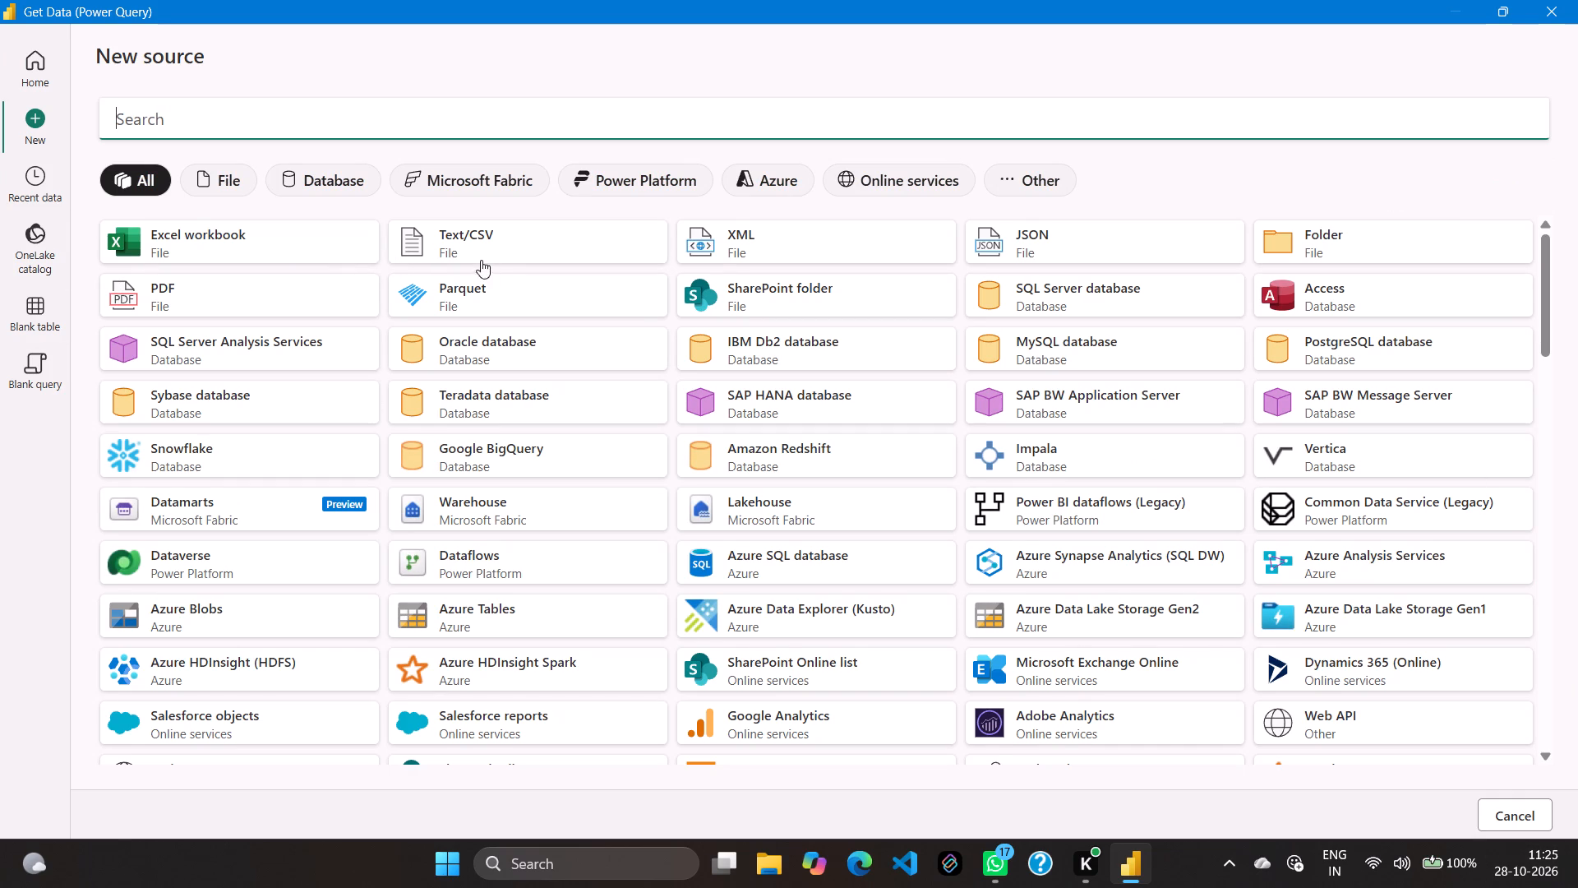
left_click(9, 176)
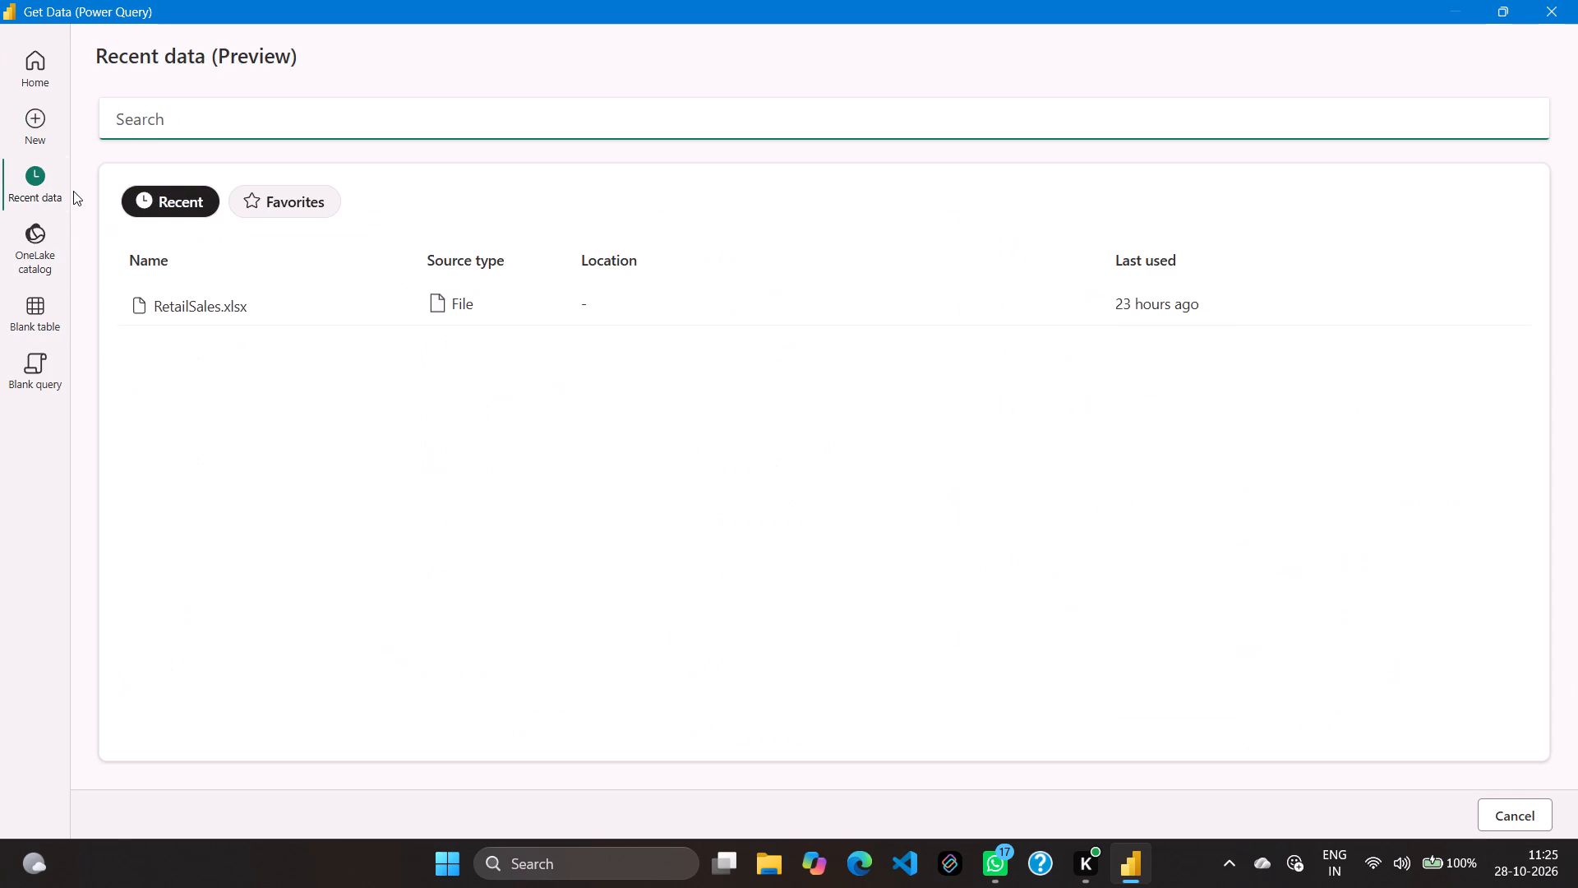
left_click(41, 138)
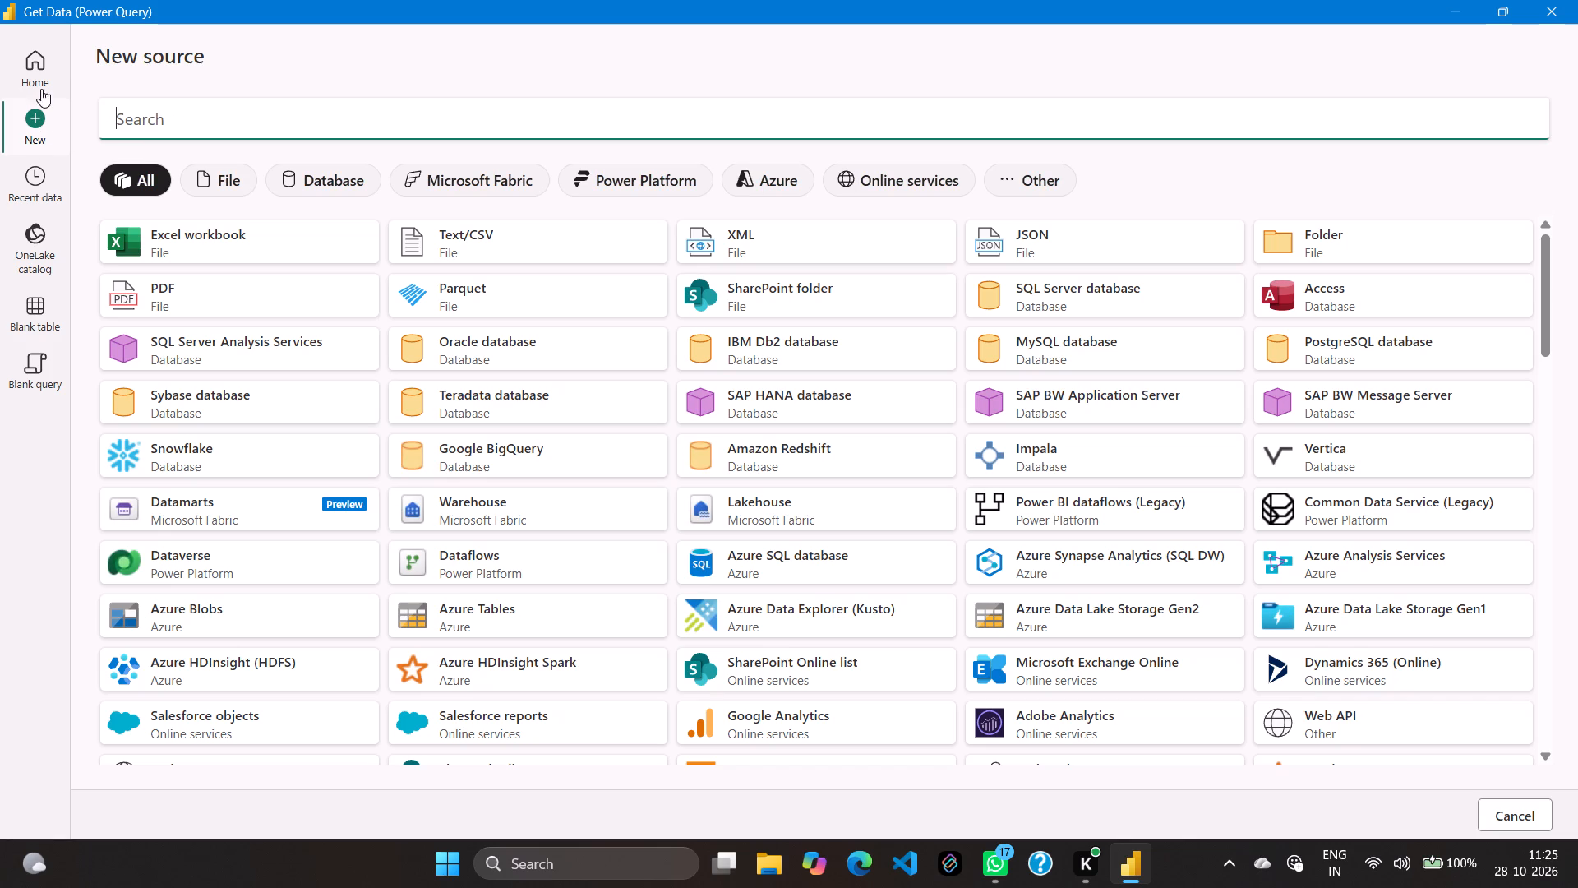
left_click(37, 65)
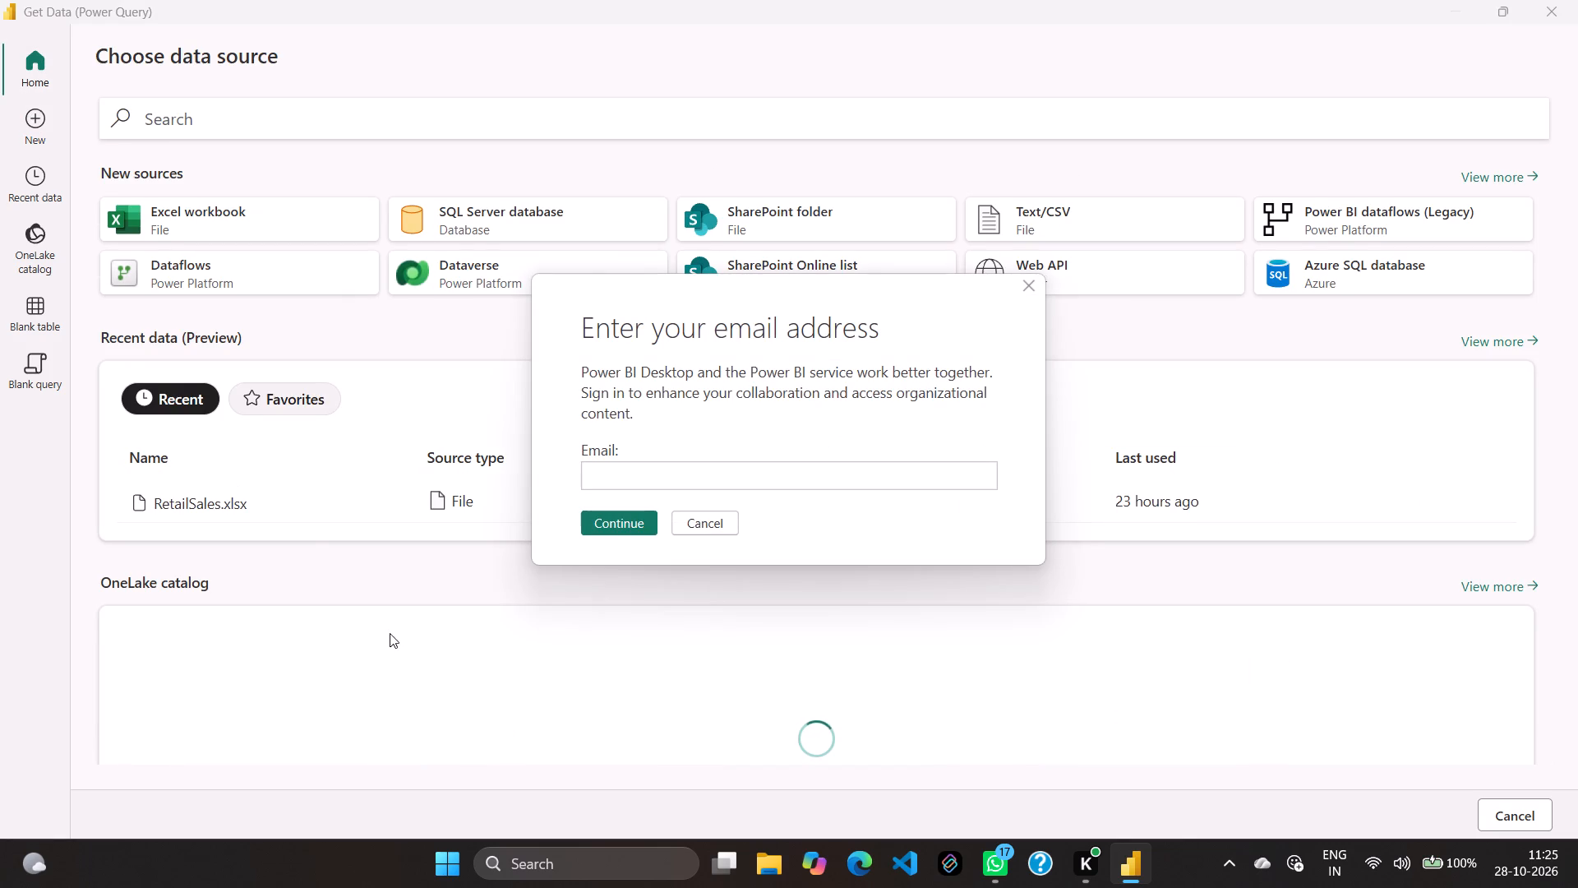
left_click(710, 532)
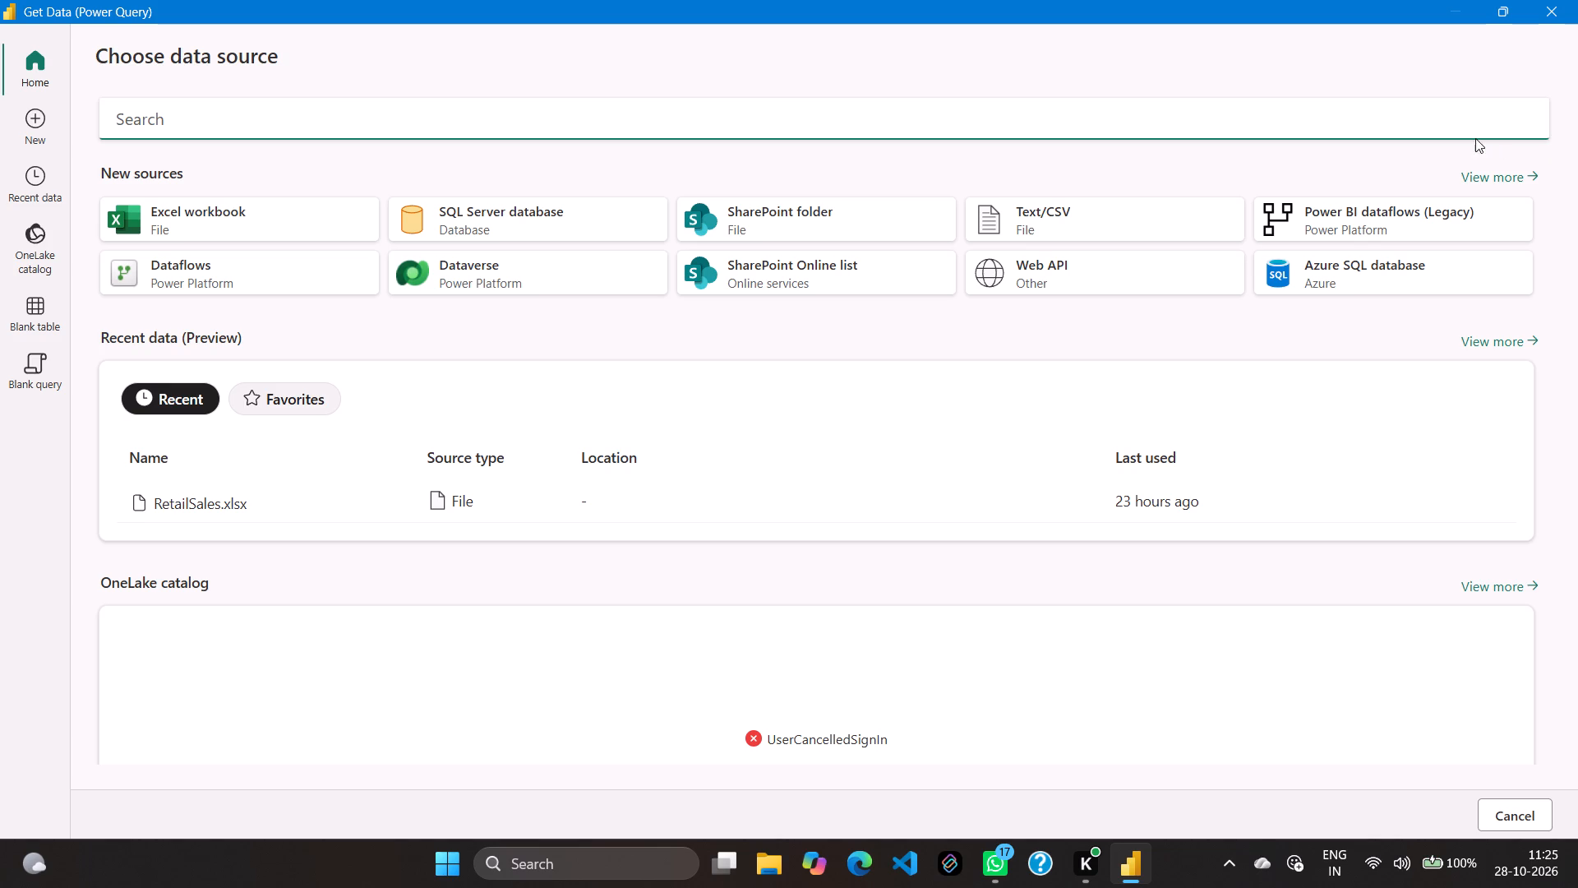
left_click(1555, 8)
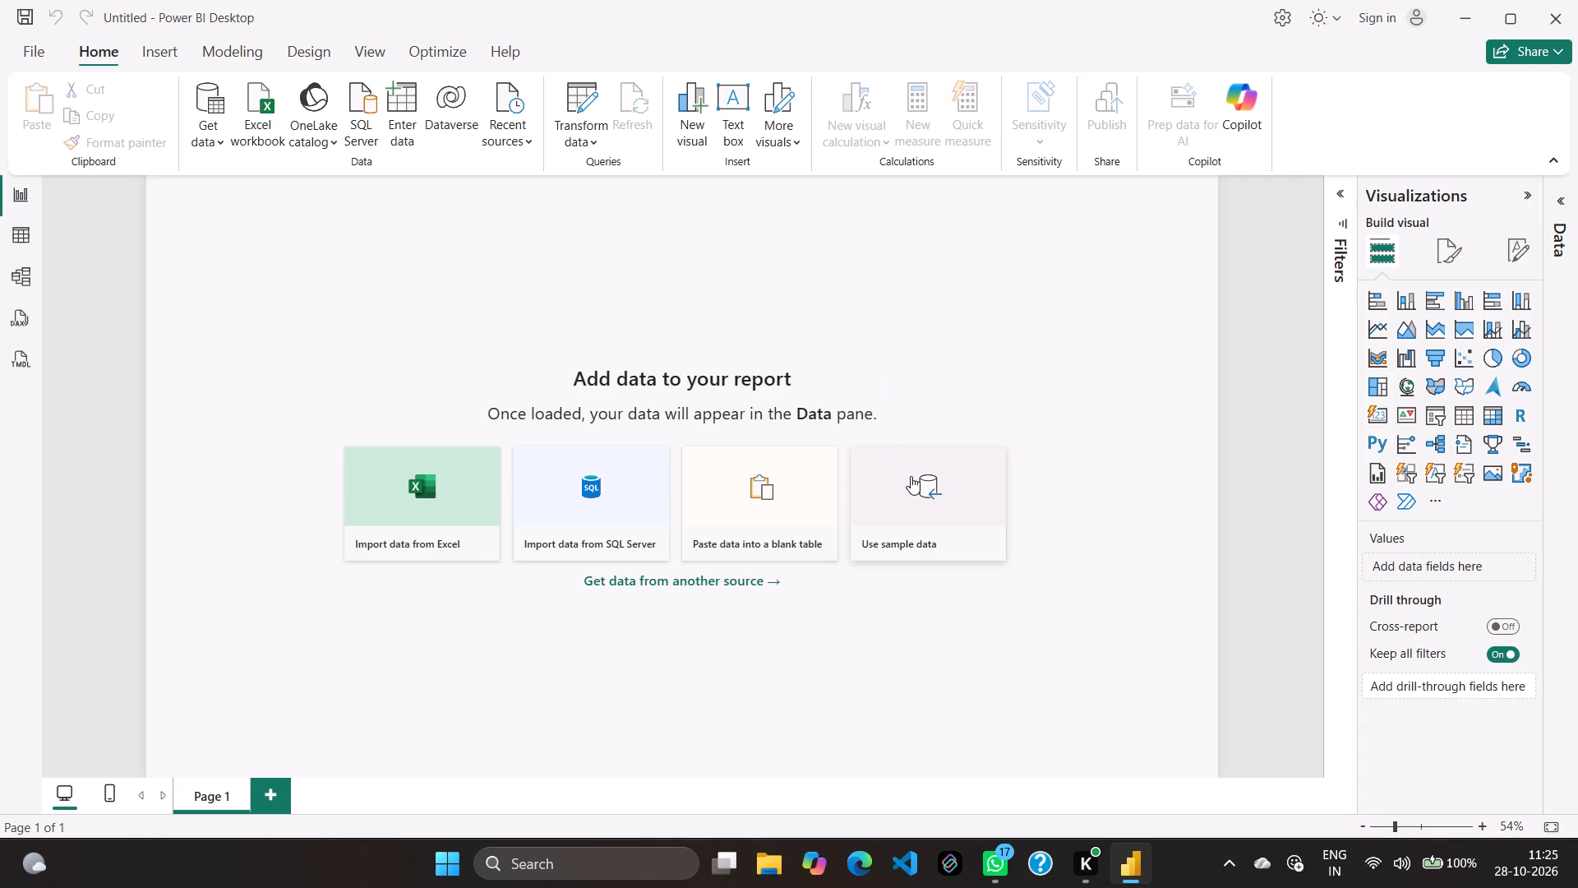
Get data from another source without signing in, look at the Blank table and OneLake catalog pages, and close the window.
left_click(683, 586)
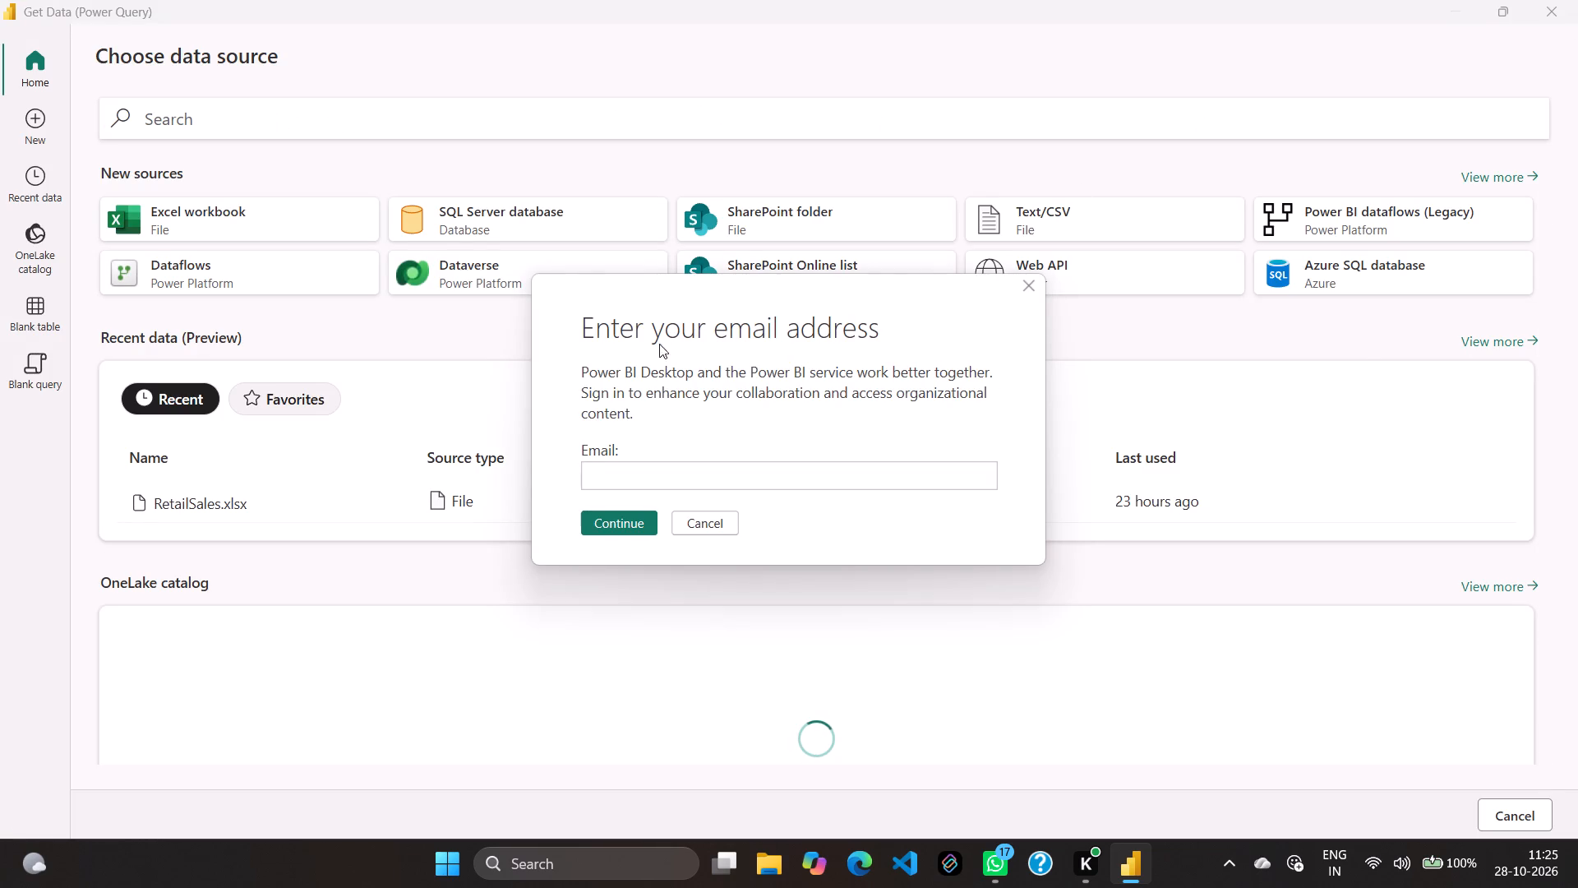
left_click(733, 524)
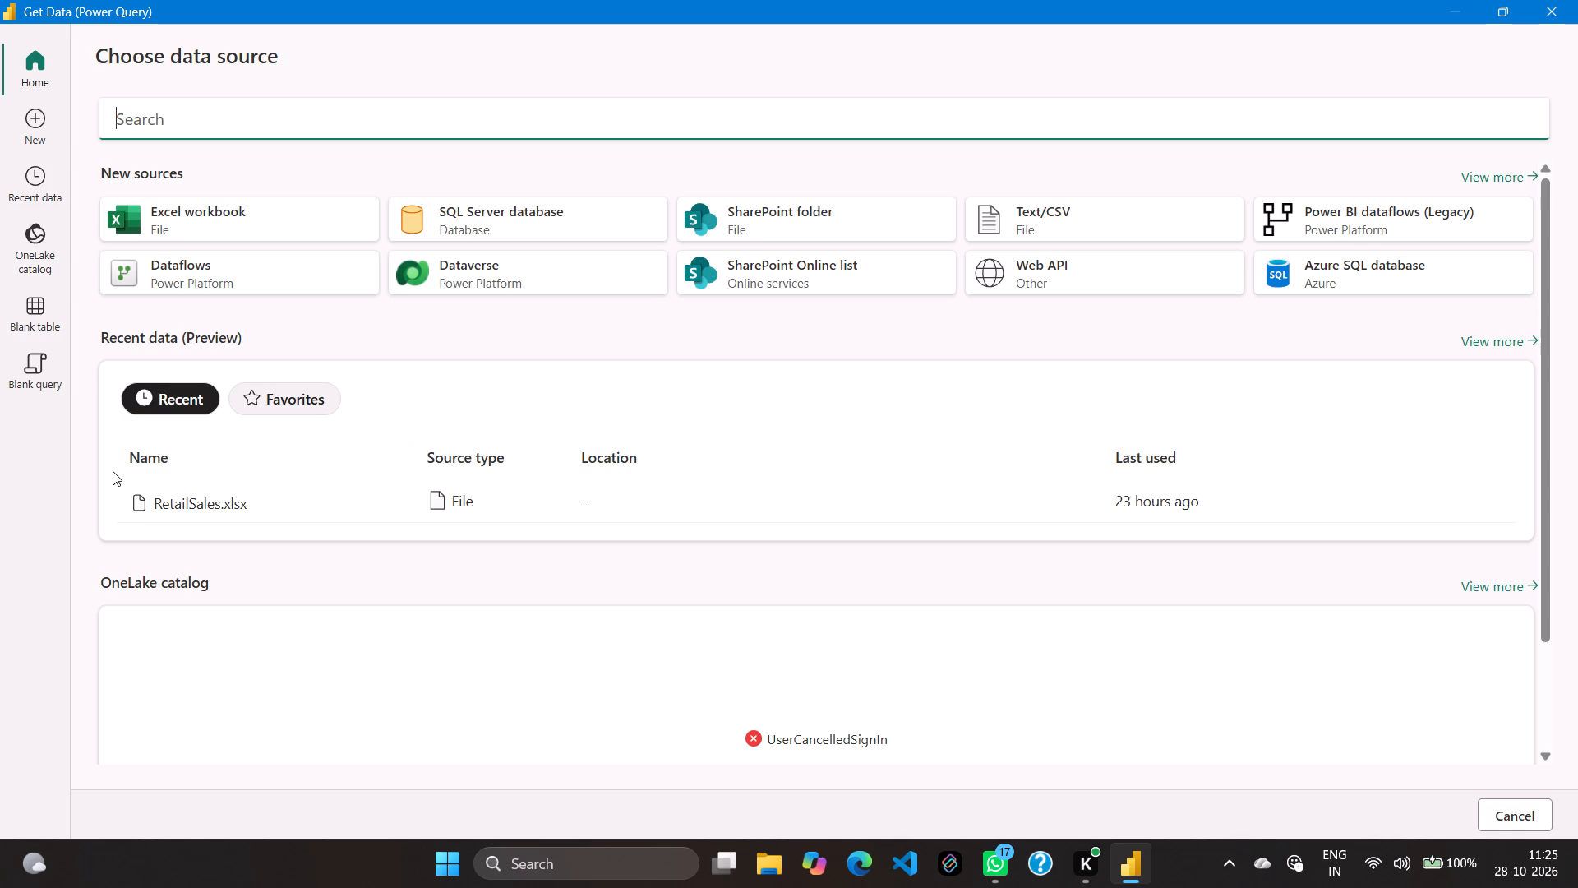
left_click(36, 378)
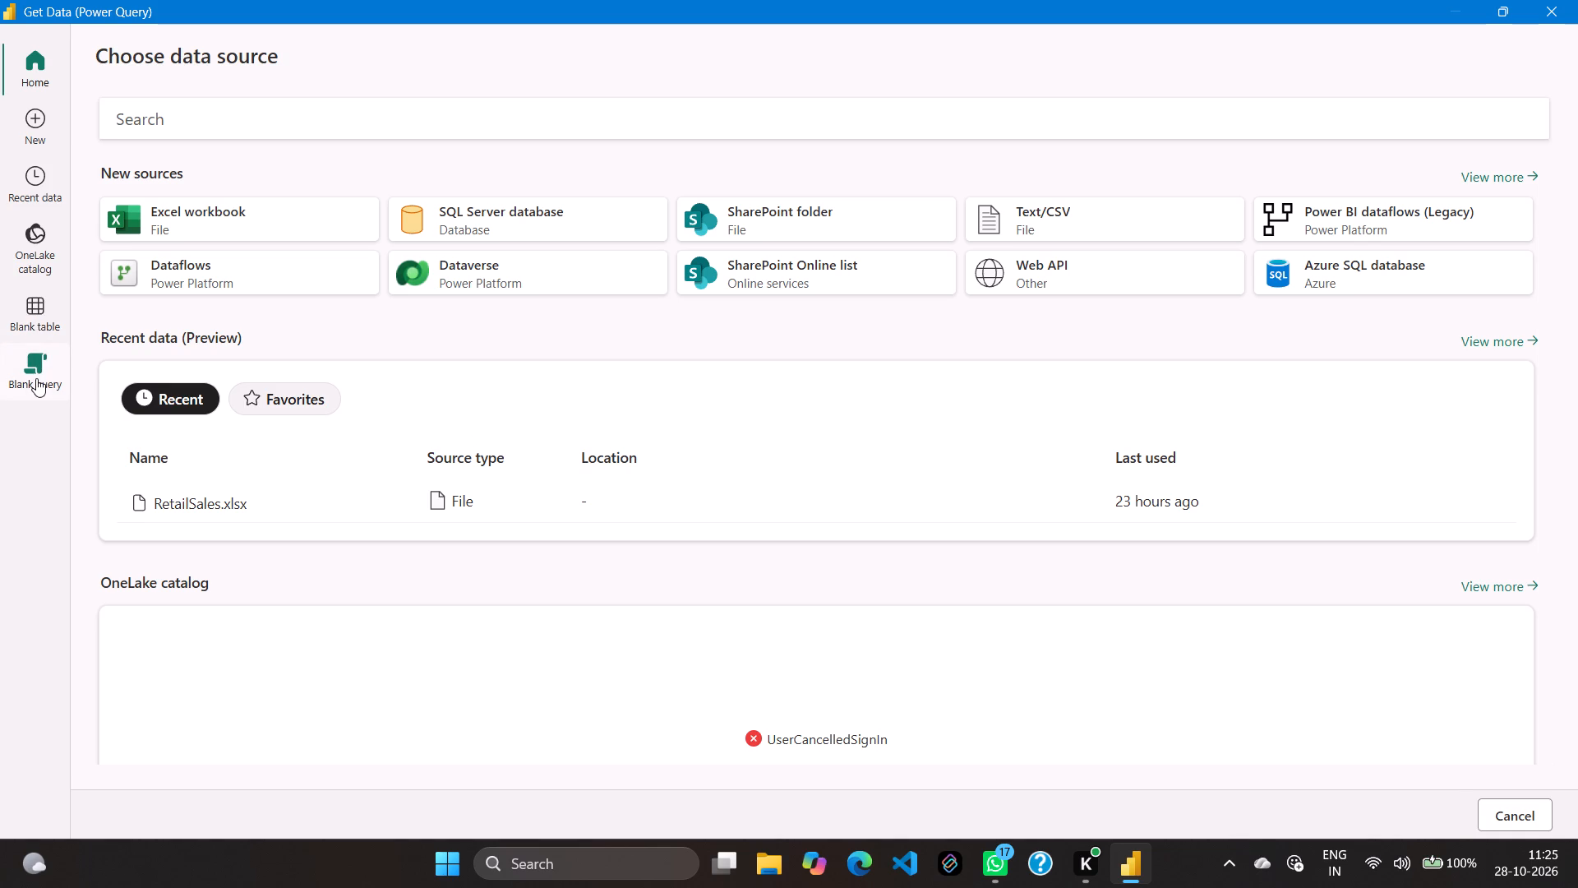
left_click(36, 318)
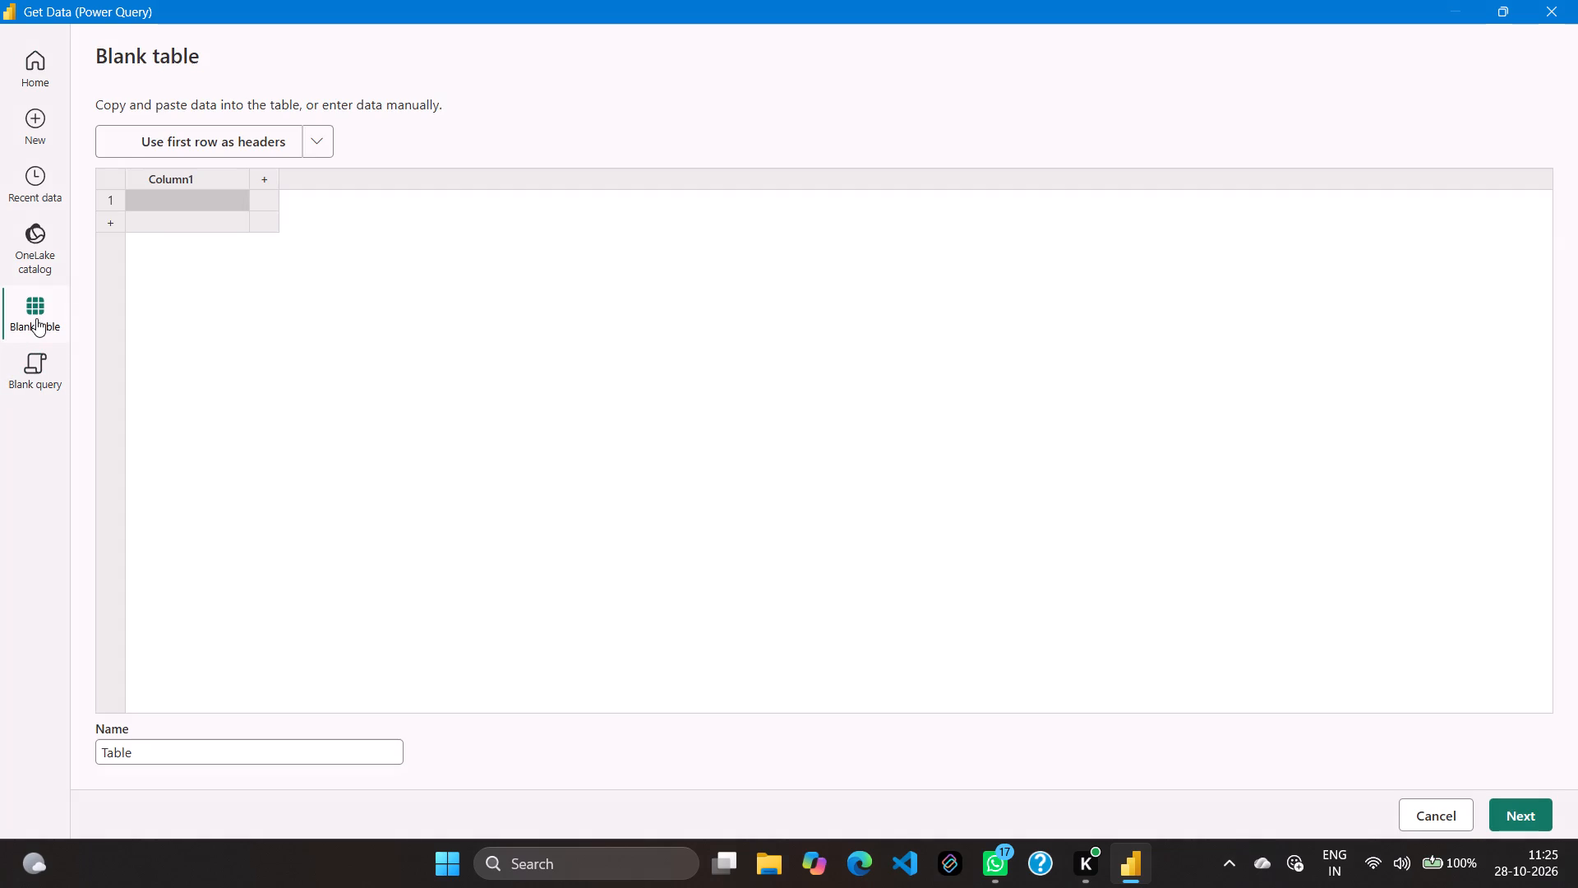
left_click(39, 252)
left_click(41, 201)
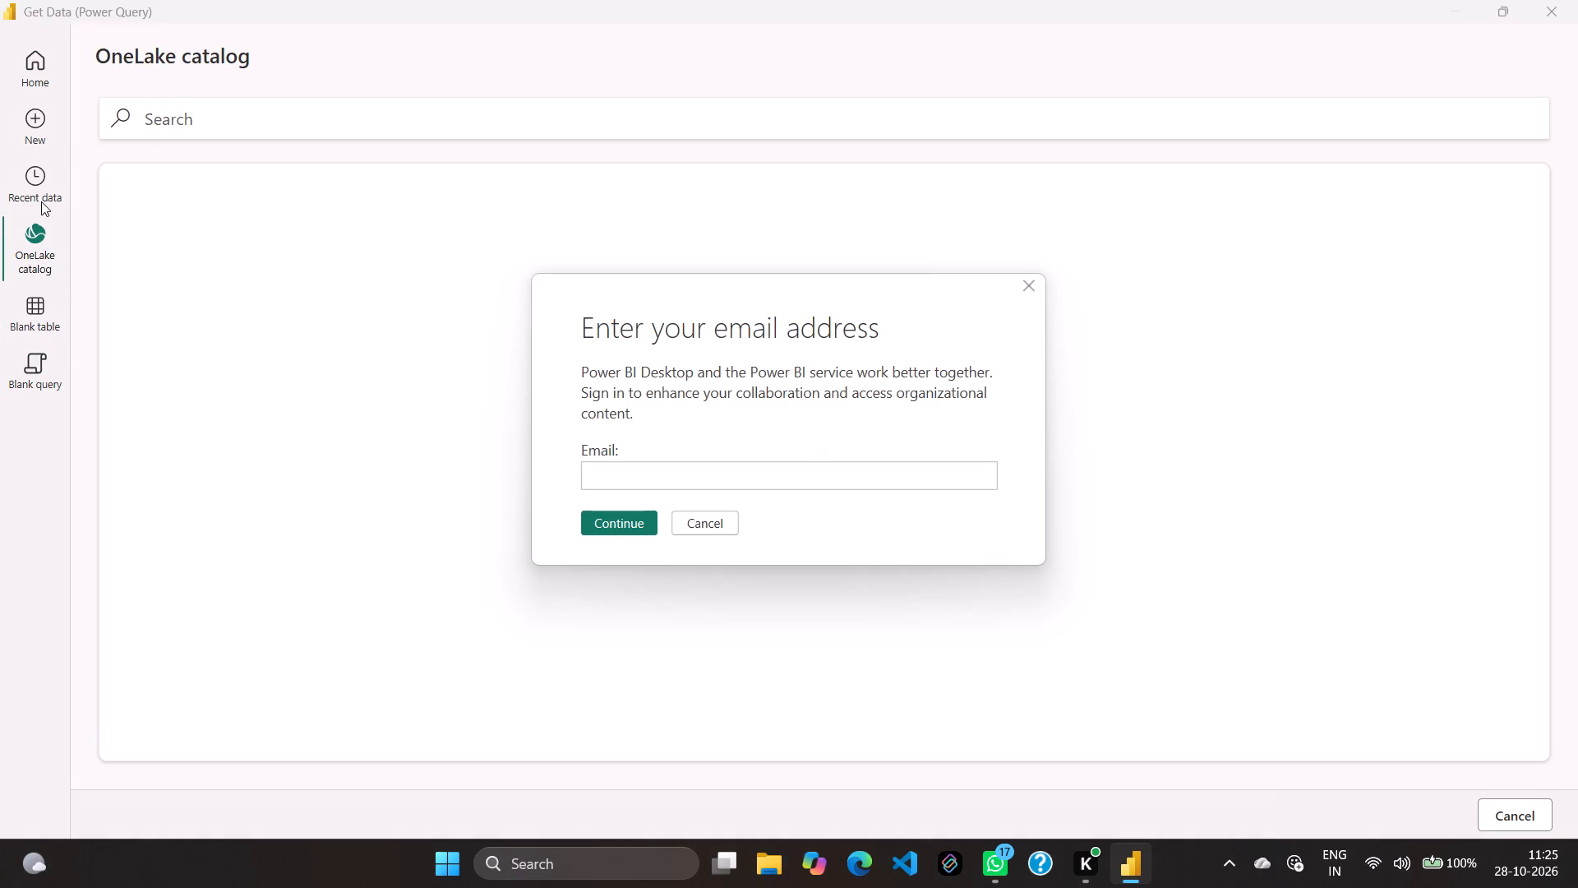
left_click(41, 179)
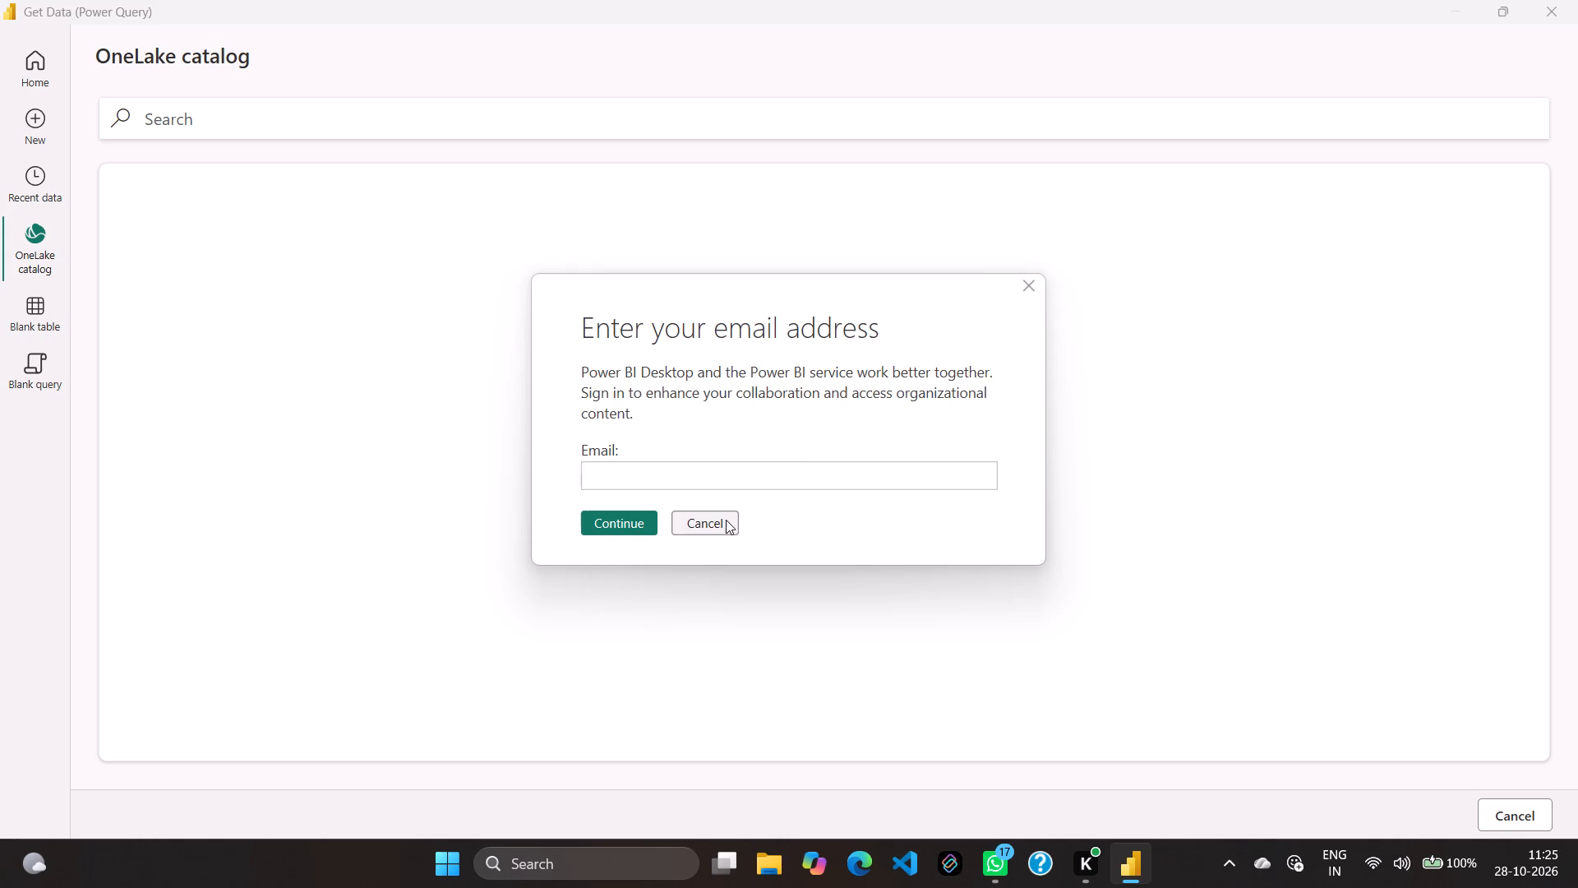
left_click(726, 520)
left_click(1572, 0)
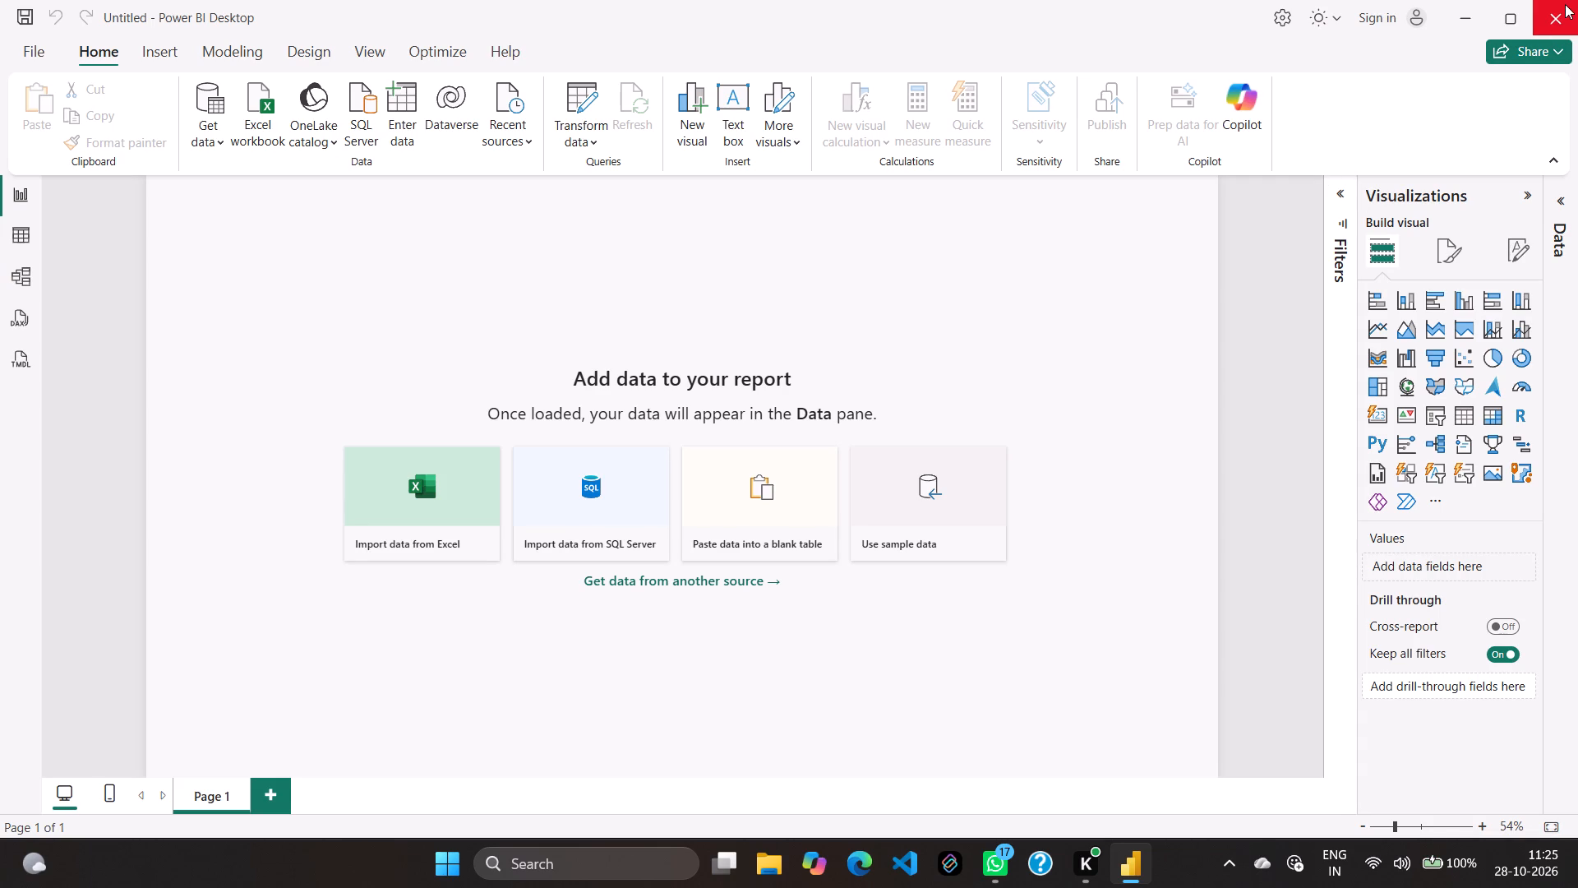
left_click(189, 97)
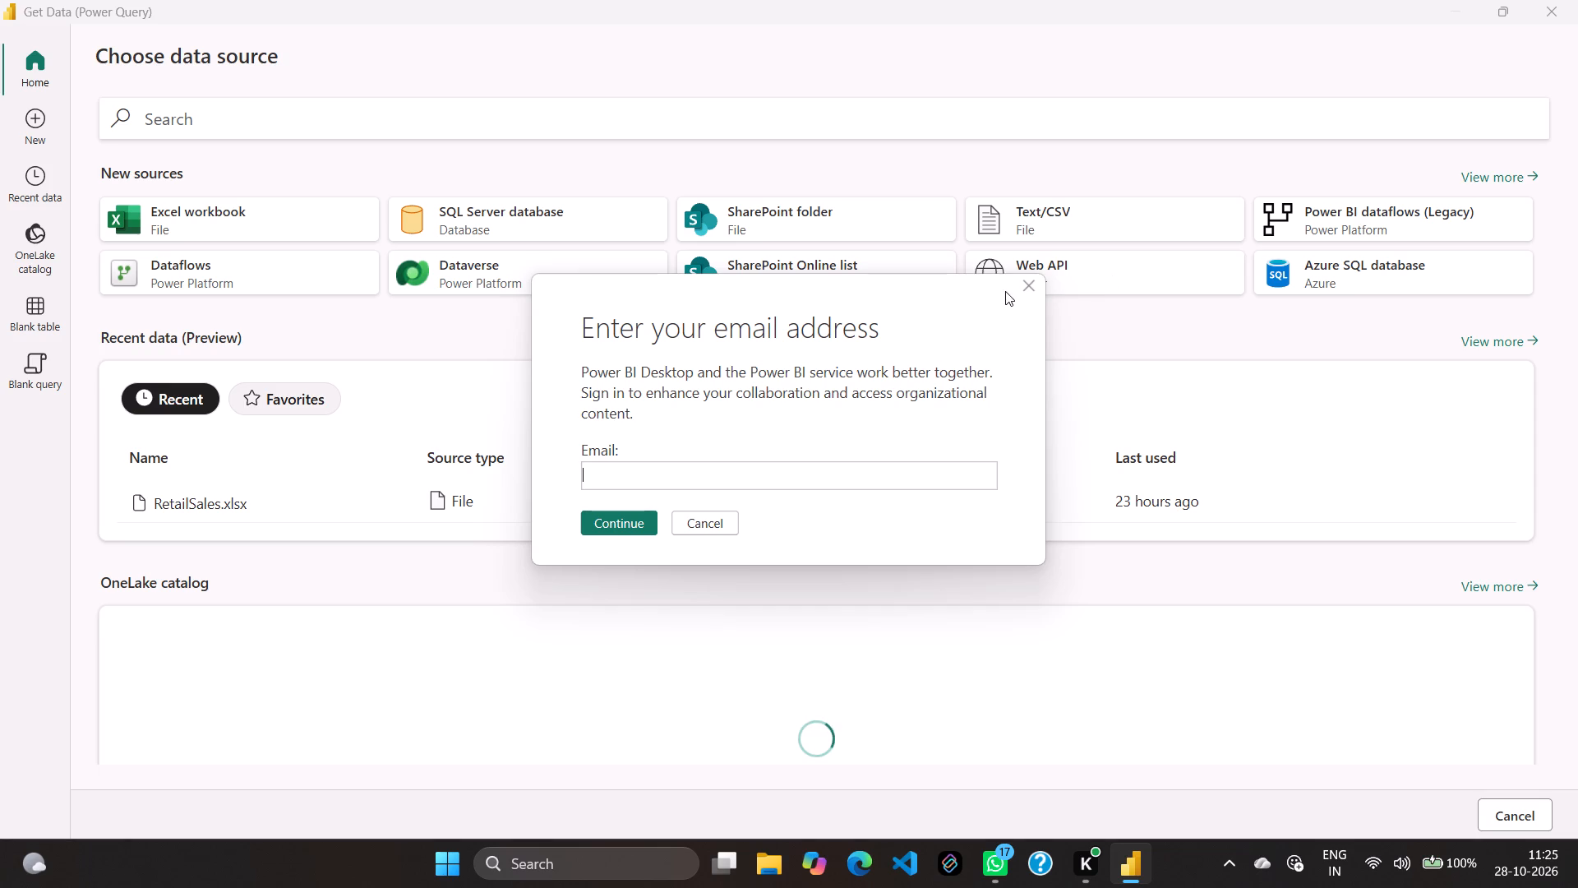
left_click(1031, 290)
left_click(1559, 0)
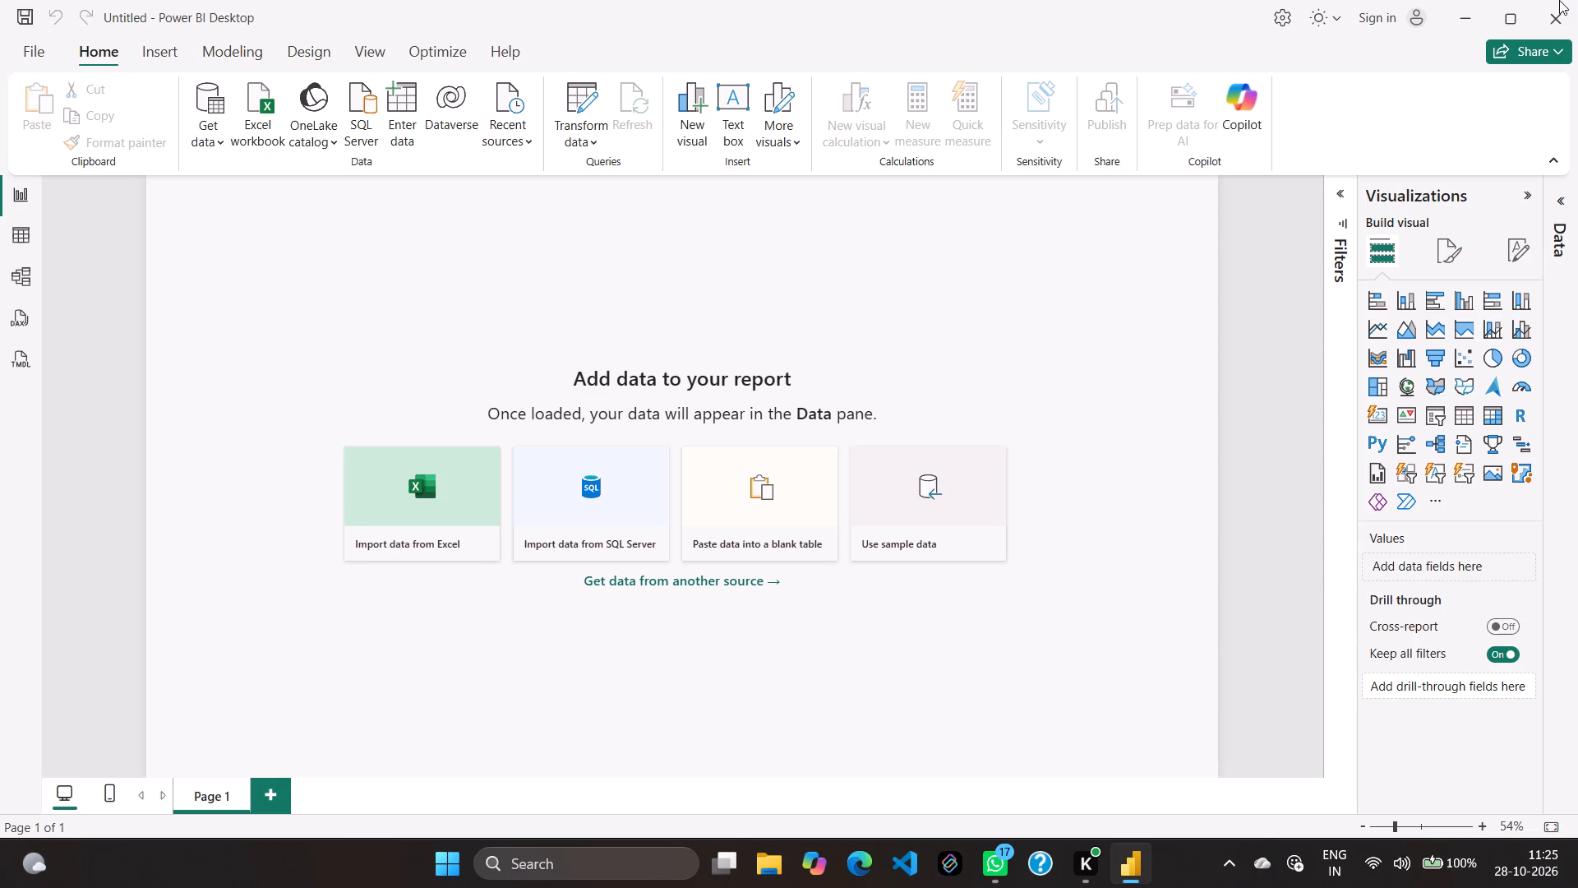
Close Power BI Desktop.
left_click(1534, 31)
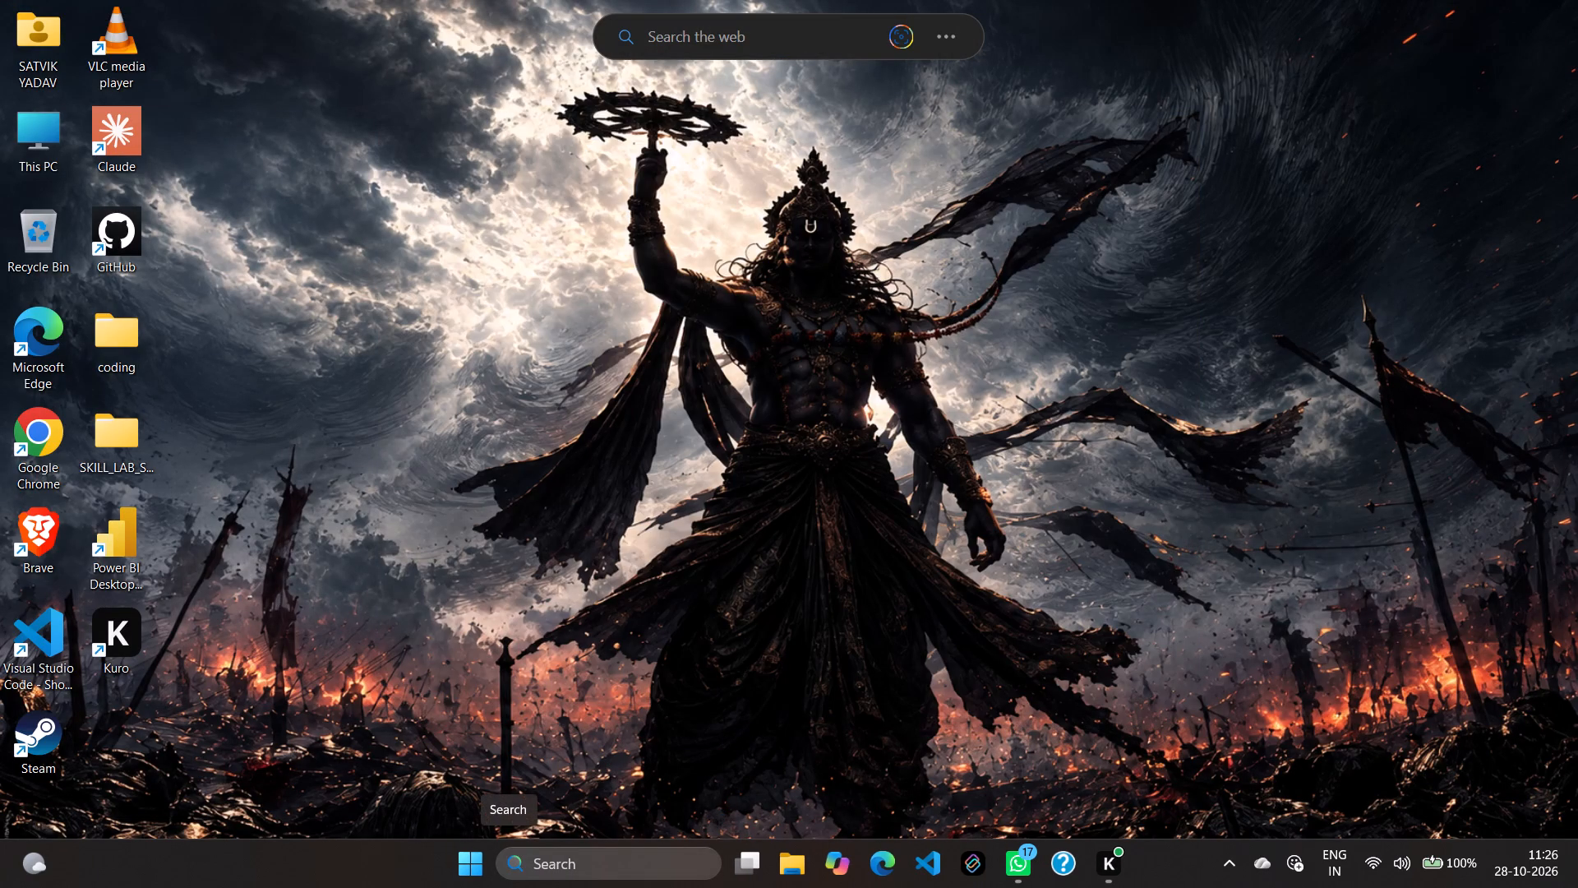
Open the Windows Applications folder by running shell:AppsFolder.
key("super+r")
left_click(368, 720)
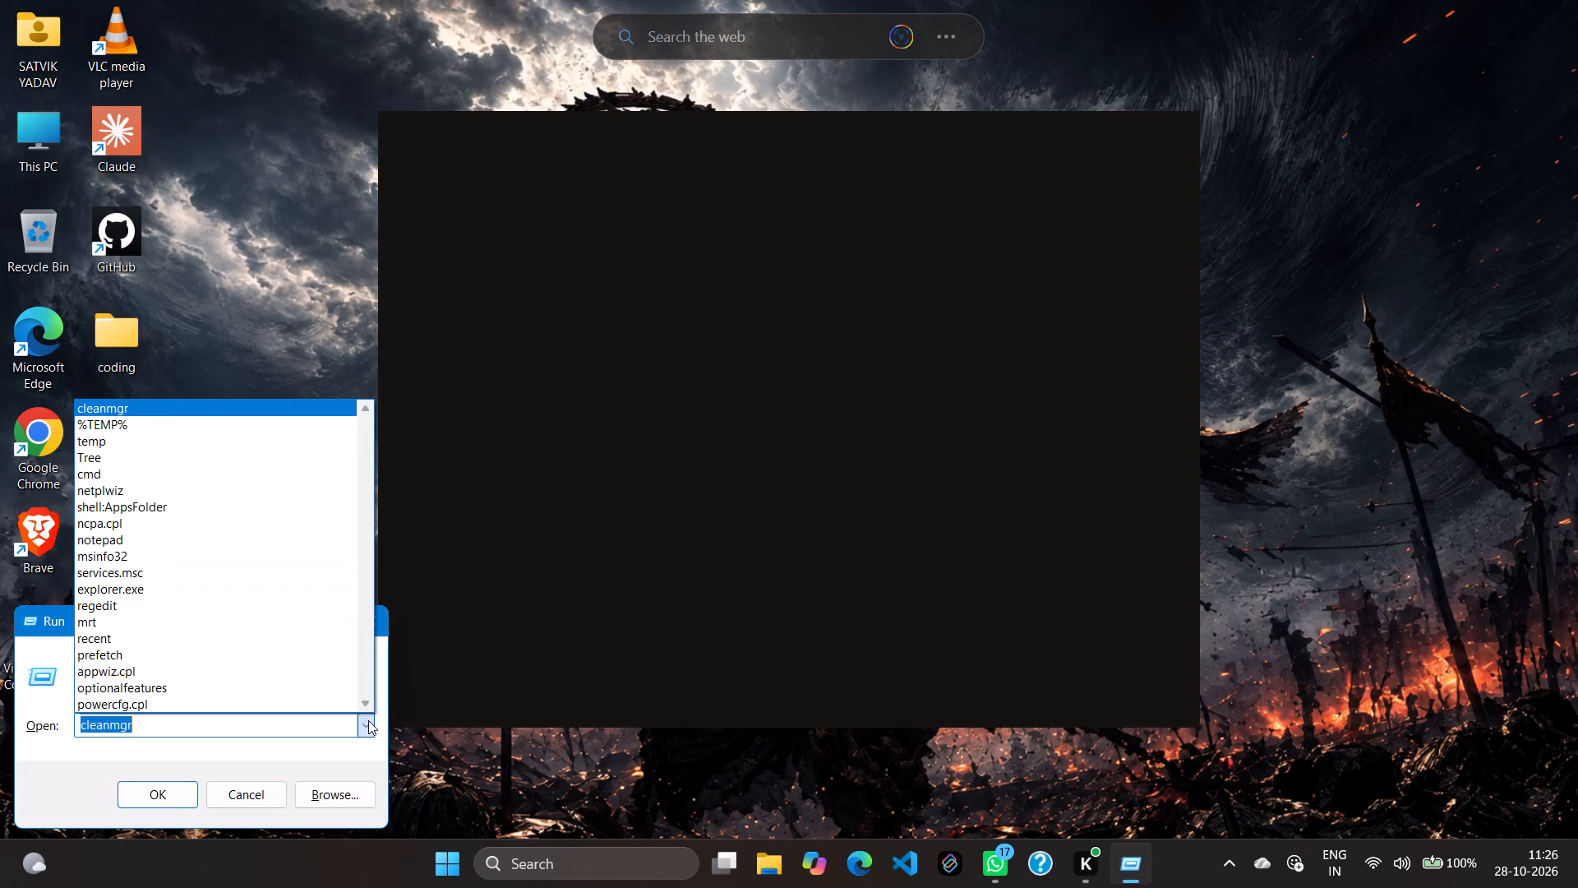
left_click(201, 506)
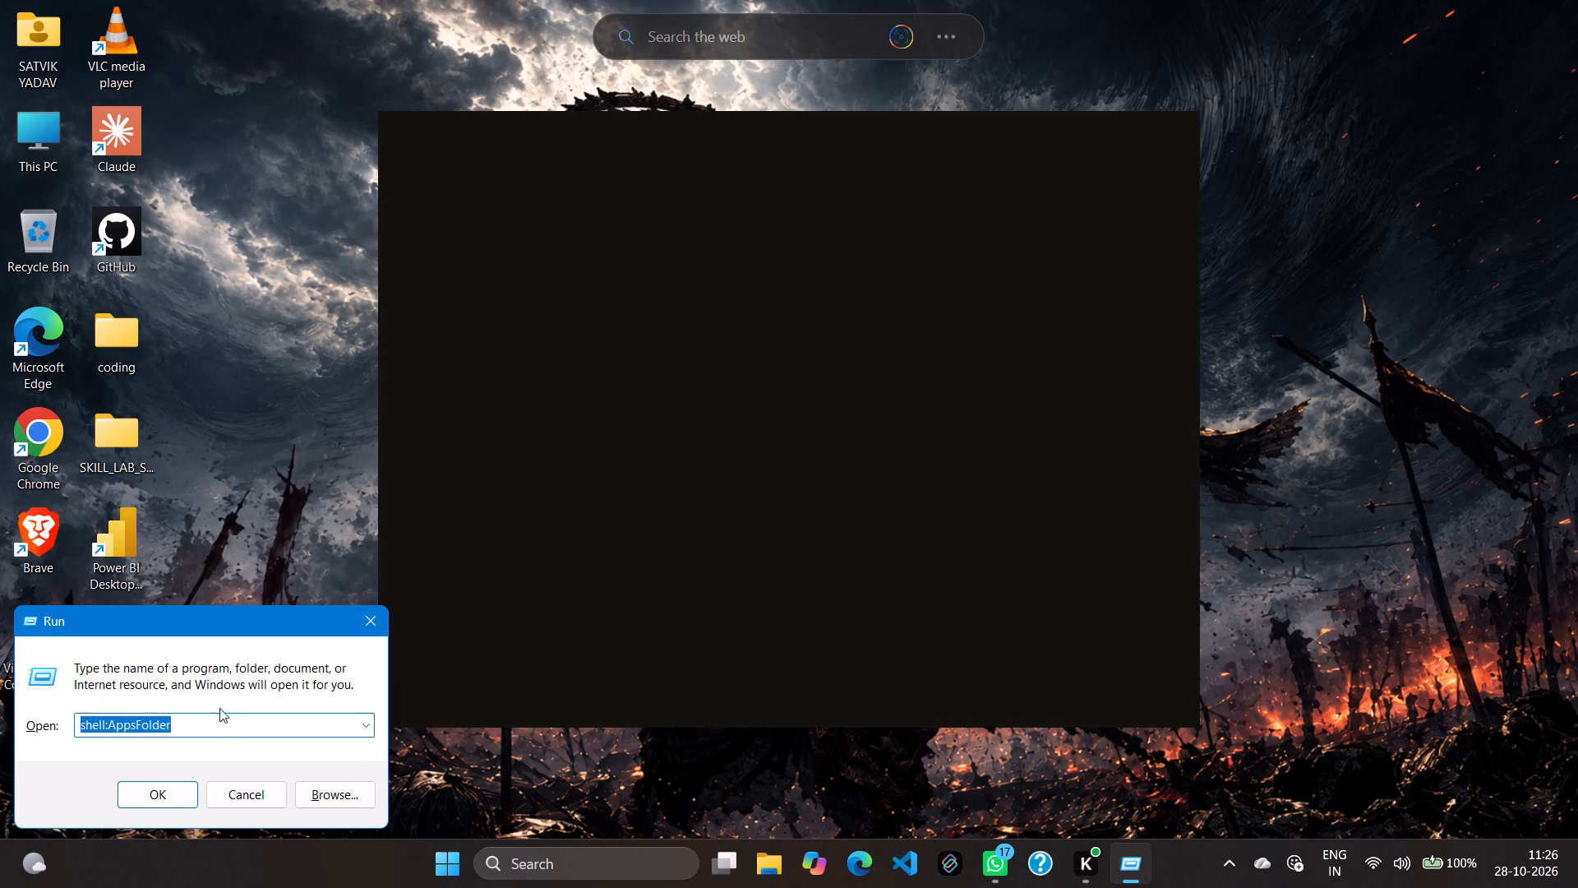
left_click(164, 797)
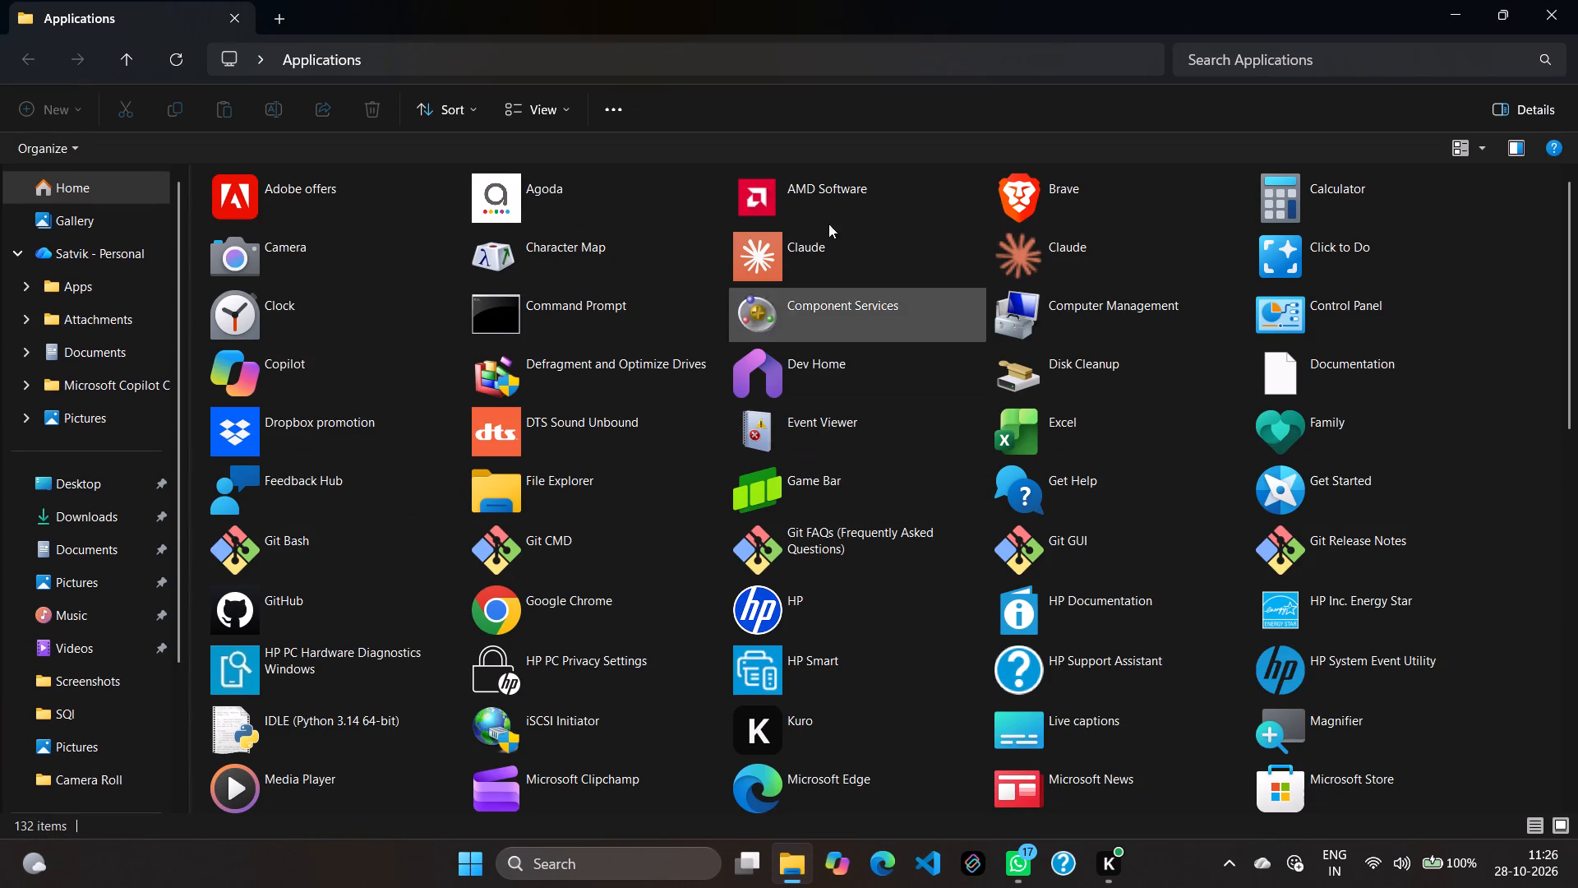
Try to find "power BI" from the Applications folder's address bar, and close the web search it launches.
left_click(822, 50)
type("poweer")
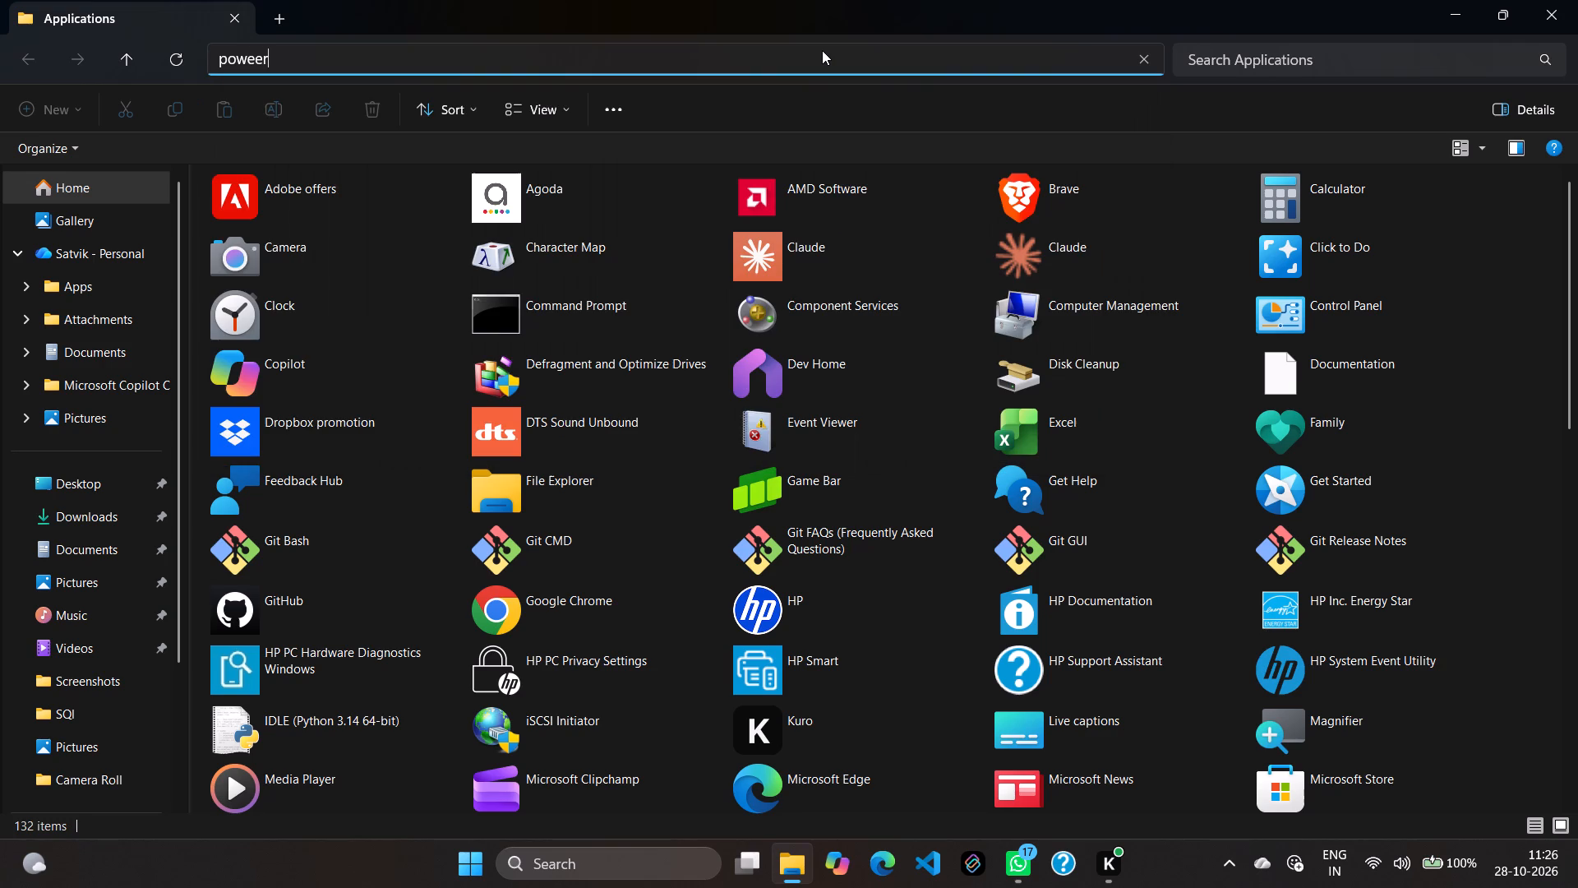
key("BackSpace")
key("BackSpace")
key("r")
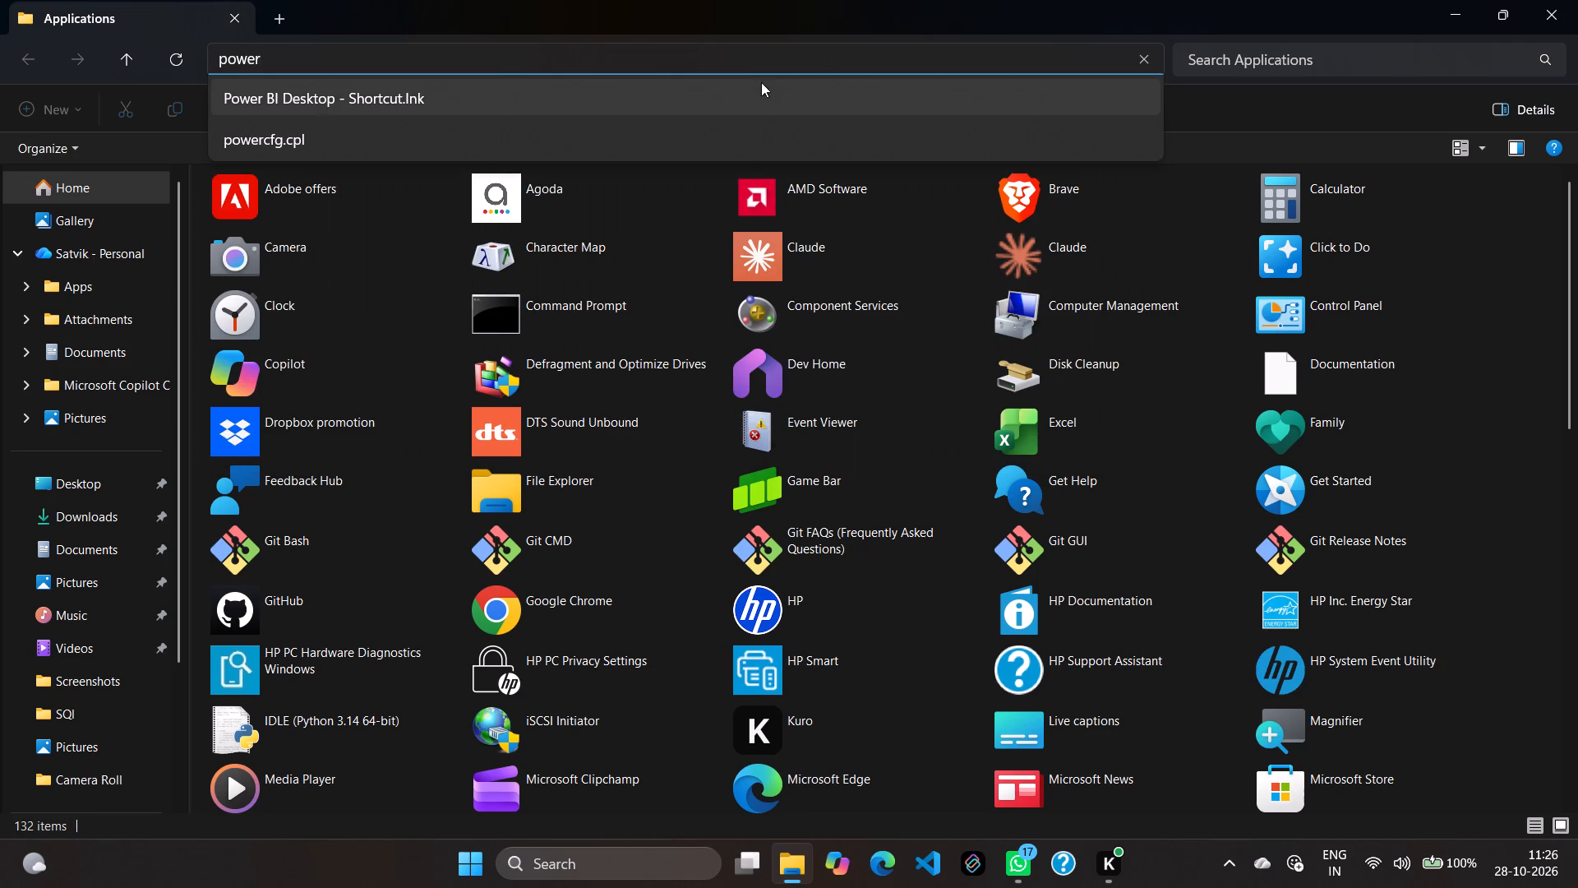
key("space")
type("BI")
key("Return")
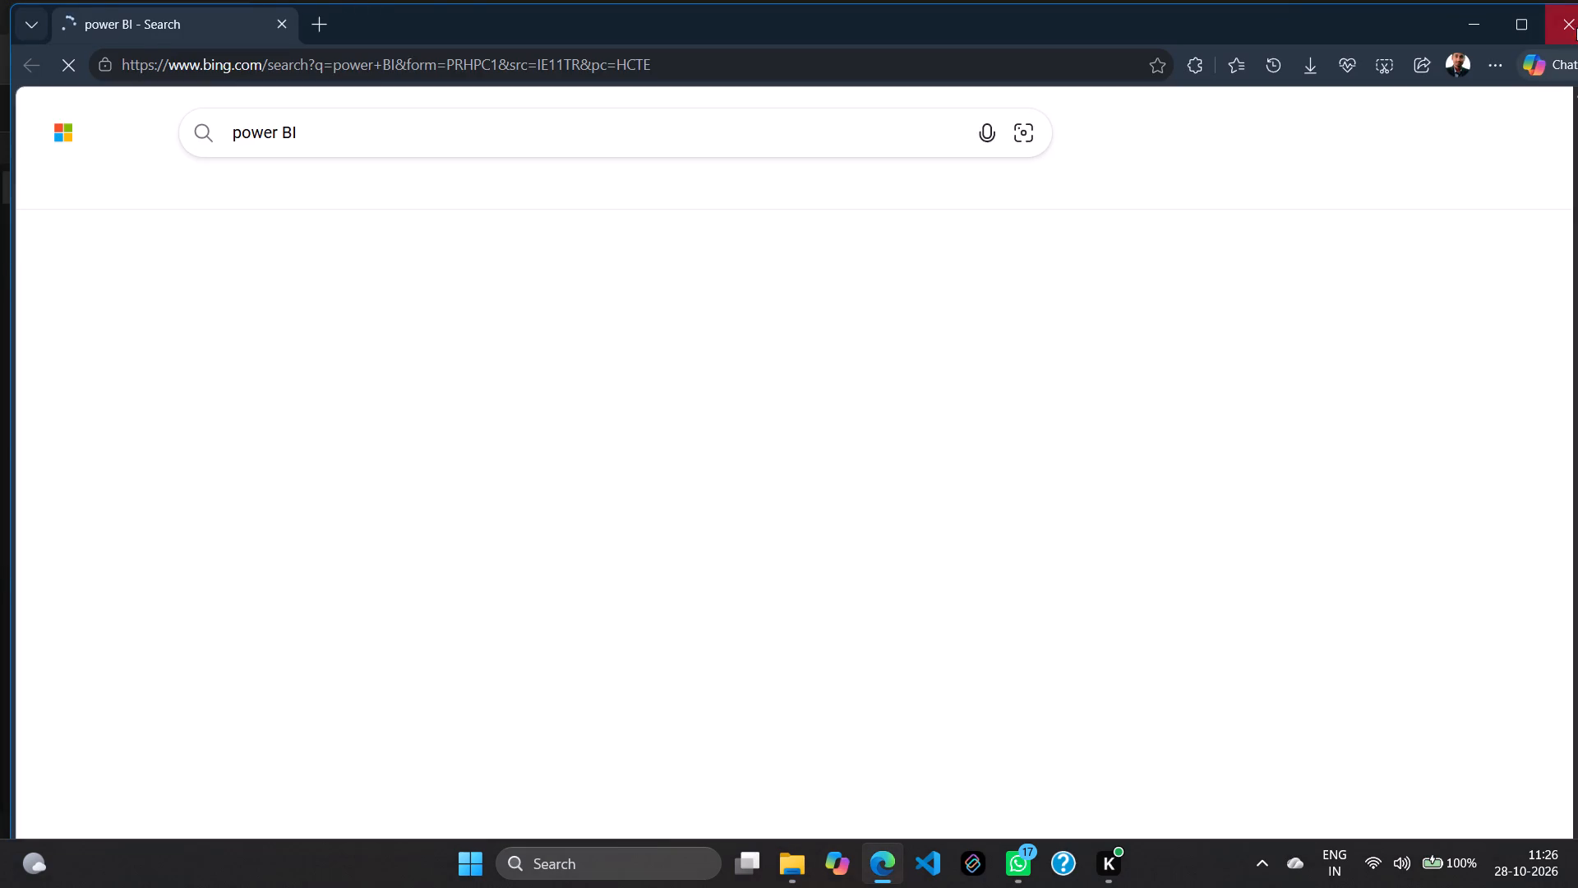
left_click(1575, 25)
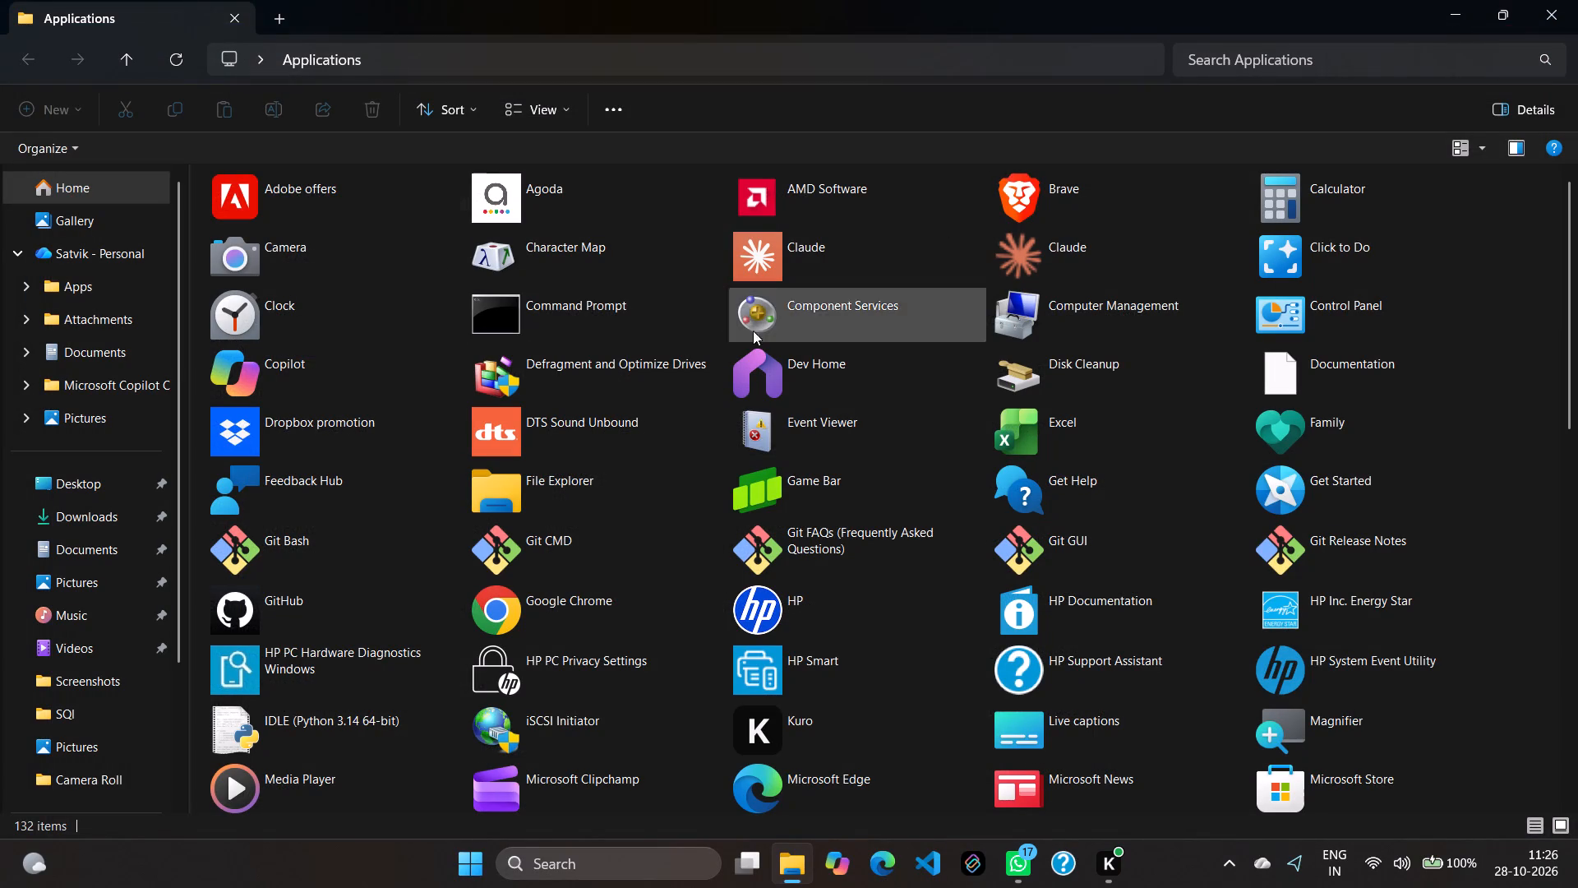
Locate Power BI Desktop in the Applications folder and request its uninstall to open the Installed apps settings.
scroll(904, 345, "down", 7)
scroll(904, 345, "up", 12)
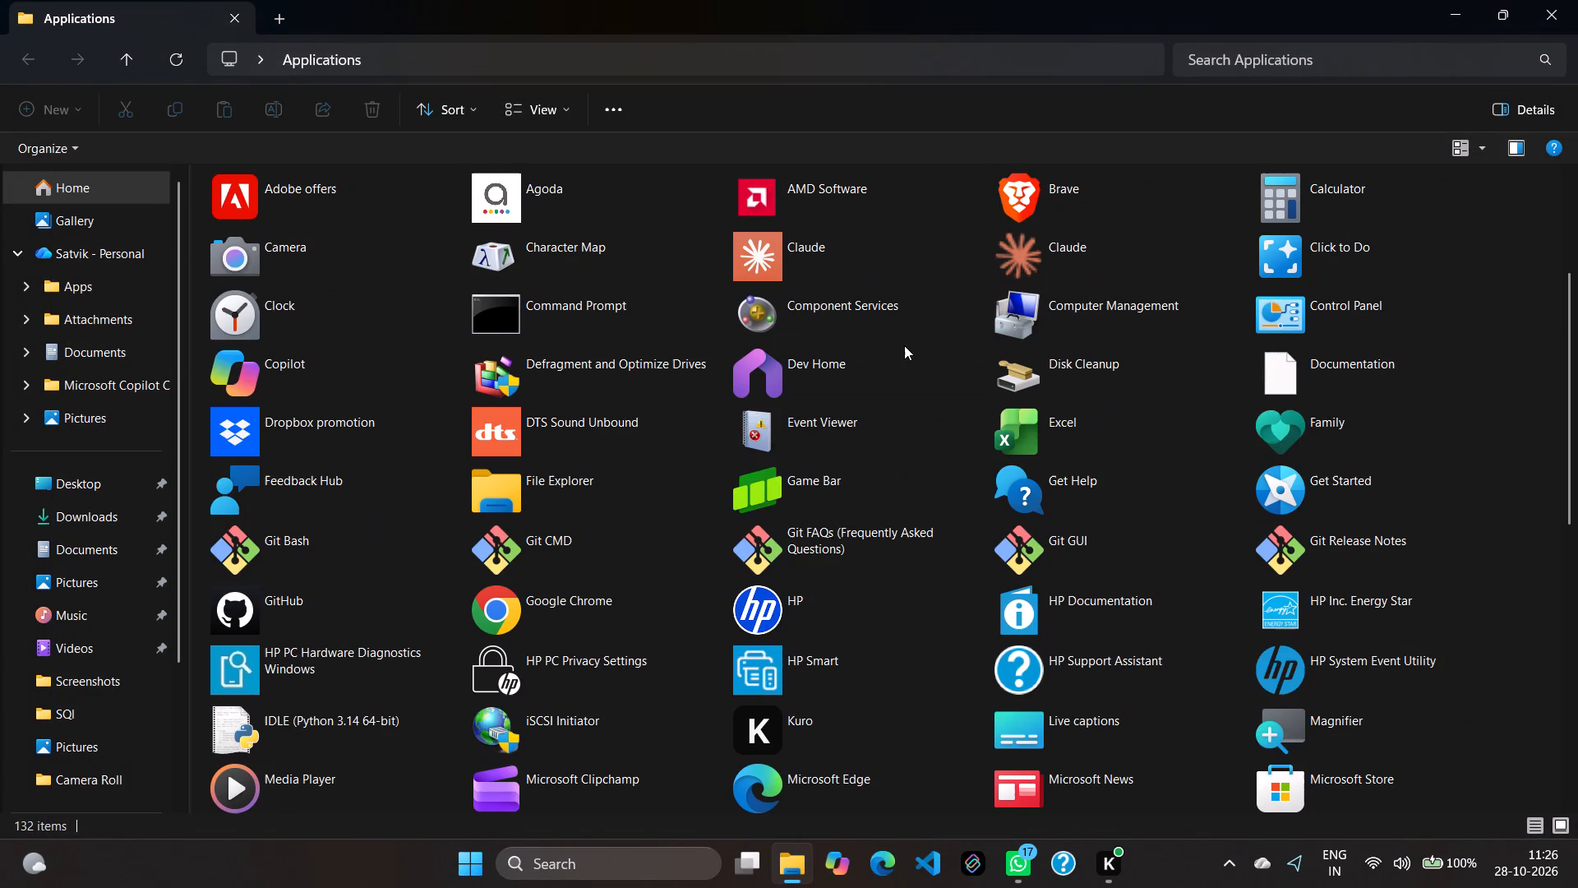
scroll(904, 345, "up", 7)
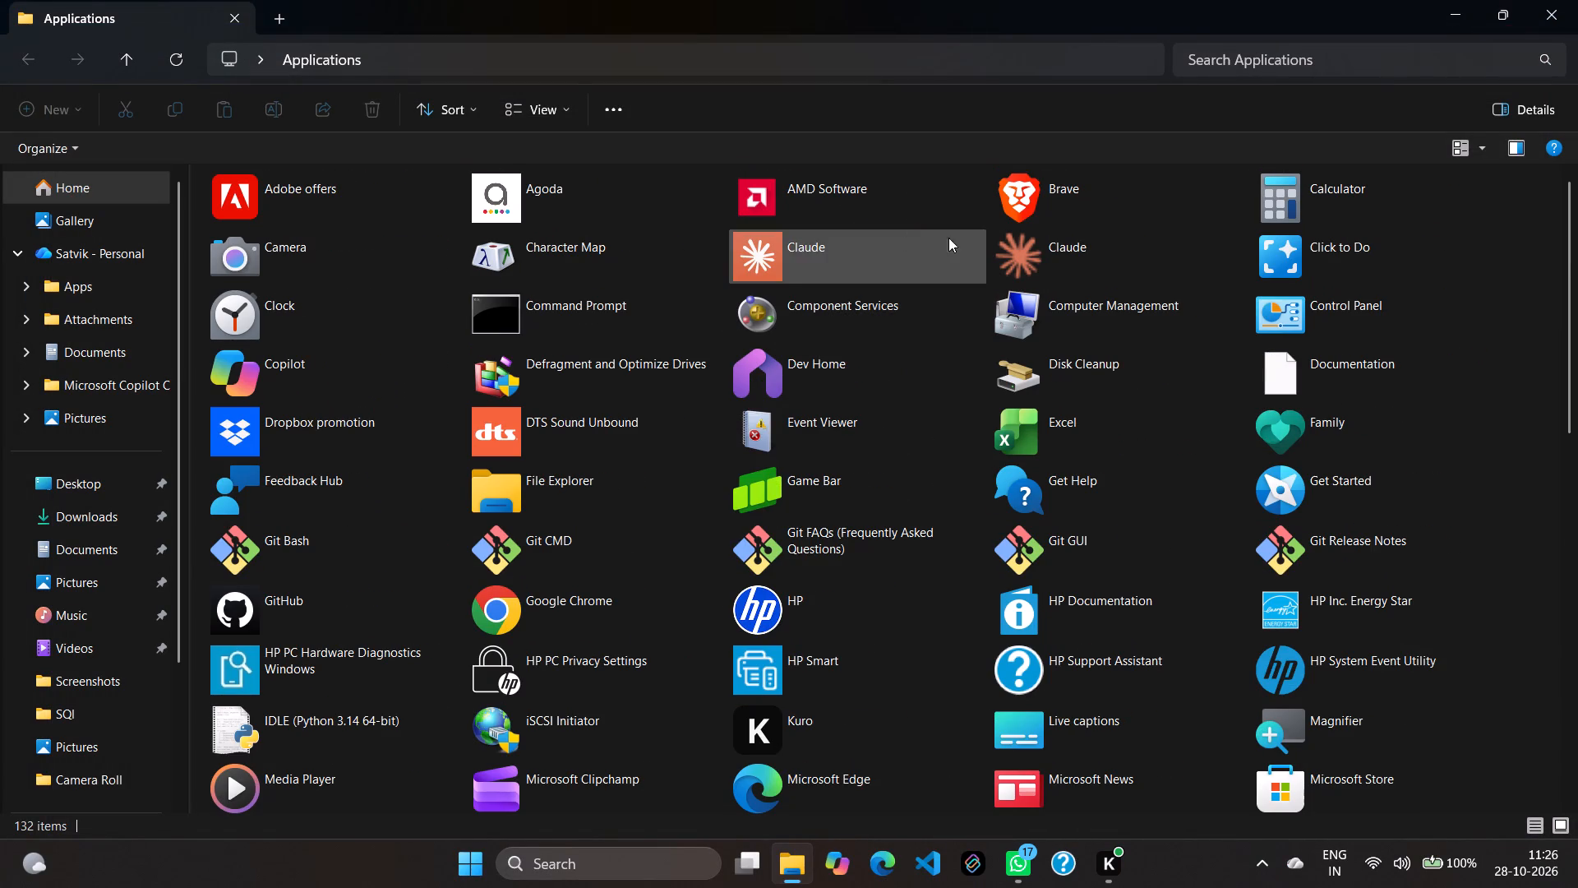
scroll(1121, 388, "down", 6)
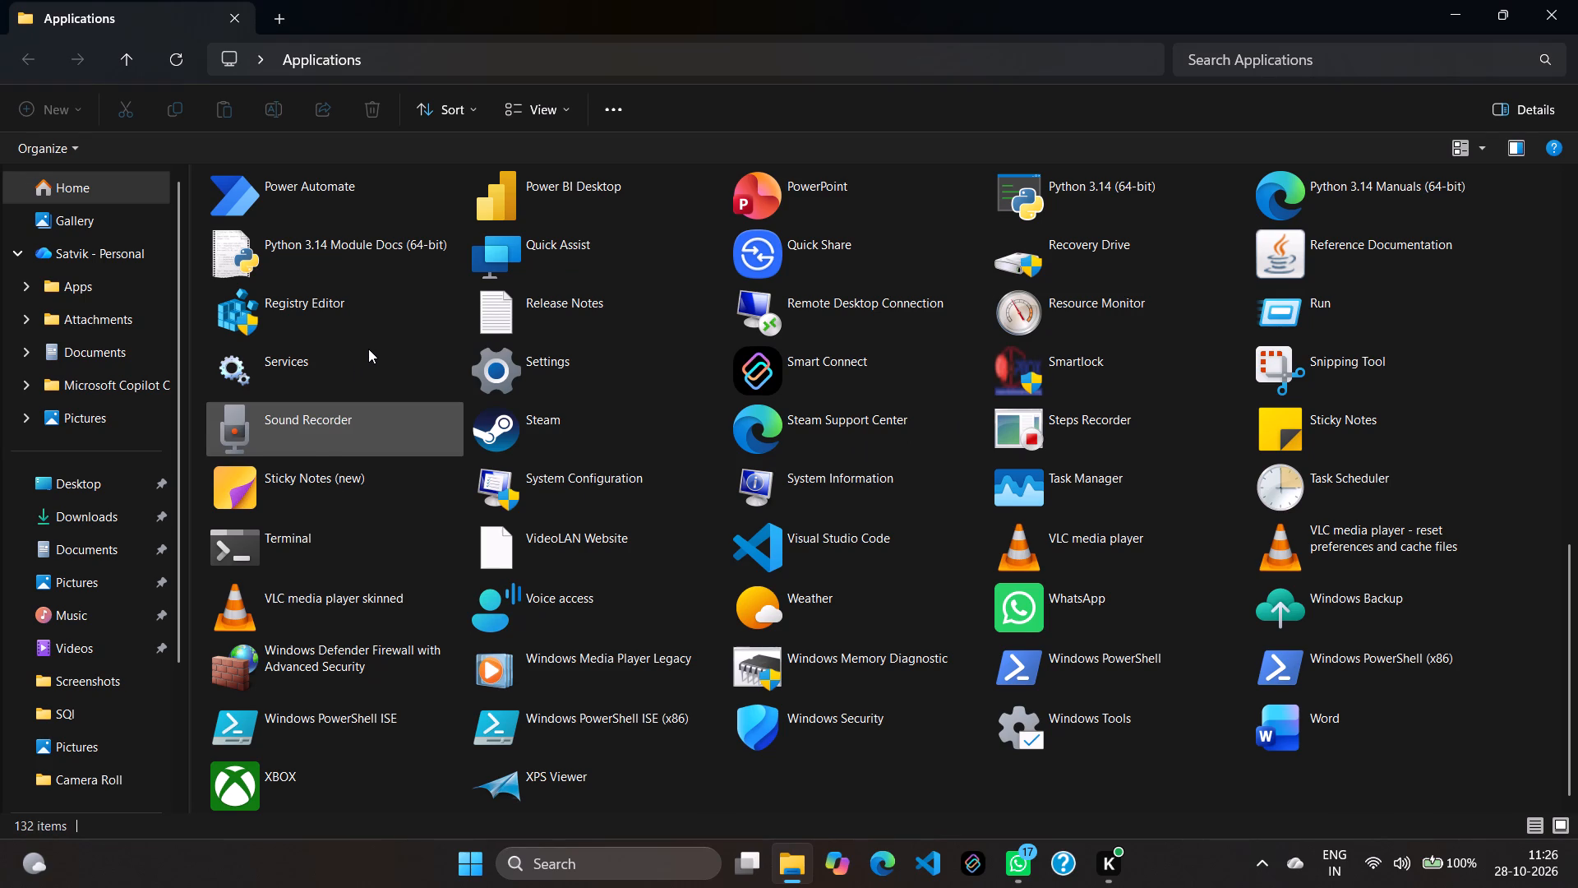
scroll(498, 333, "up", 1)
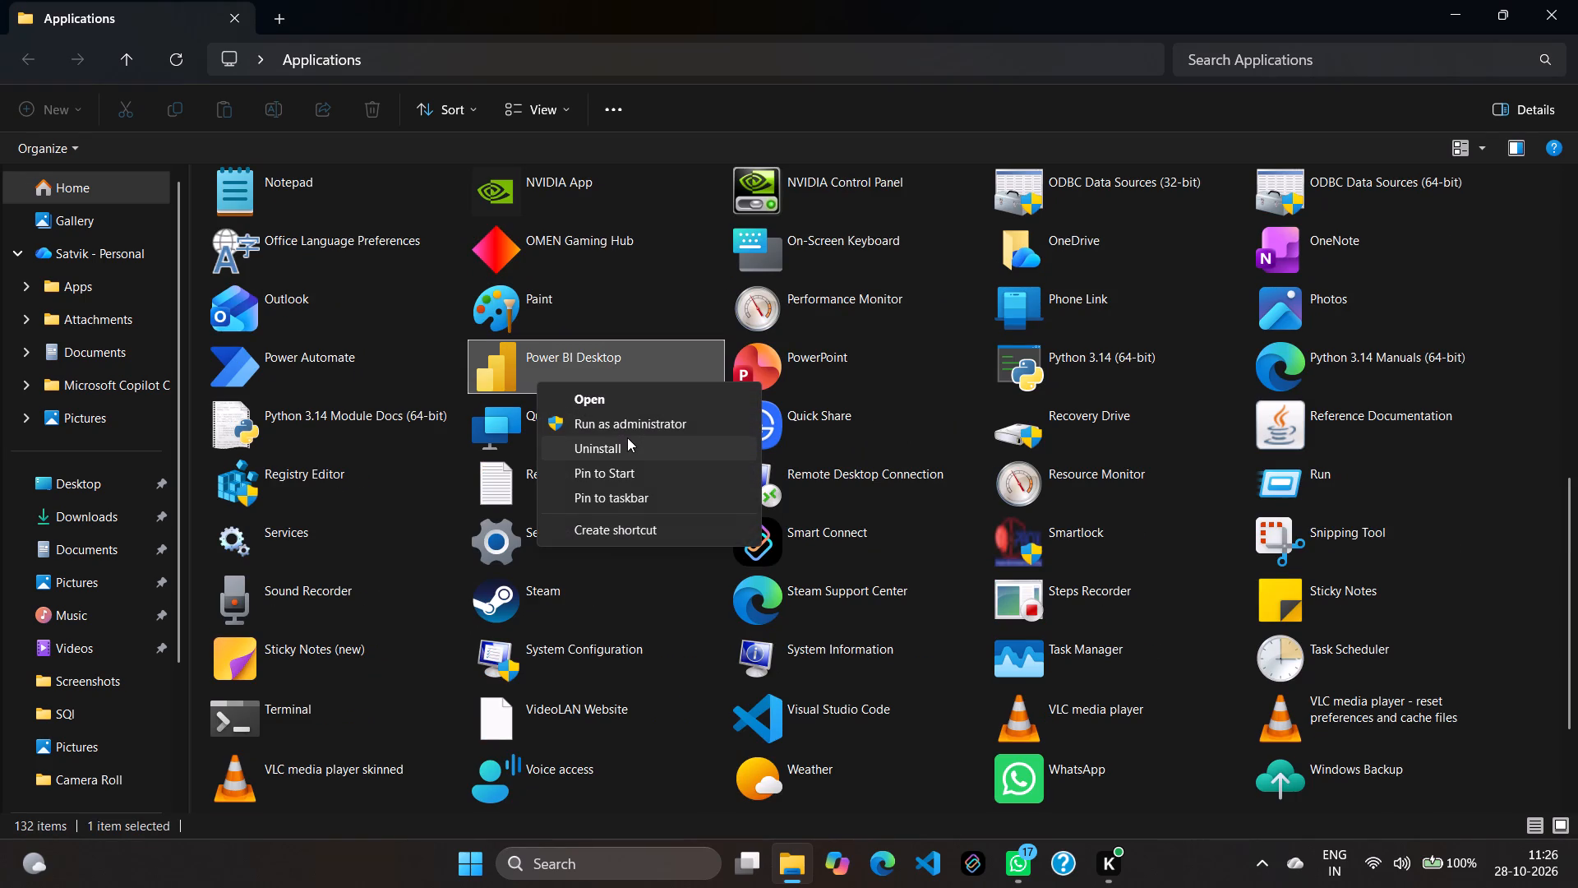
left_click(621, 448)
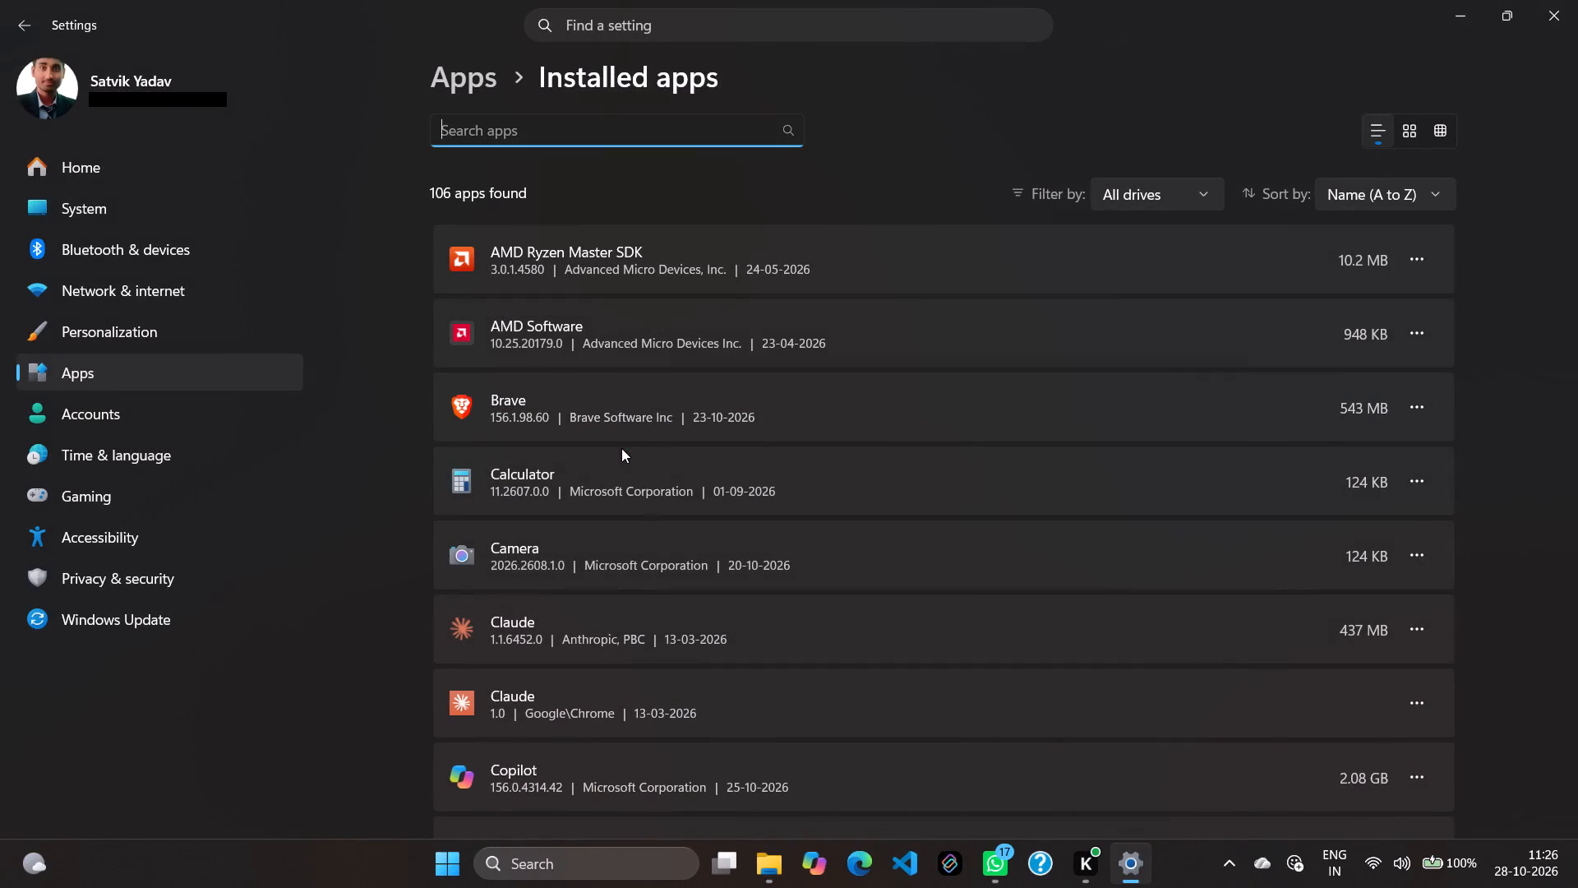
Search the installed apps for "power", uninstall Power BI Desktop, and minimize Settings to return to the Applications folder.
type("power")
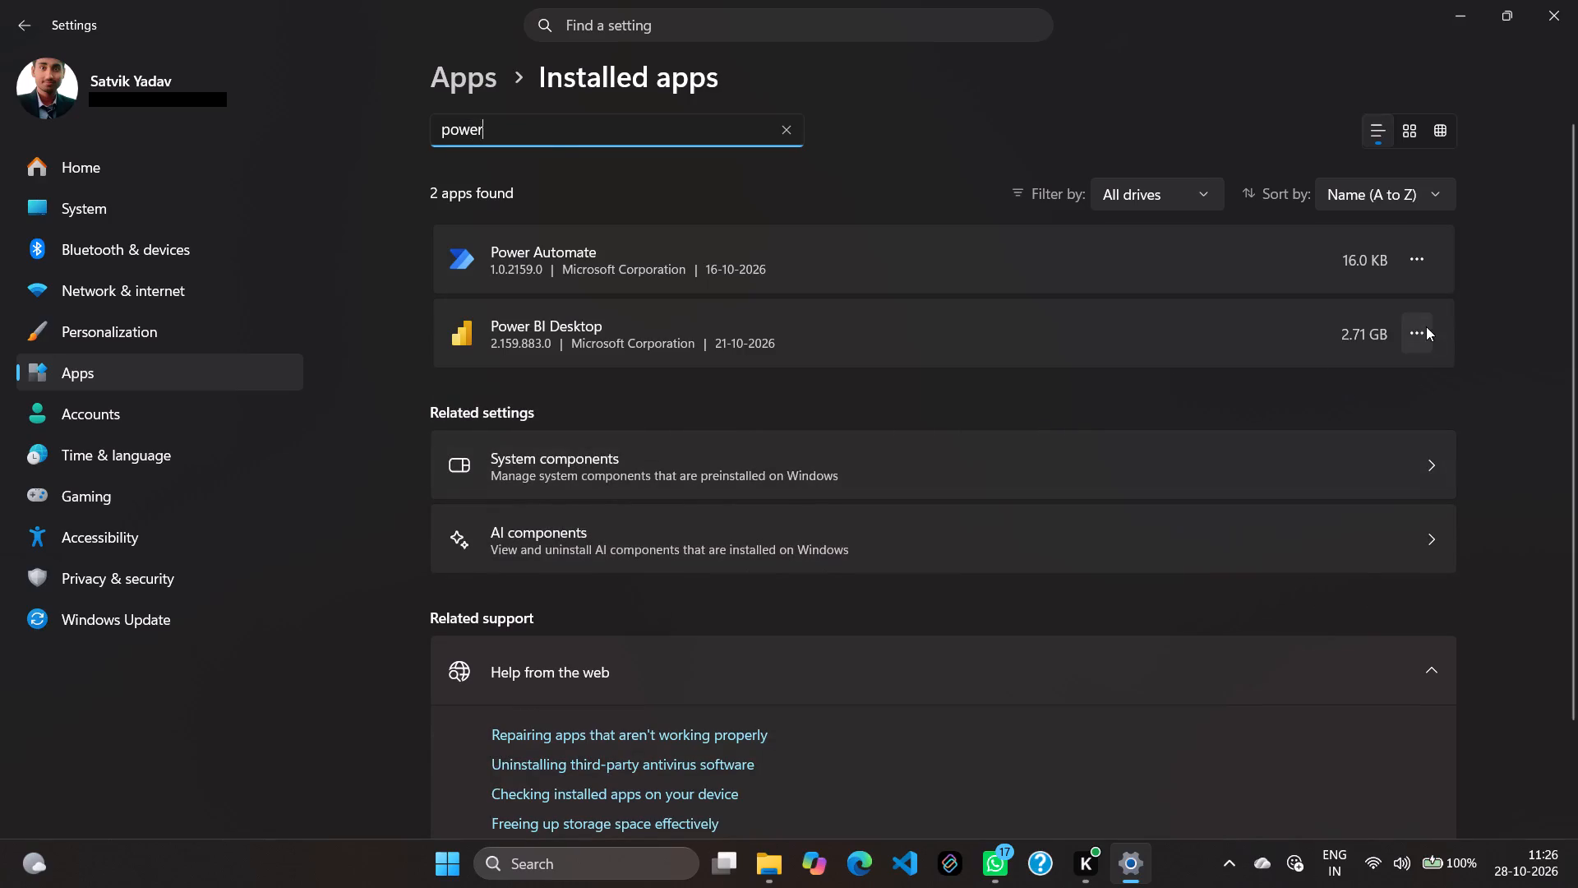
left_click(1426, 326)
left_click(1243, 438)
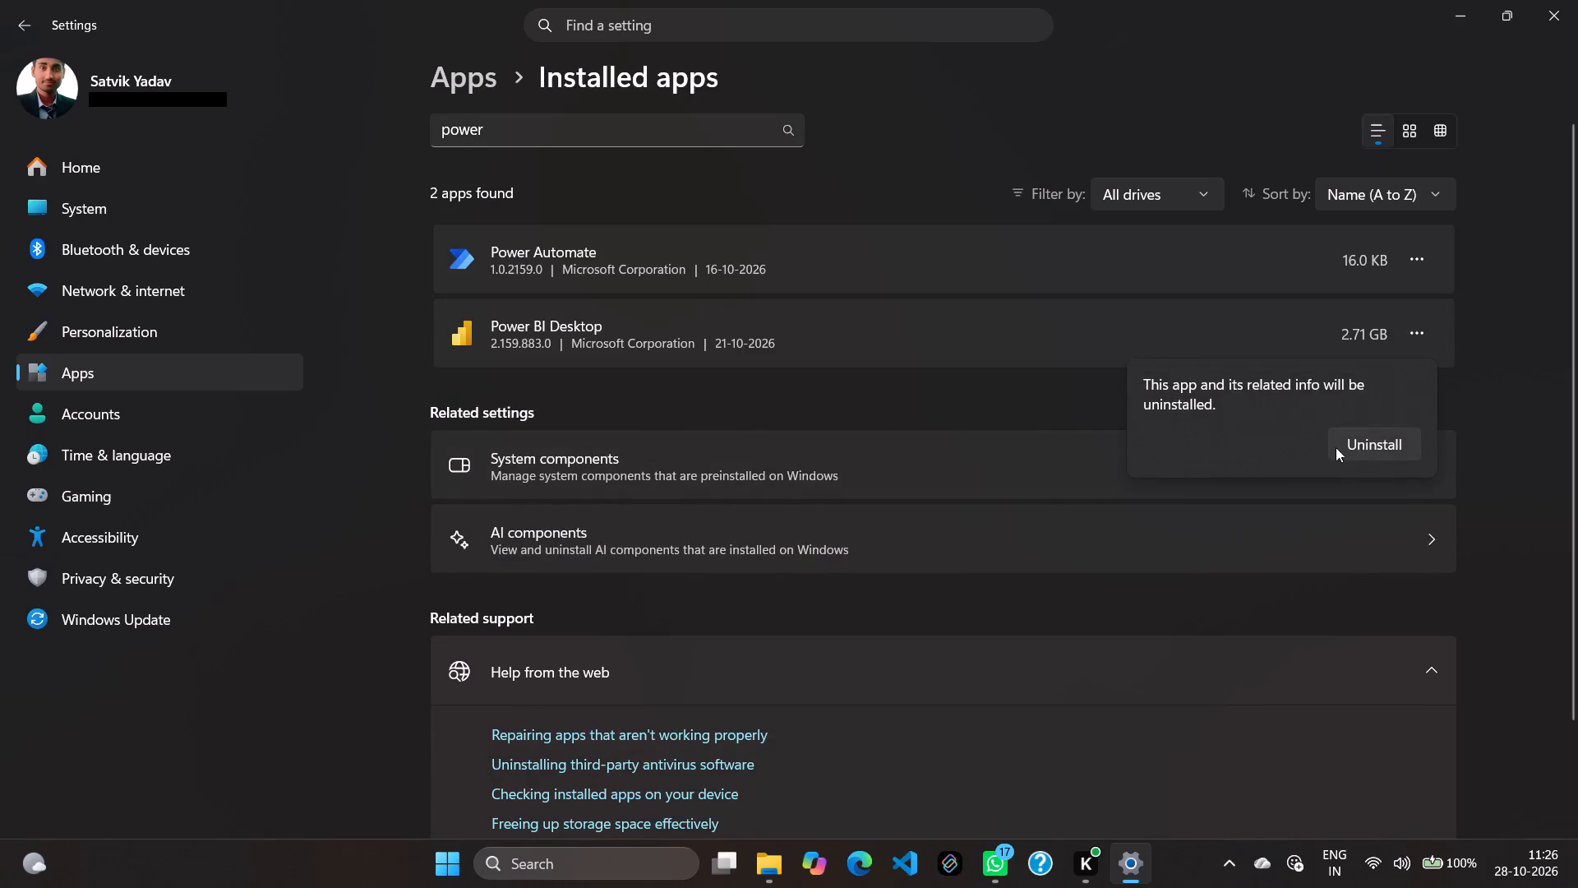
left_click(1363, 442)
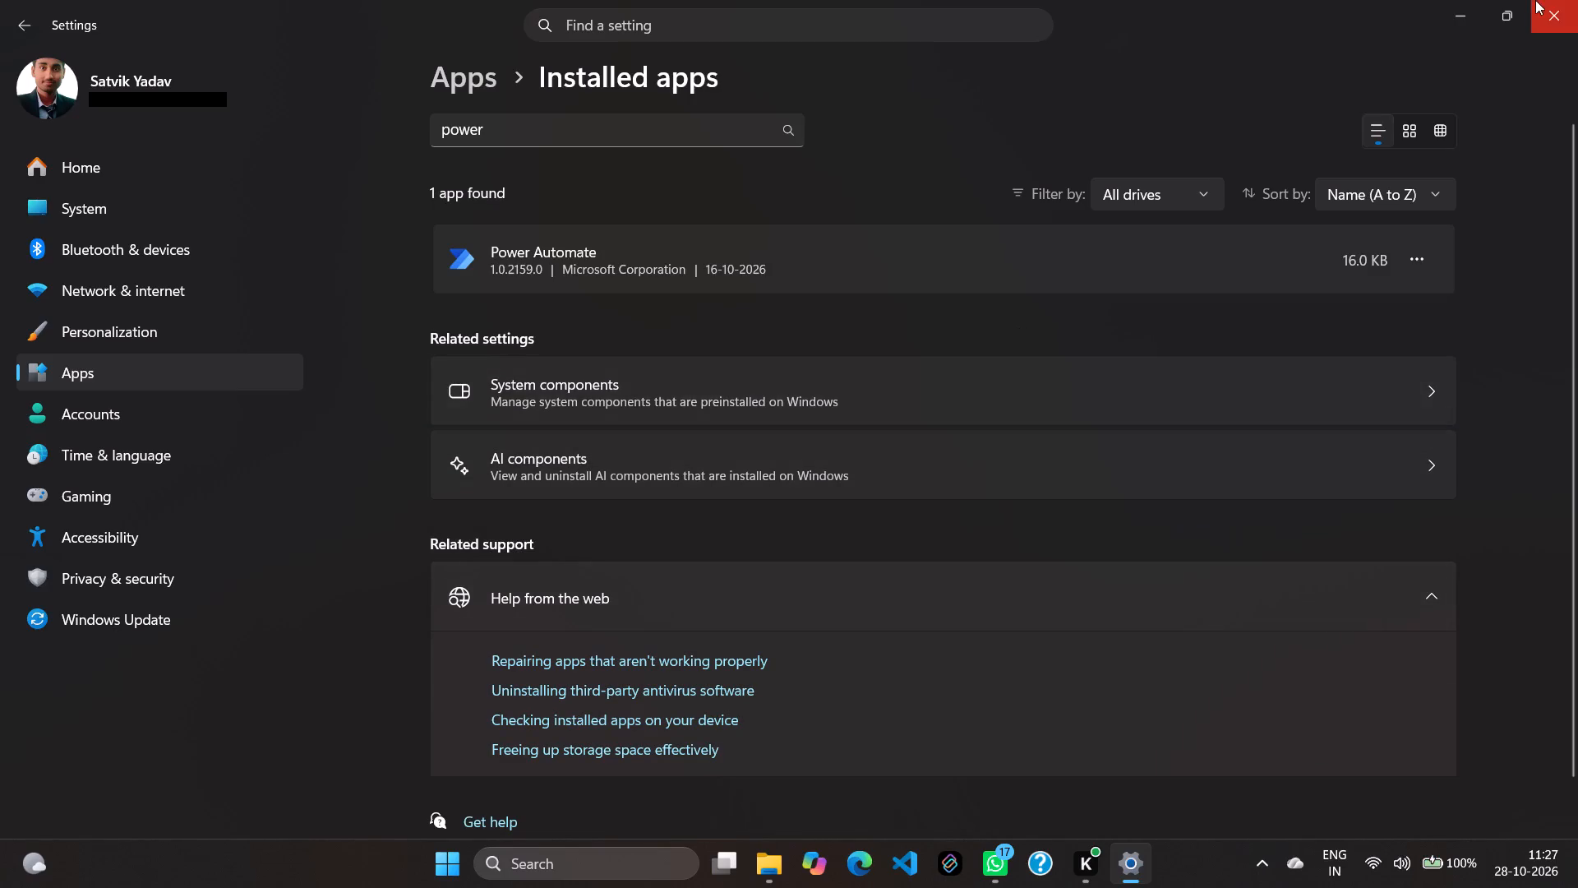
left_click(1478, 0)
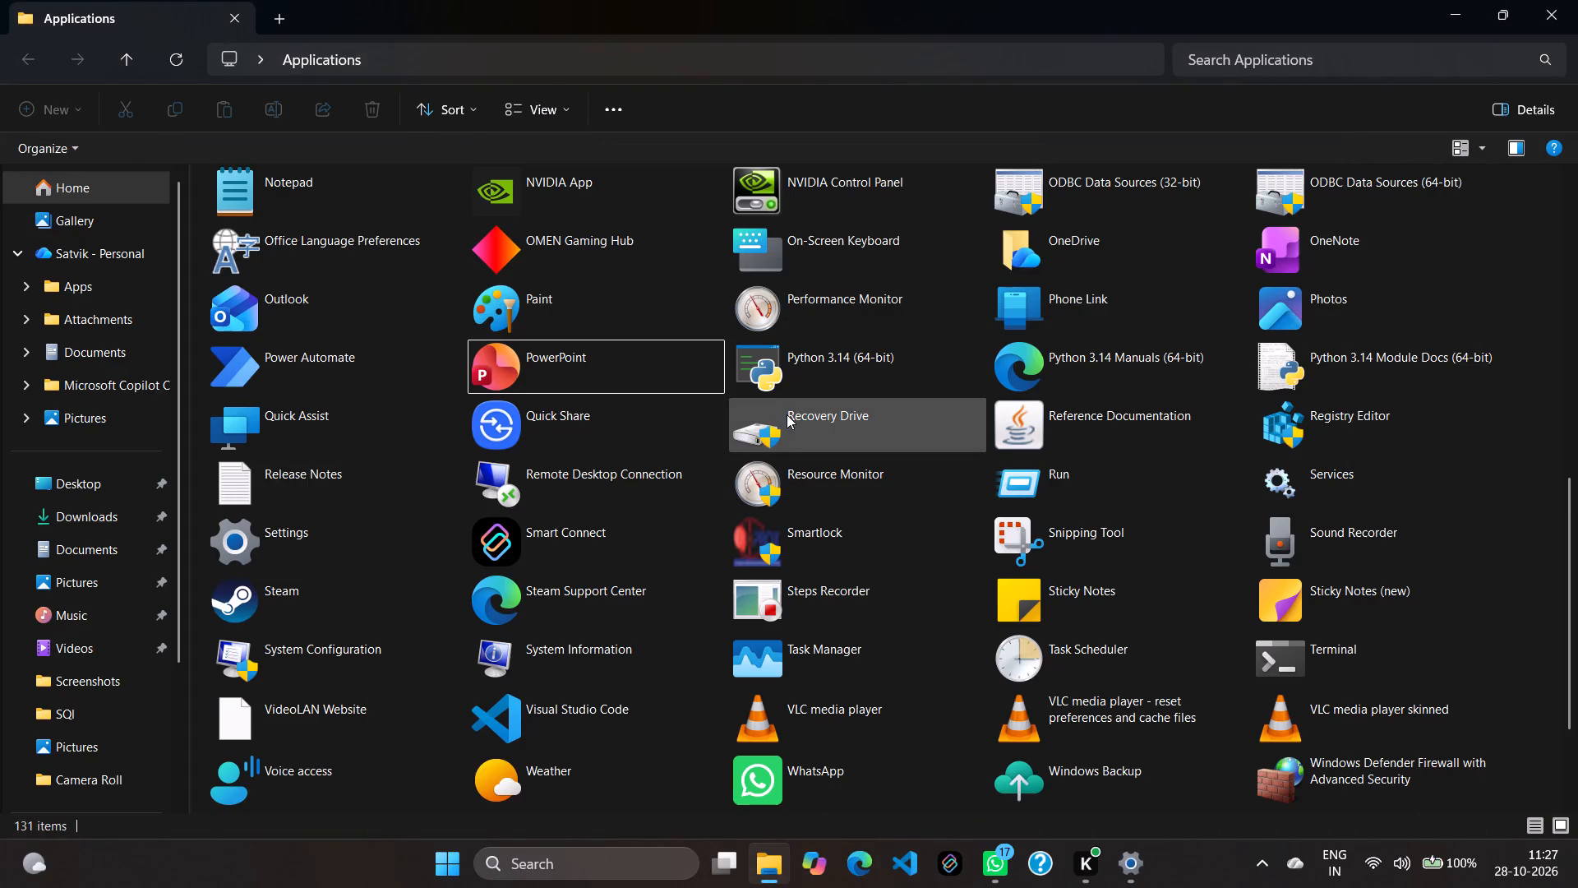
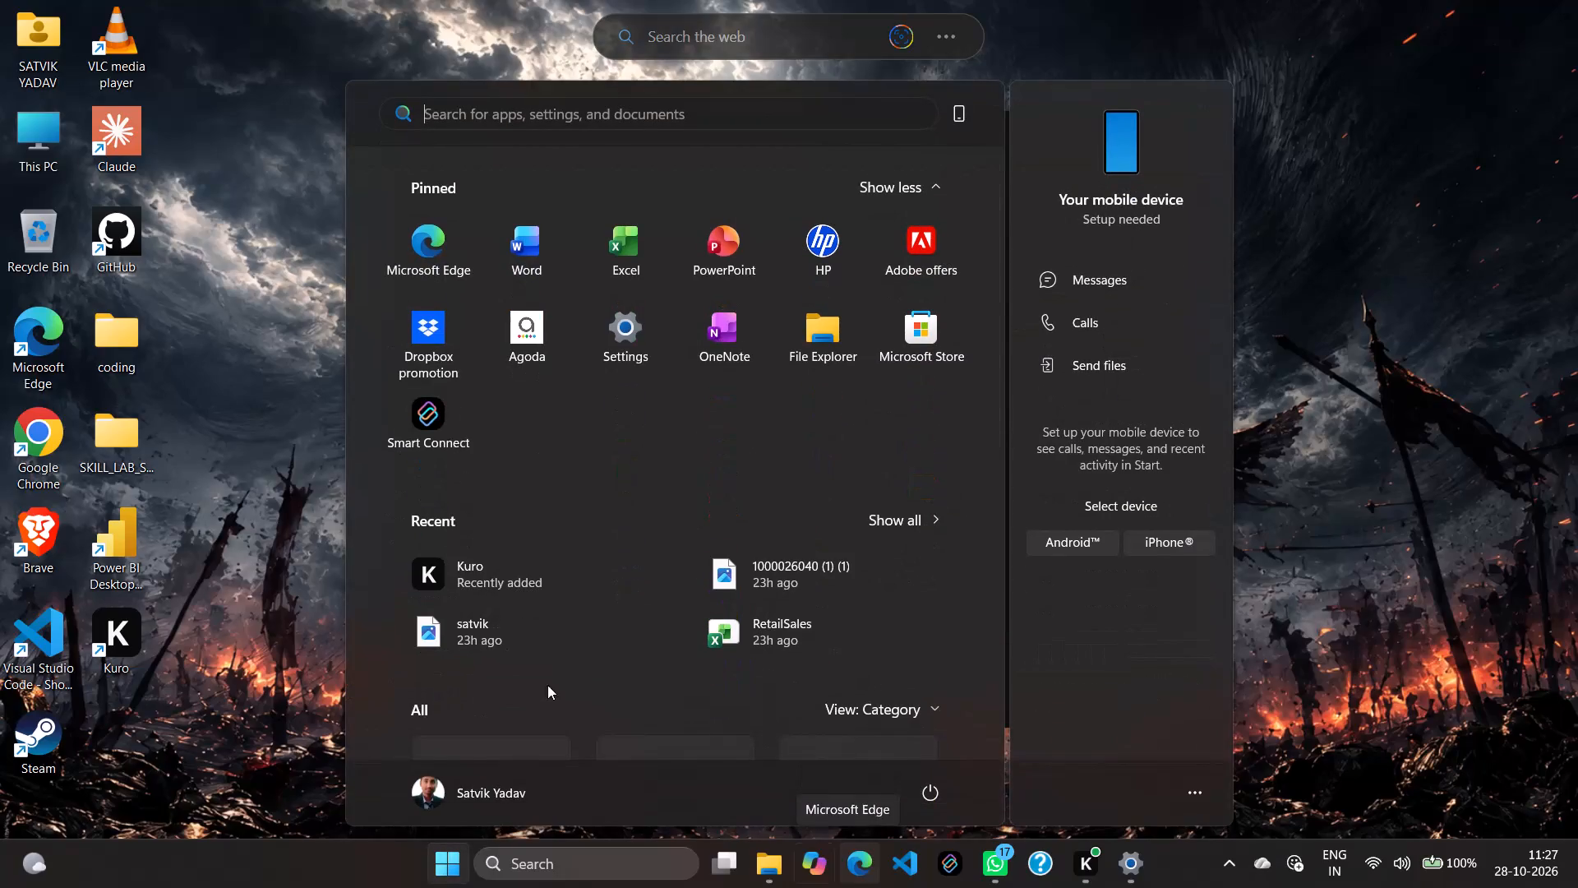
Open the Microsoft Store, dismiss the Windows Security notification, and search the store for "power BI".
left_click(935, 331)
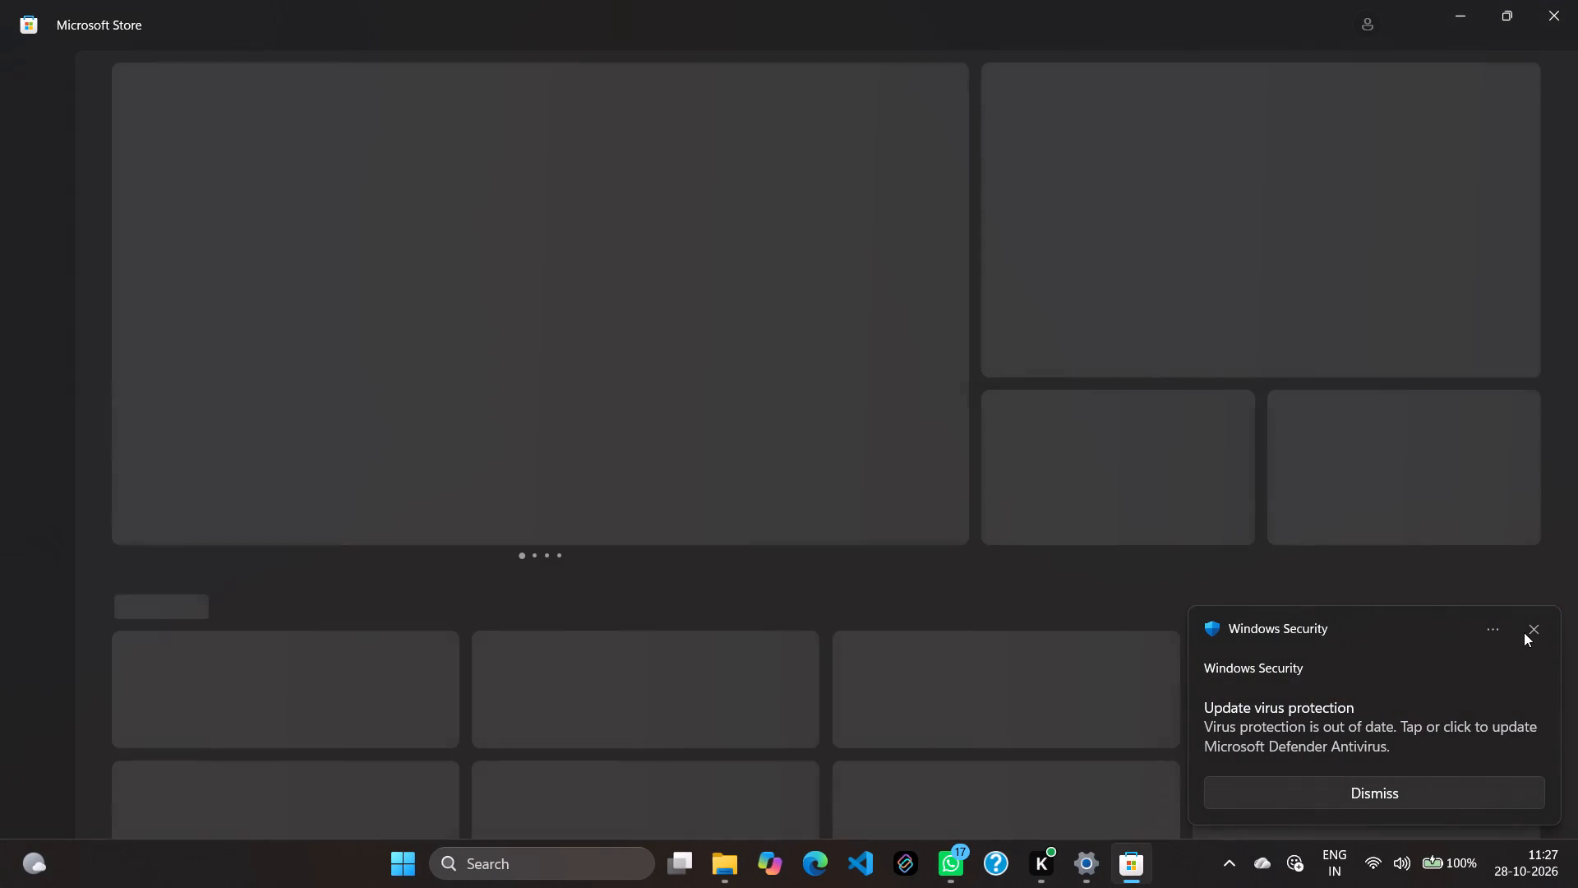
left_click(1525, 627)
left_click(745, 16)
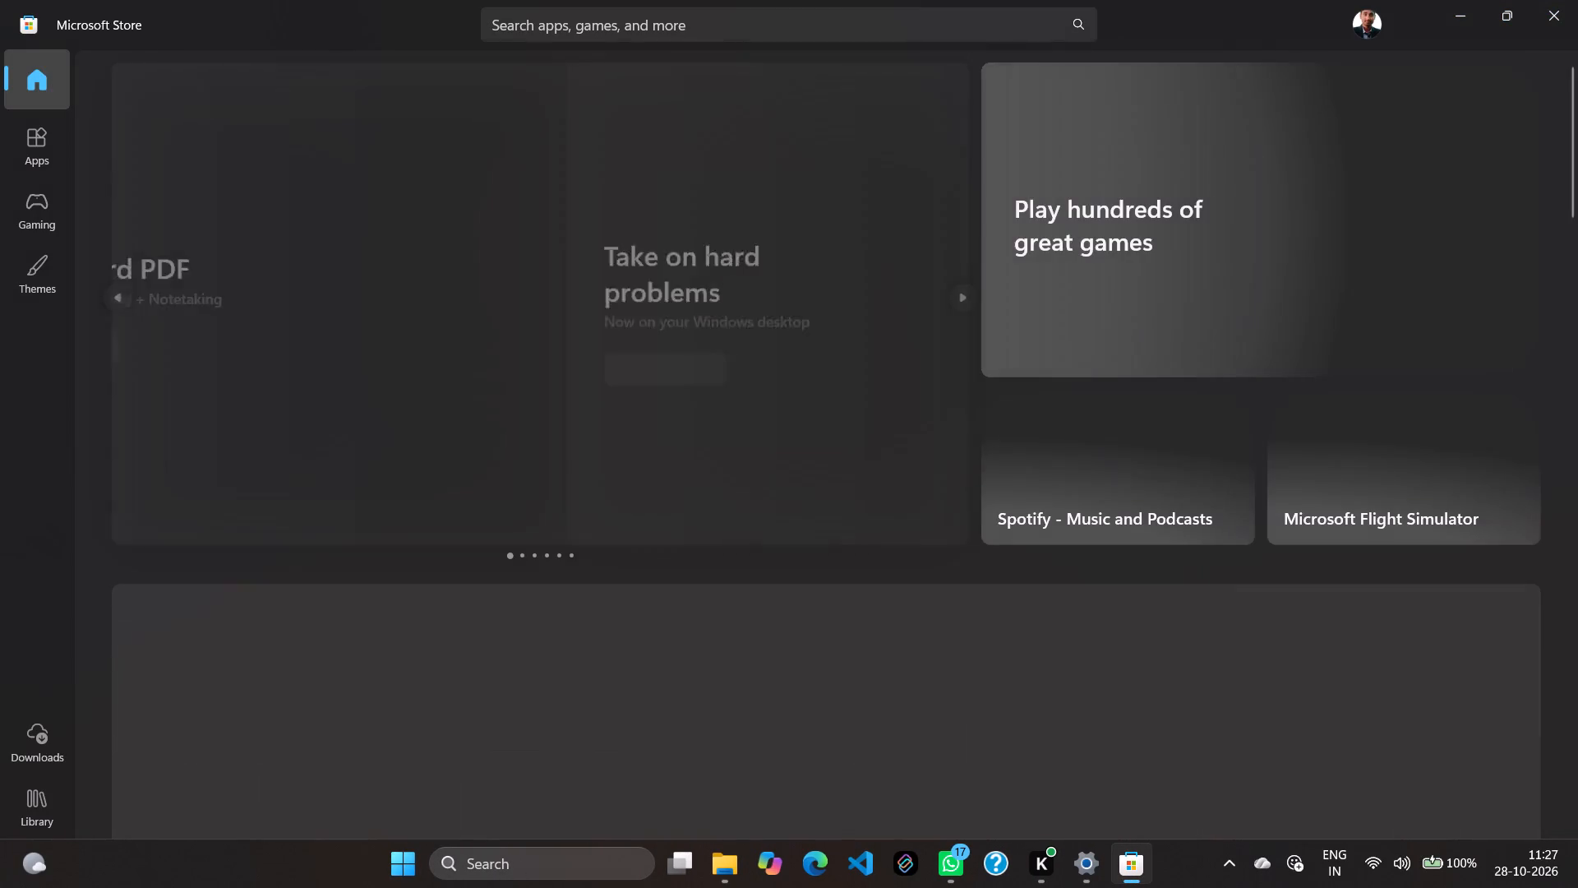
type("power BI")
key("Return")
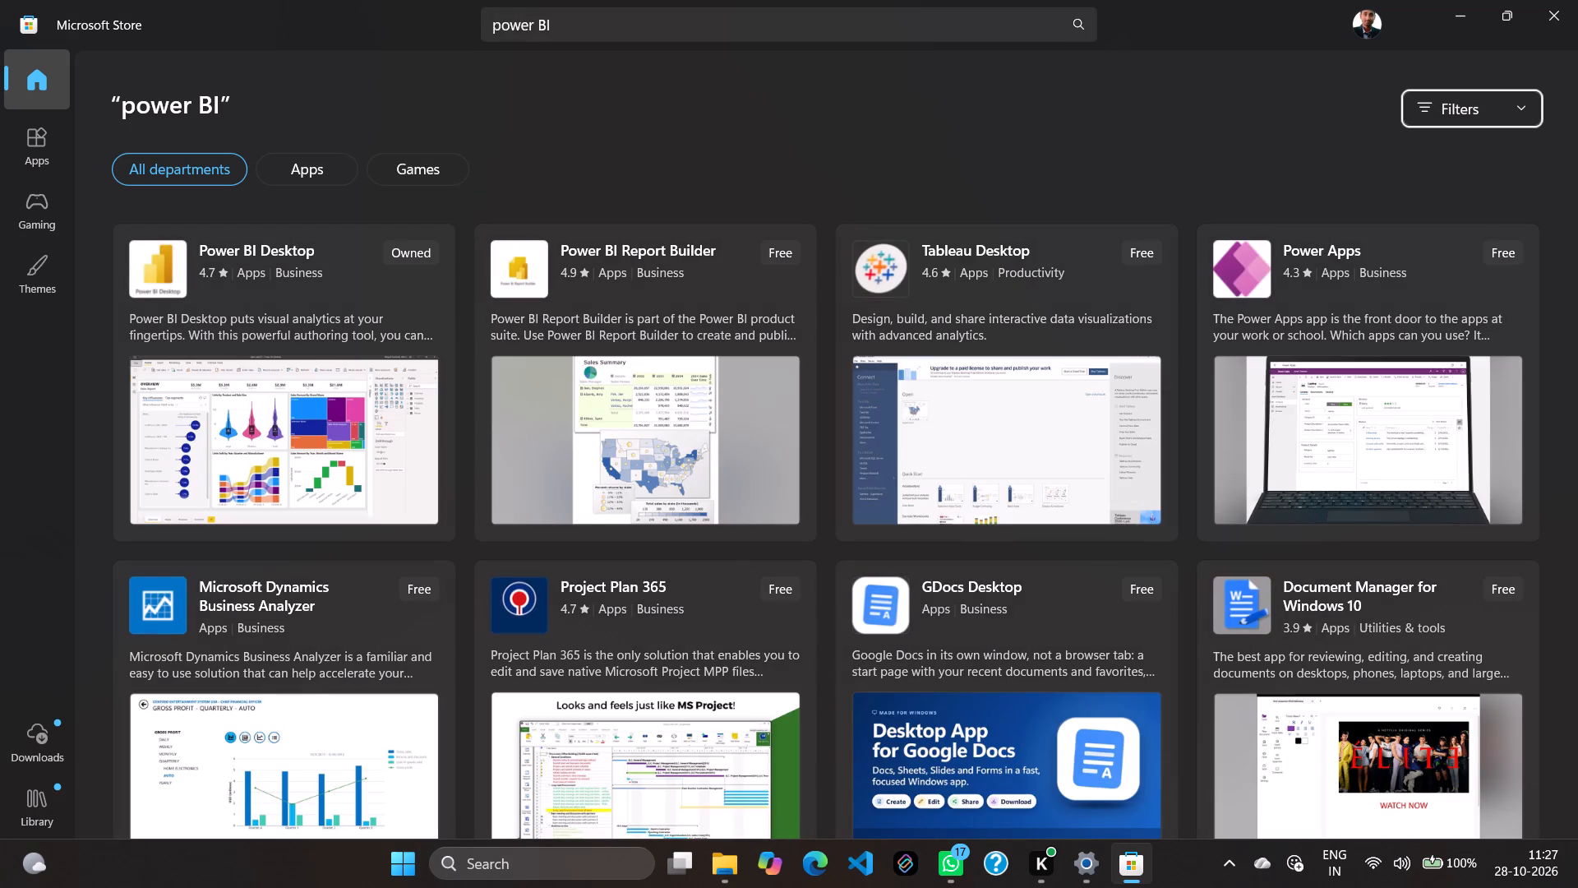
Open the Power BI Desktop product page from the search results and start downloading the app.
left_click(358, 269)
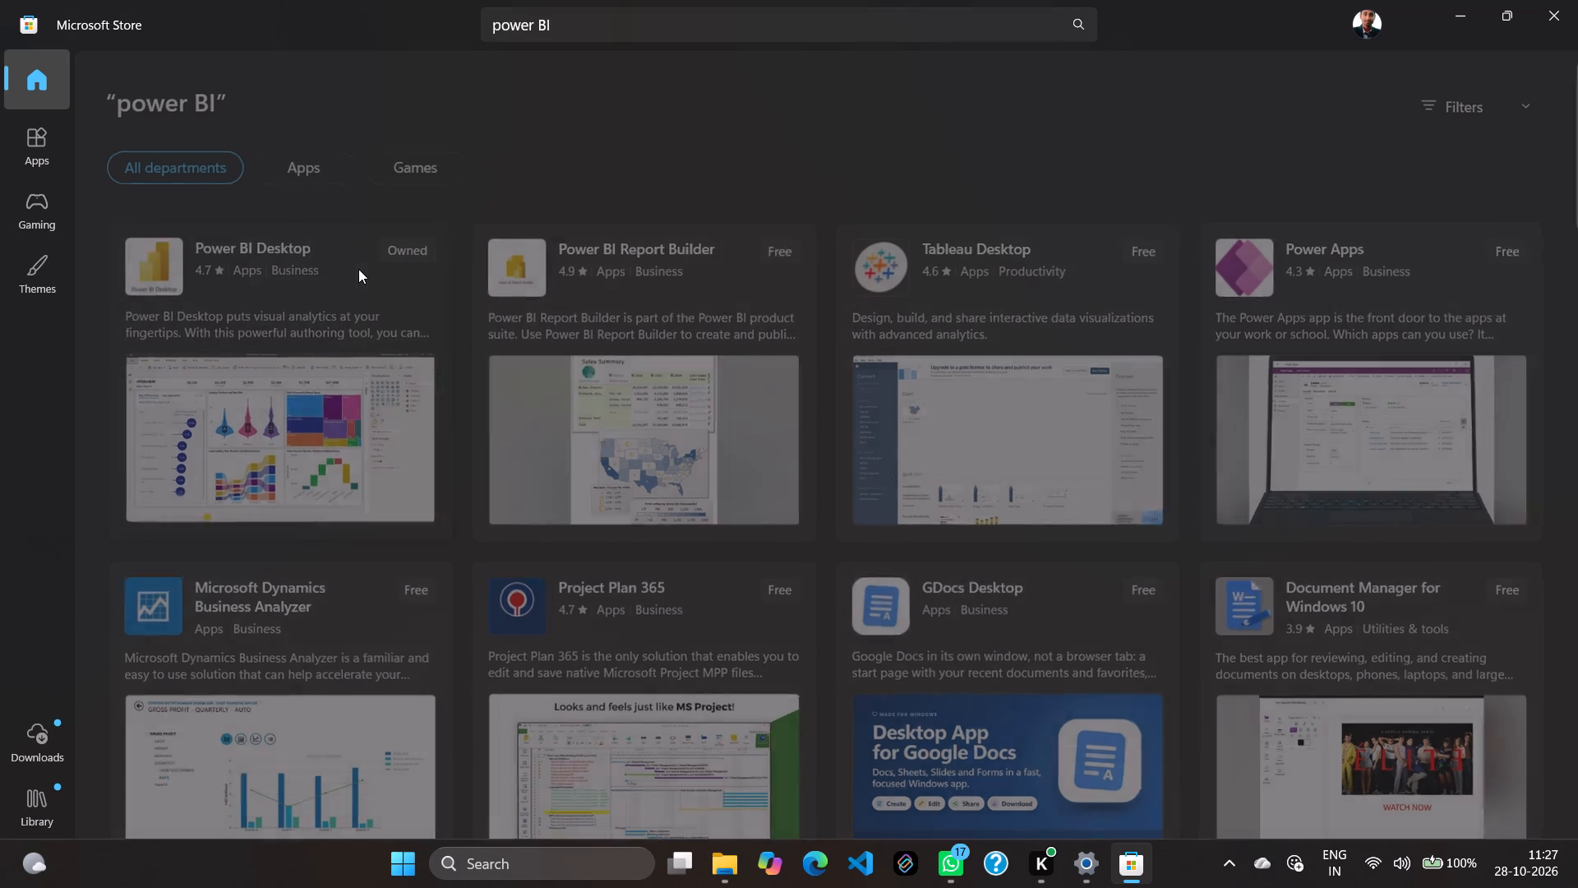
left_click(201, 340)
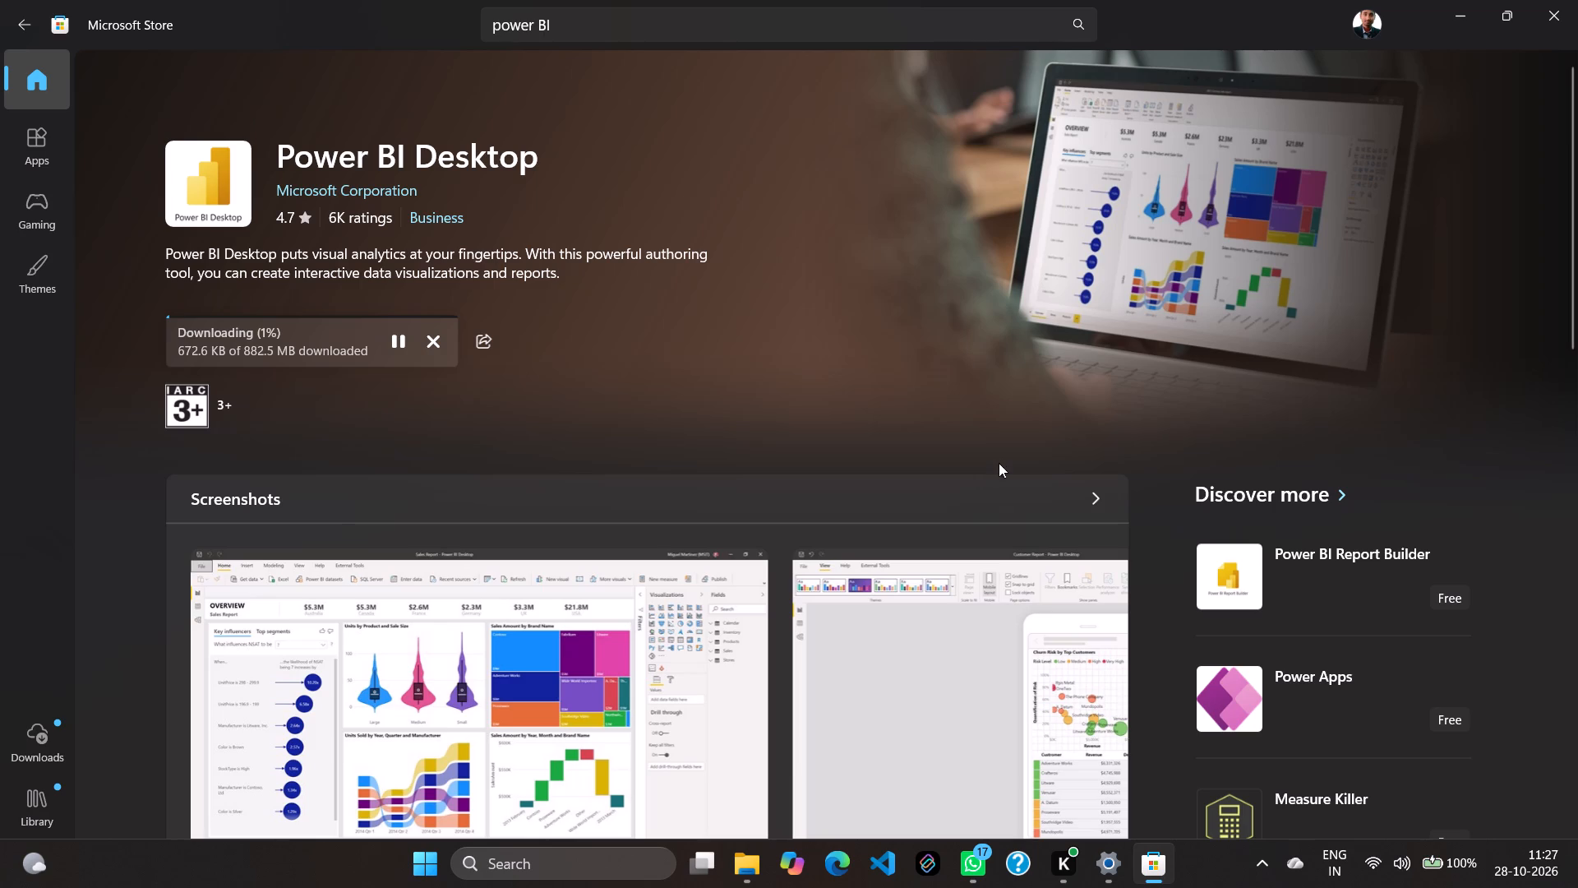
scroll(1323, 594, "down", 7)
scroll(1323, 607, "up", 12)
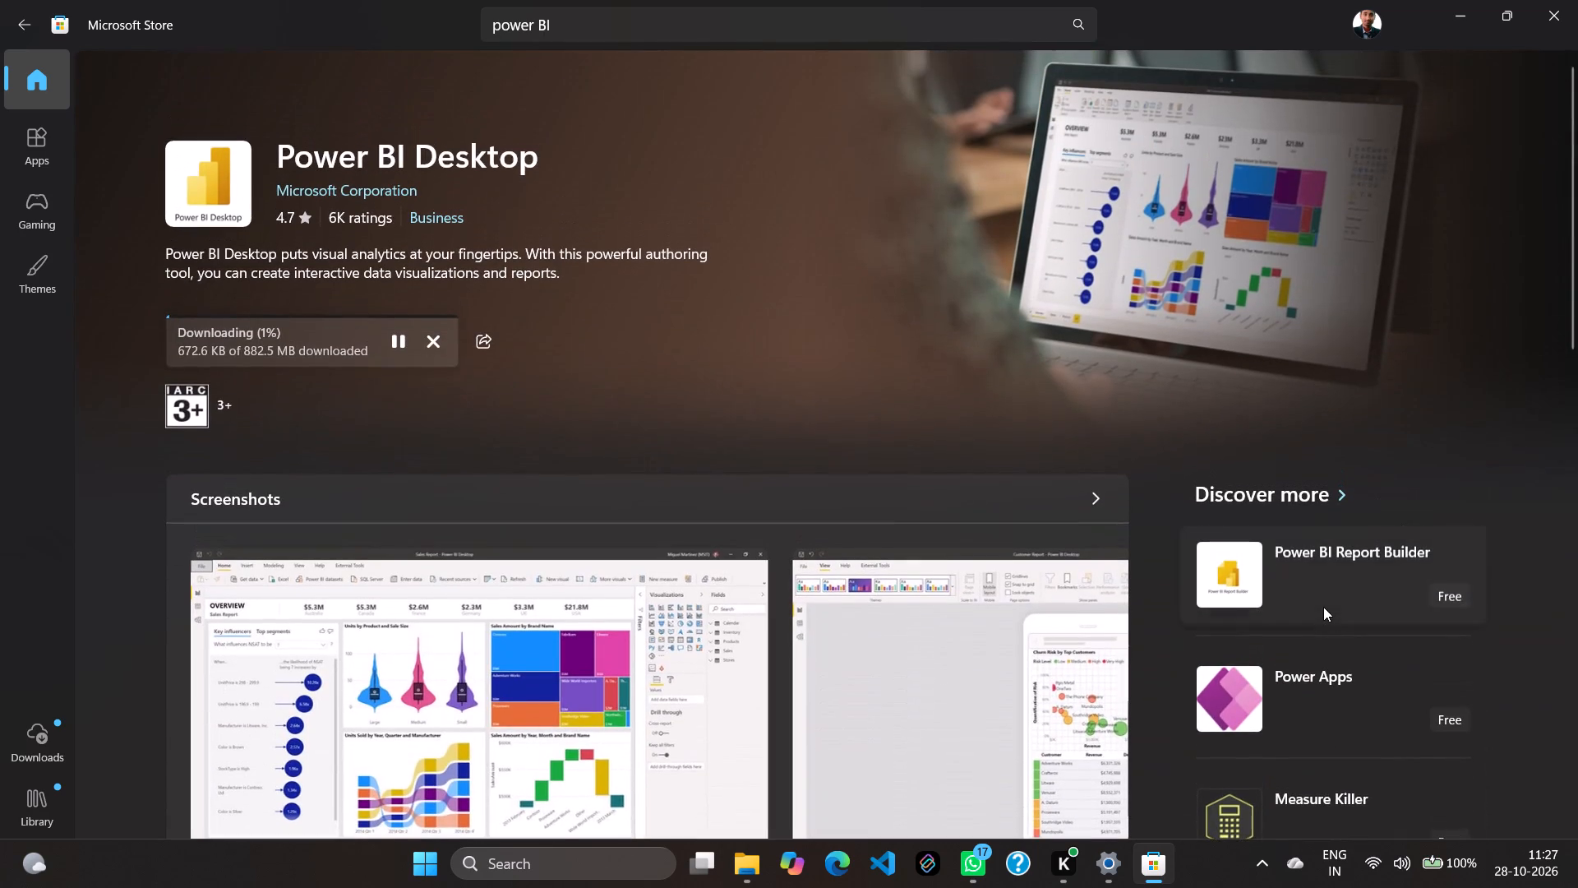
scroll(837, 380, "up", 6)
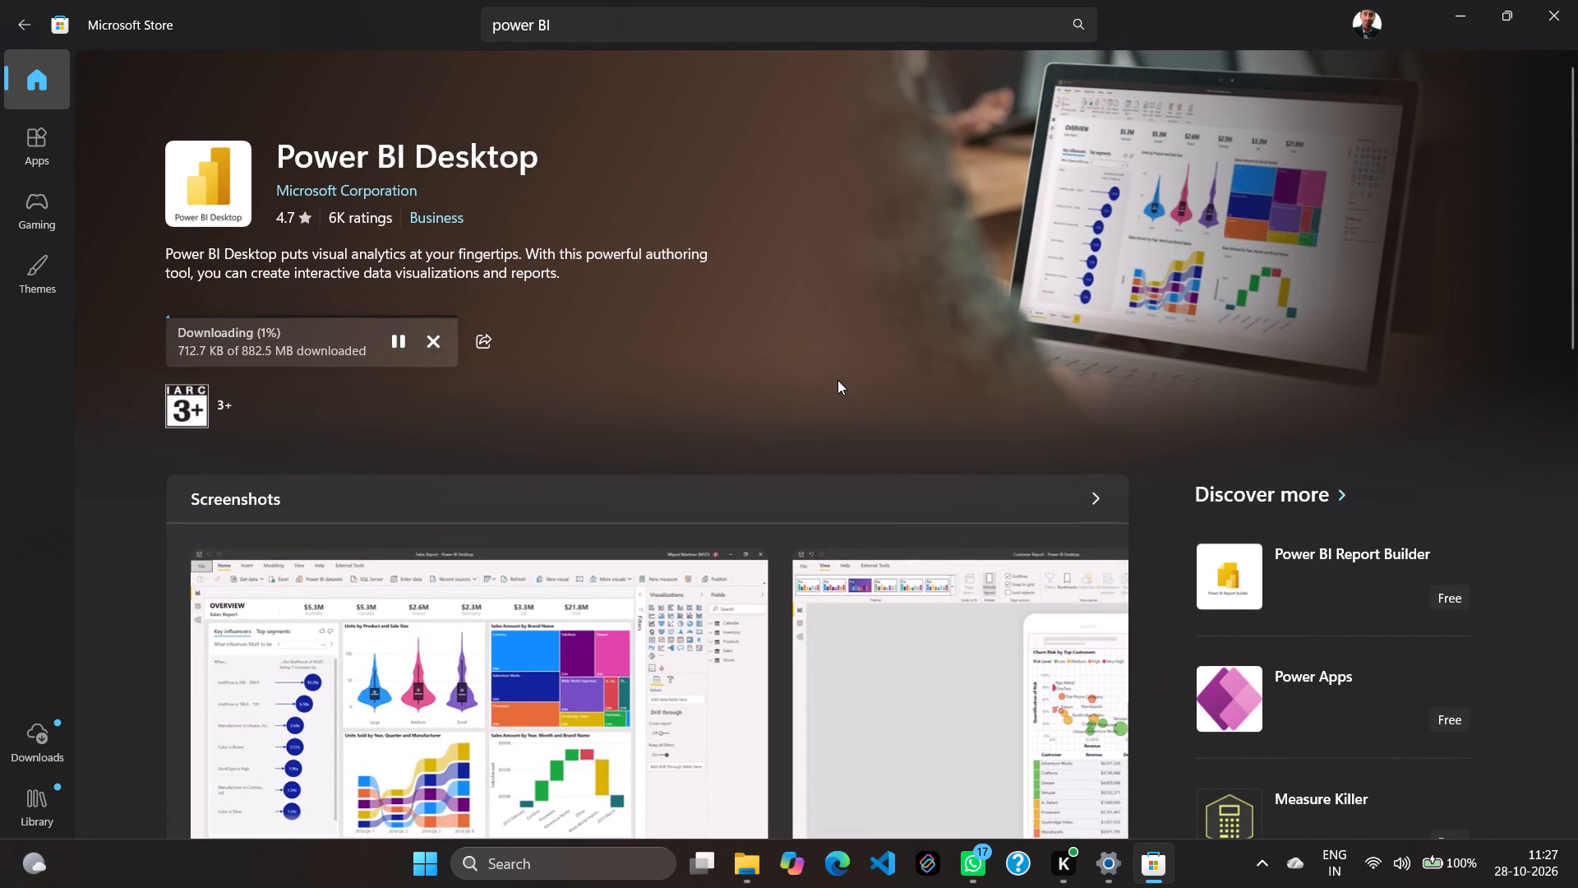
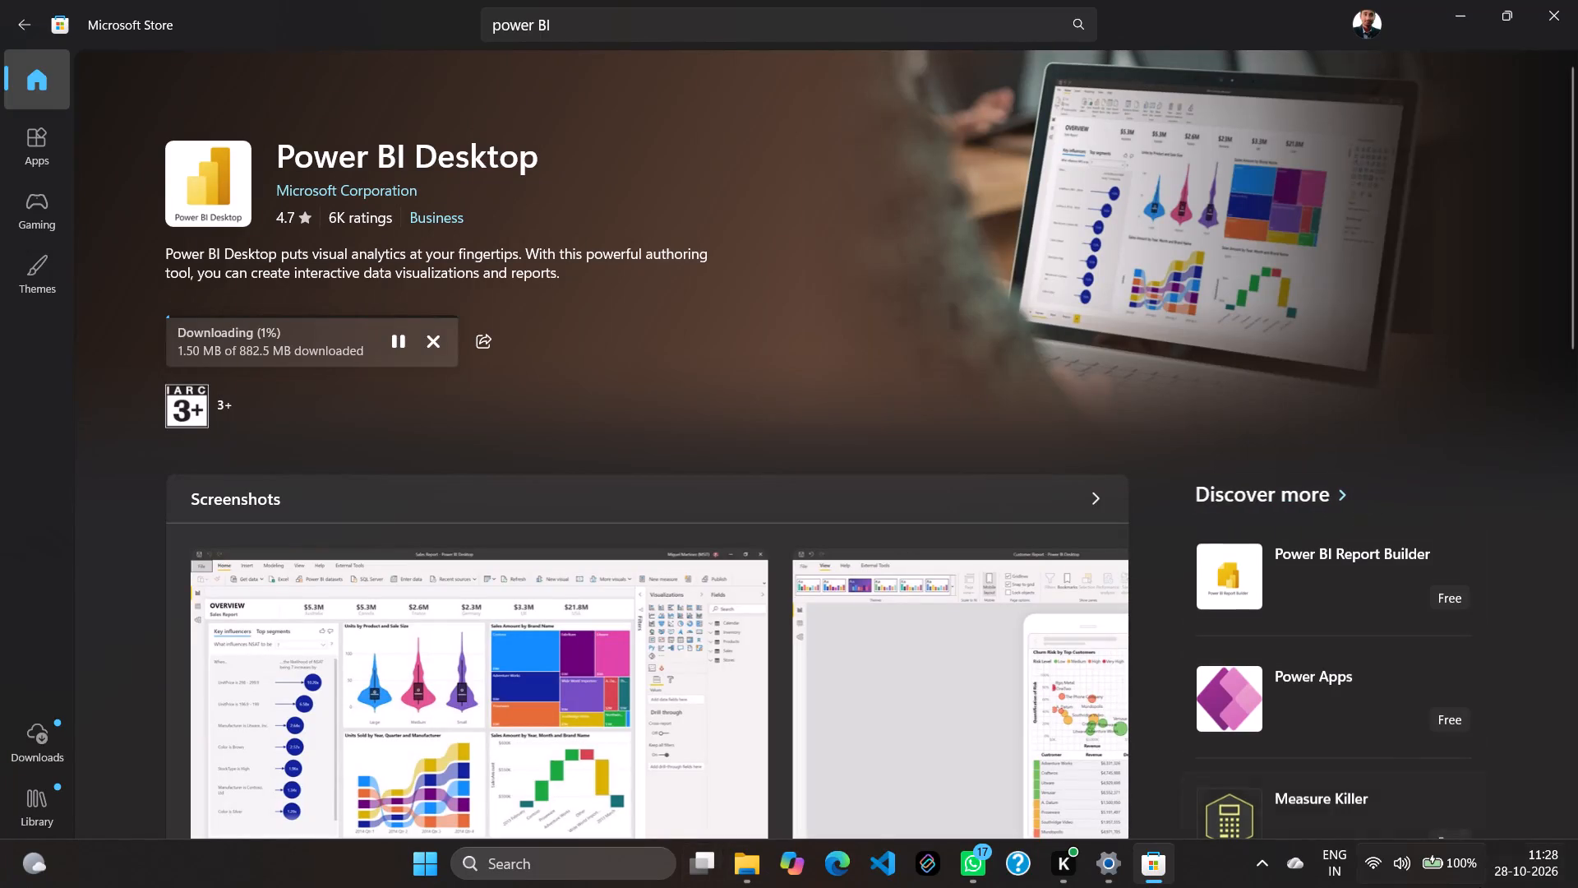
Turn off the computer's Wi-Fi in the system quick settings.
left_click(1444, 875)
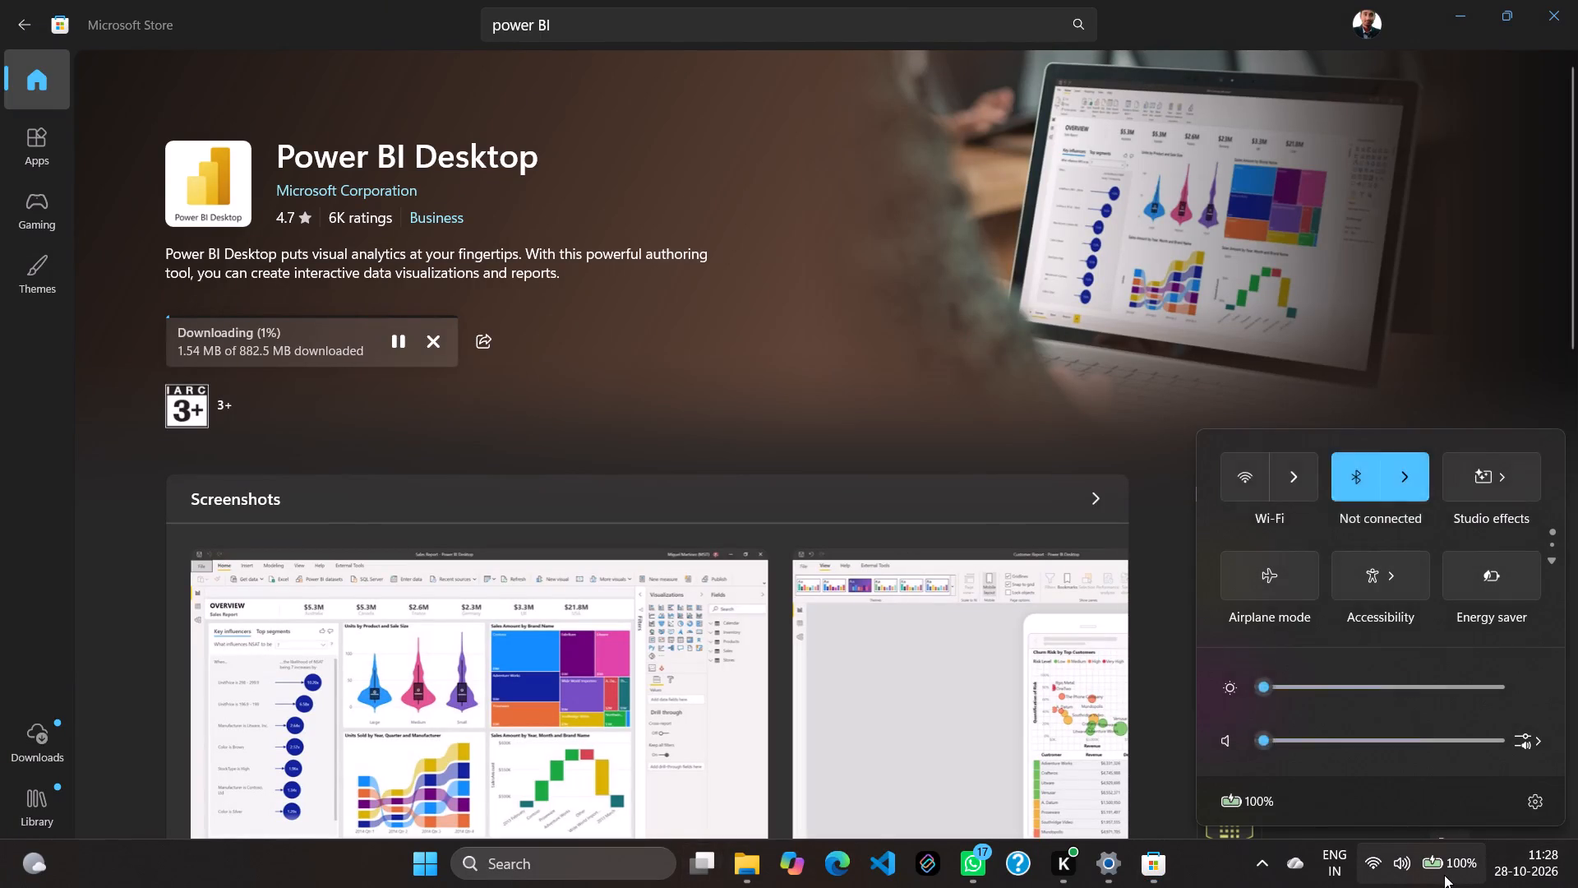
left_click(1444, 875)
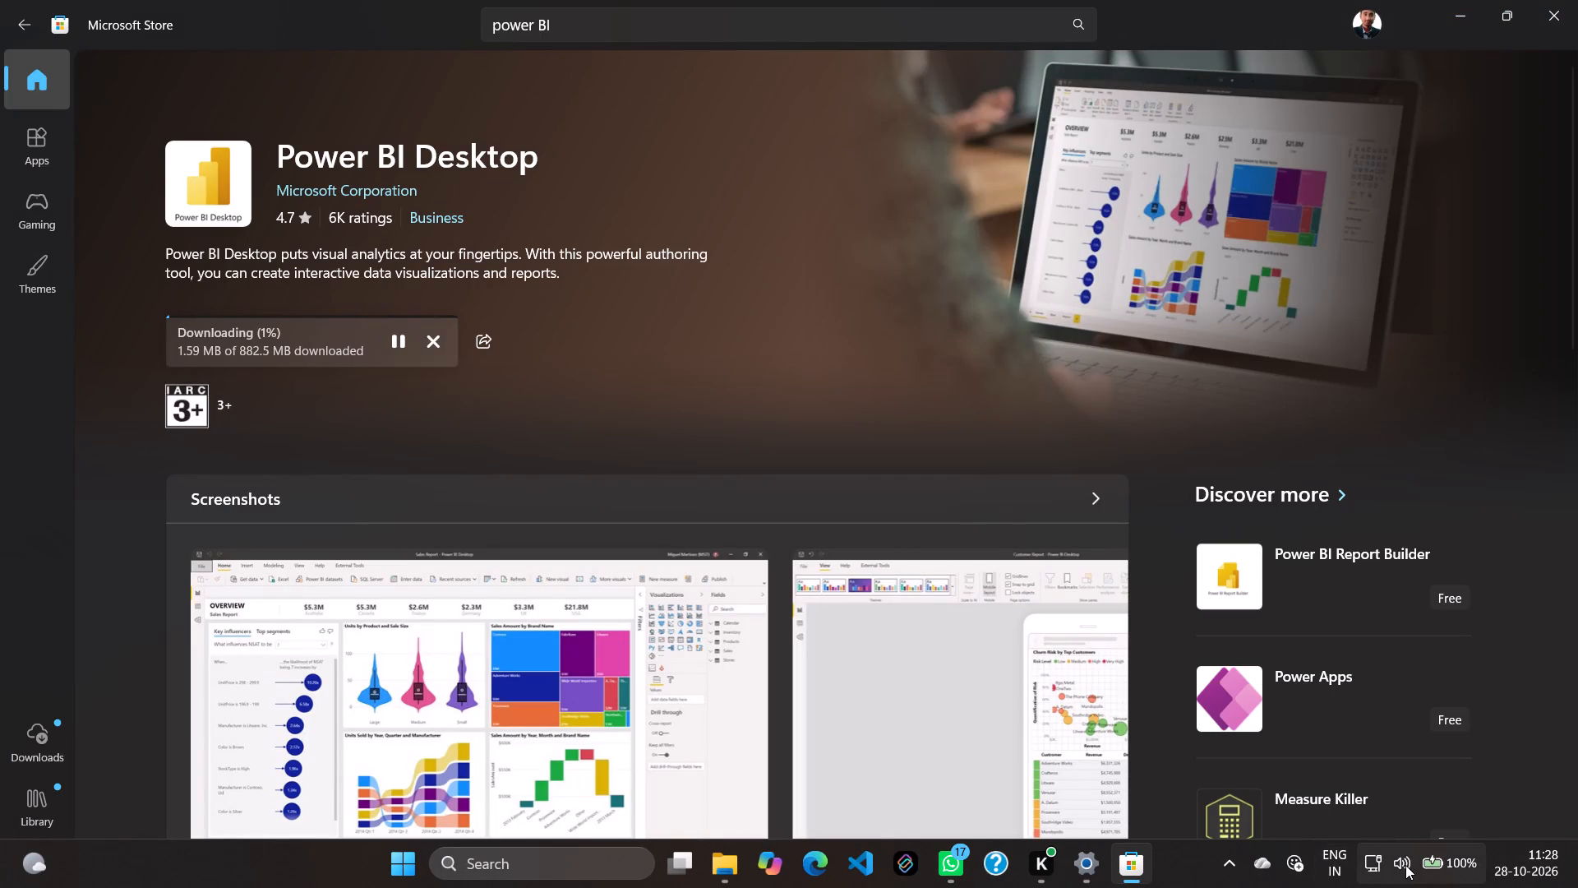
left_click(1405, 865)
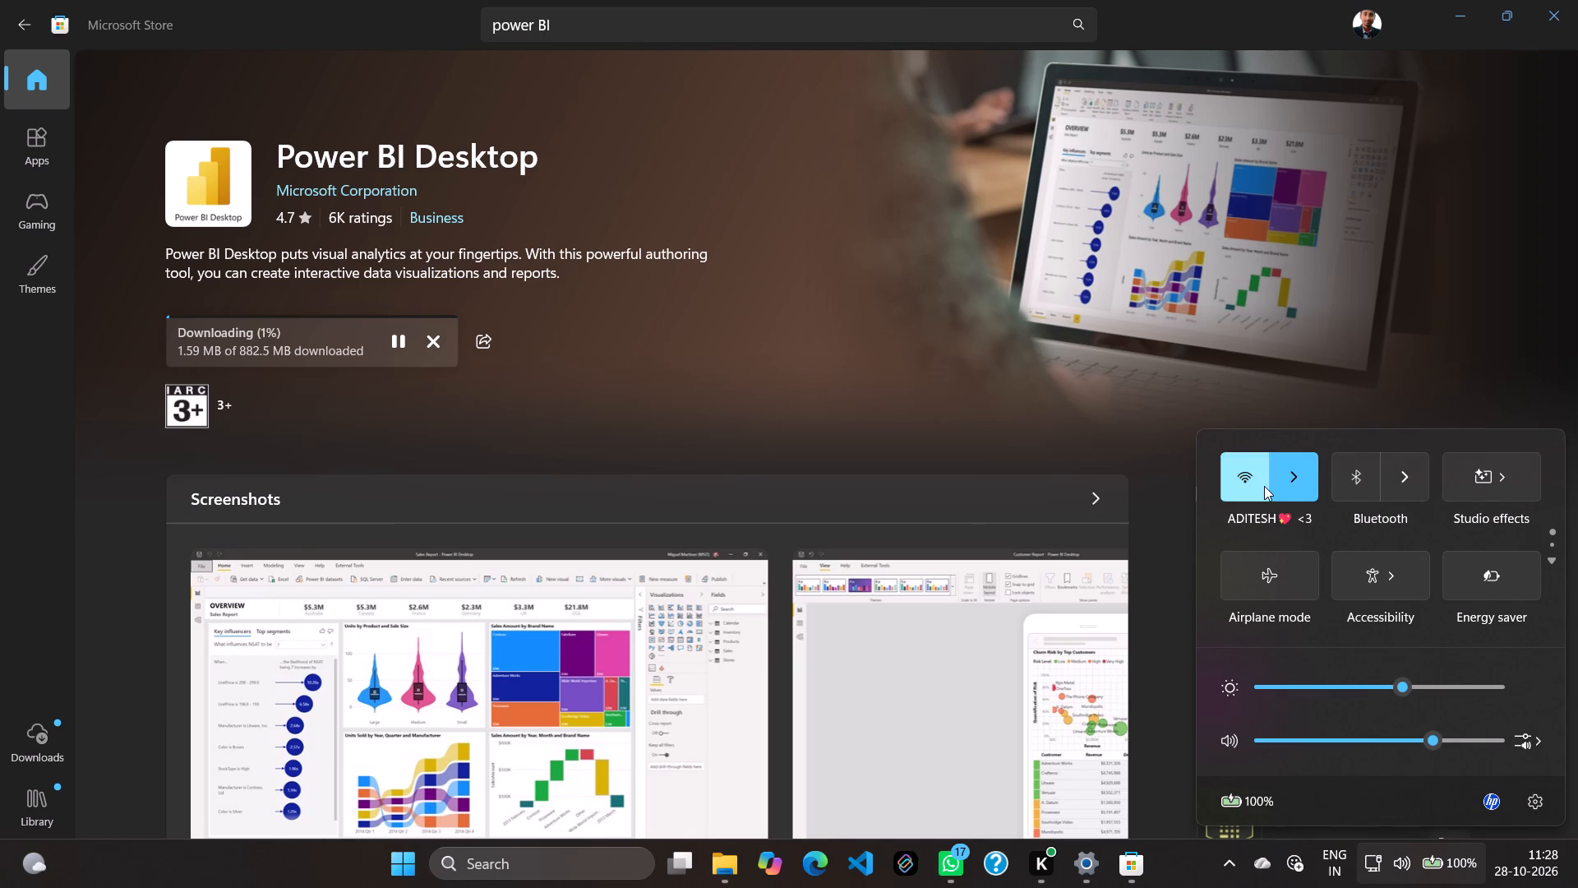
left_click(1264, 486)
scroll(1470, 548, "down", 4)
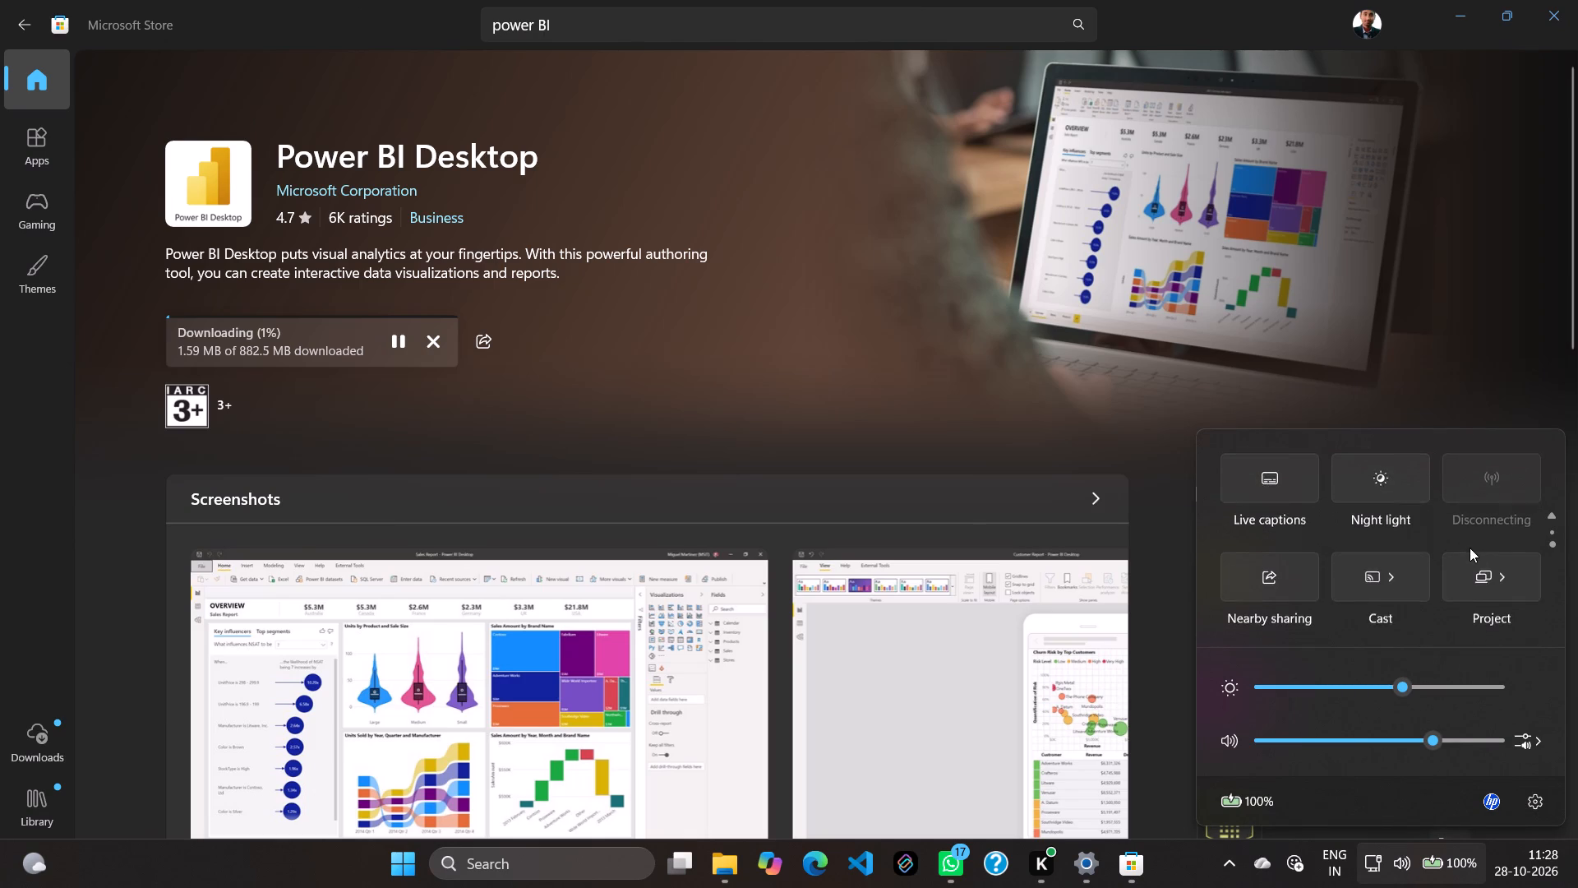
left_click(1520, 364)
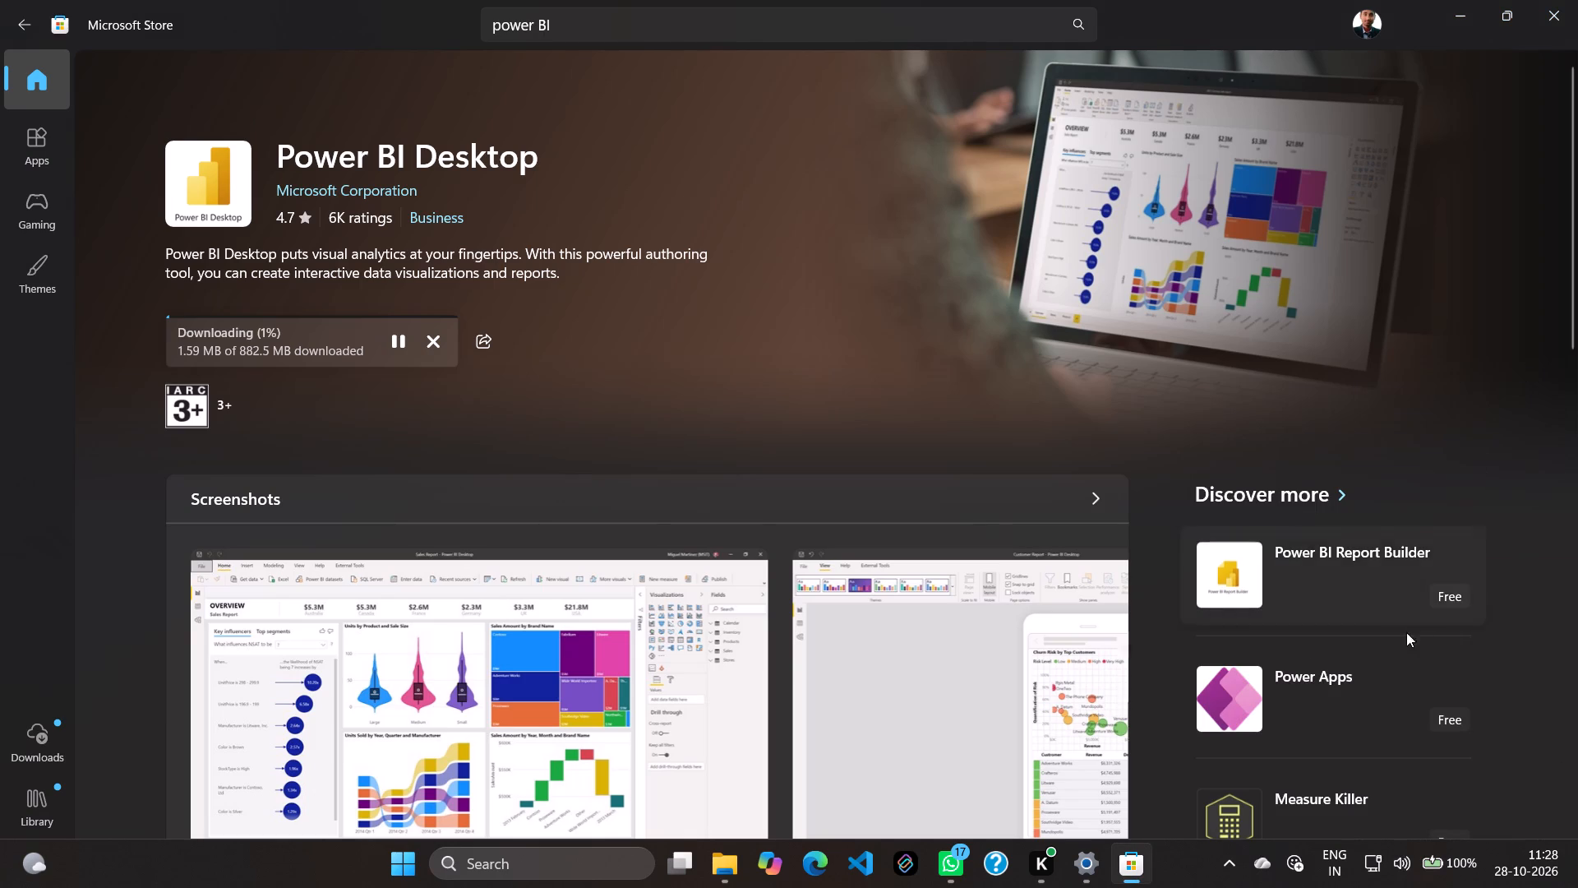
Turn on the mobile hotspot in the system quick settings.
left_click(1456, 878)
scroll(1429, 555, "down", 3)
left_click(1523, 473)
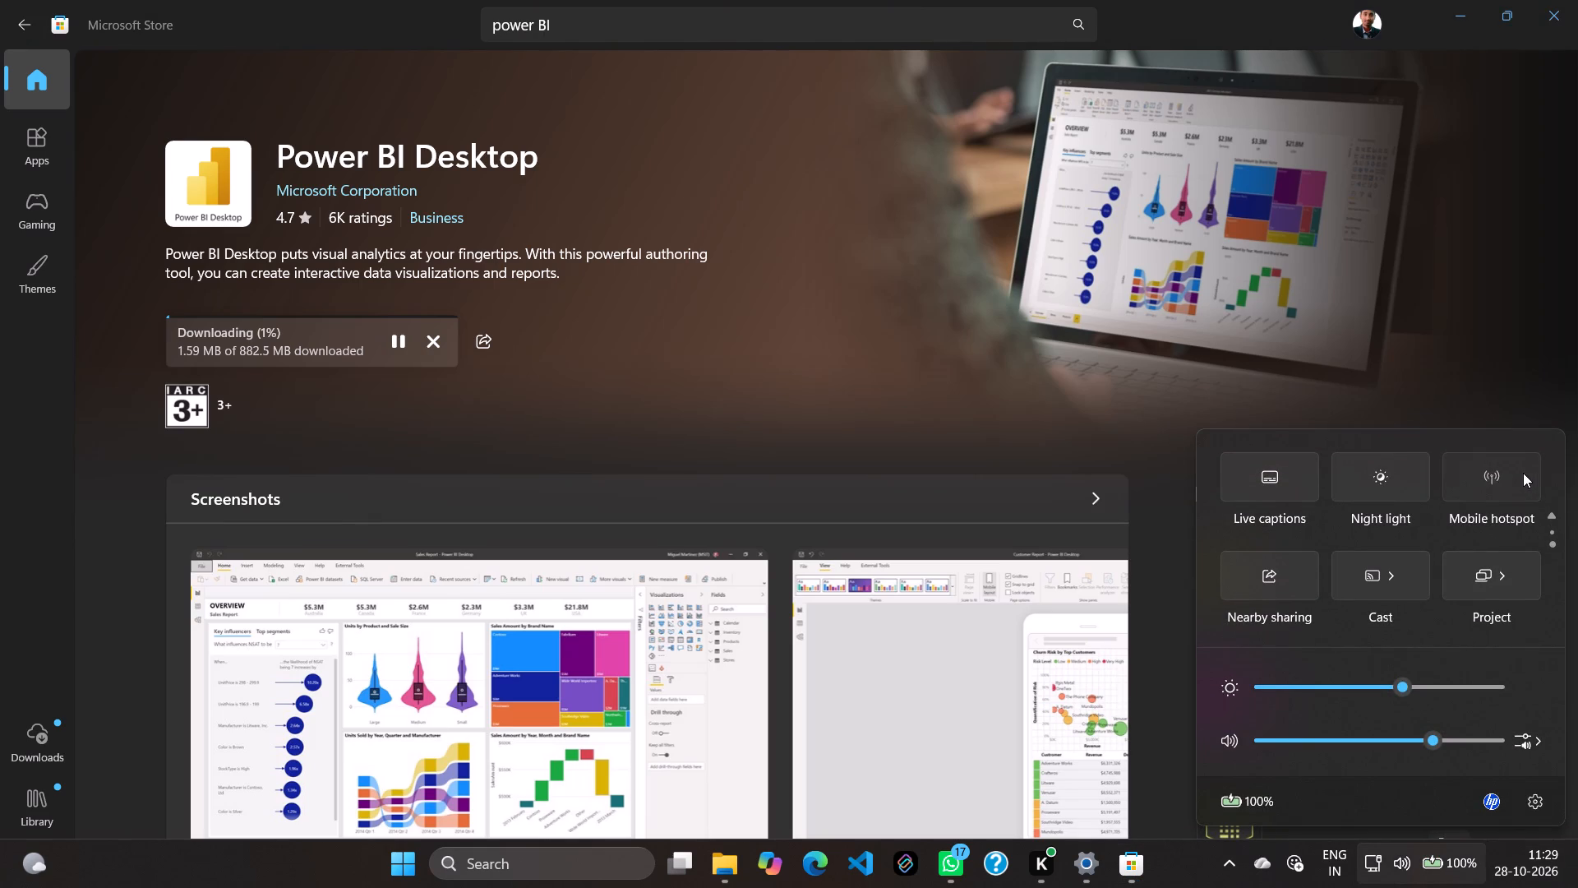
left_click(1514, 398)
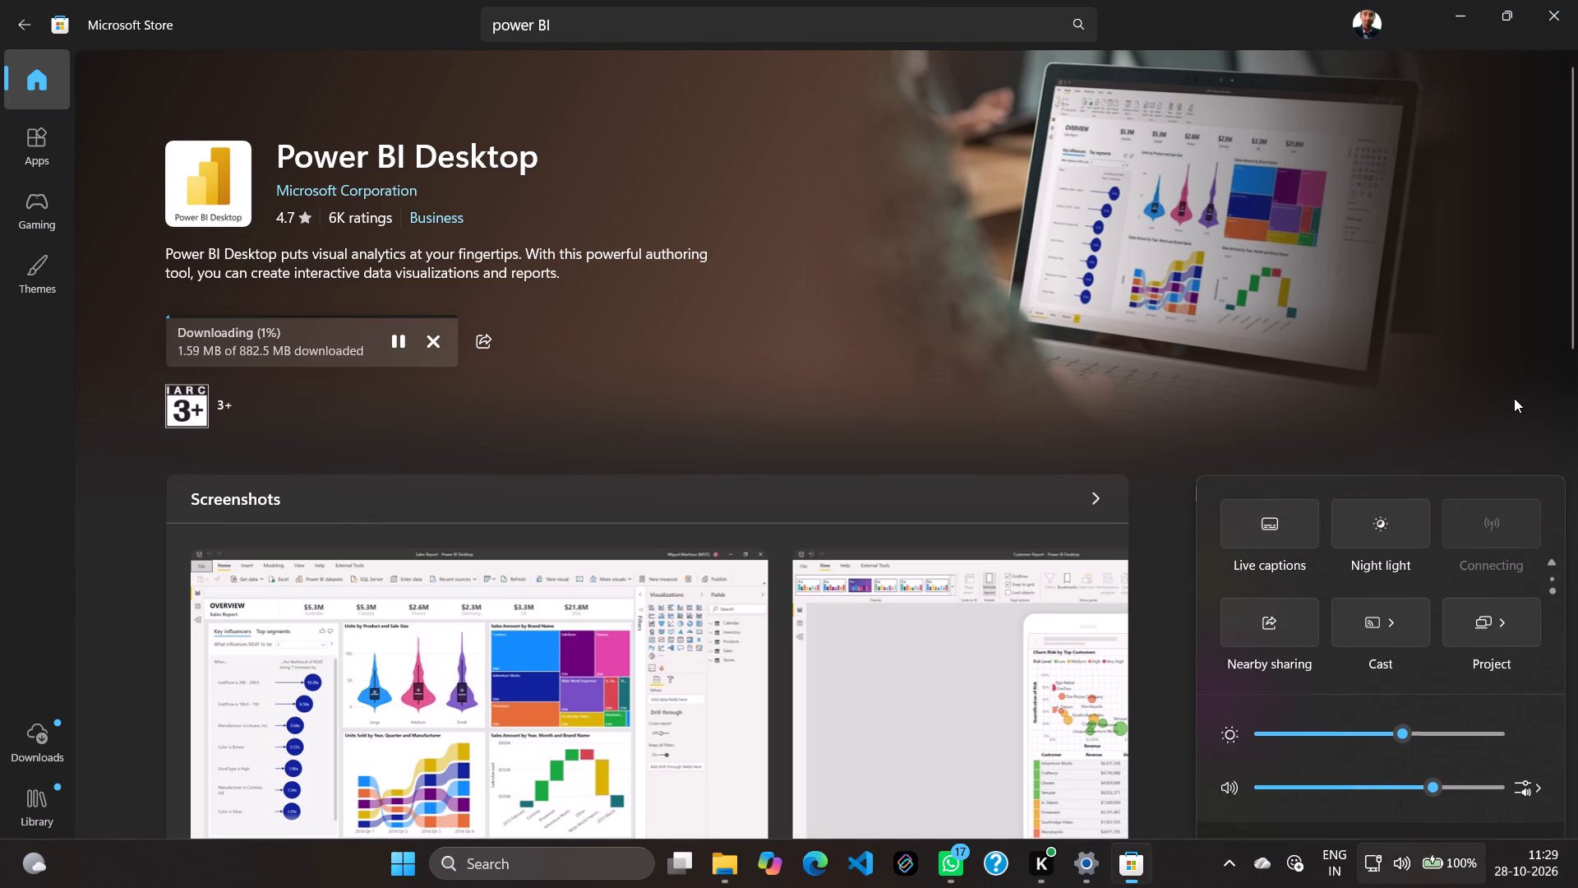
Connect to the ADITESH Wi-Fi network, and check the Wi-Fi and mobile hotspot status in the quick settings.
left_click(1446, 856)
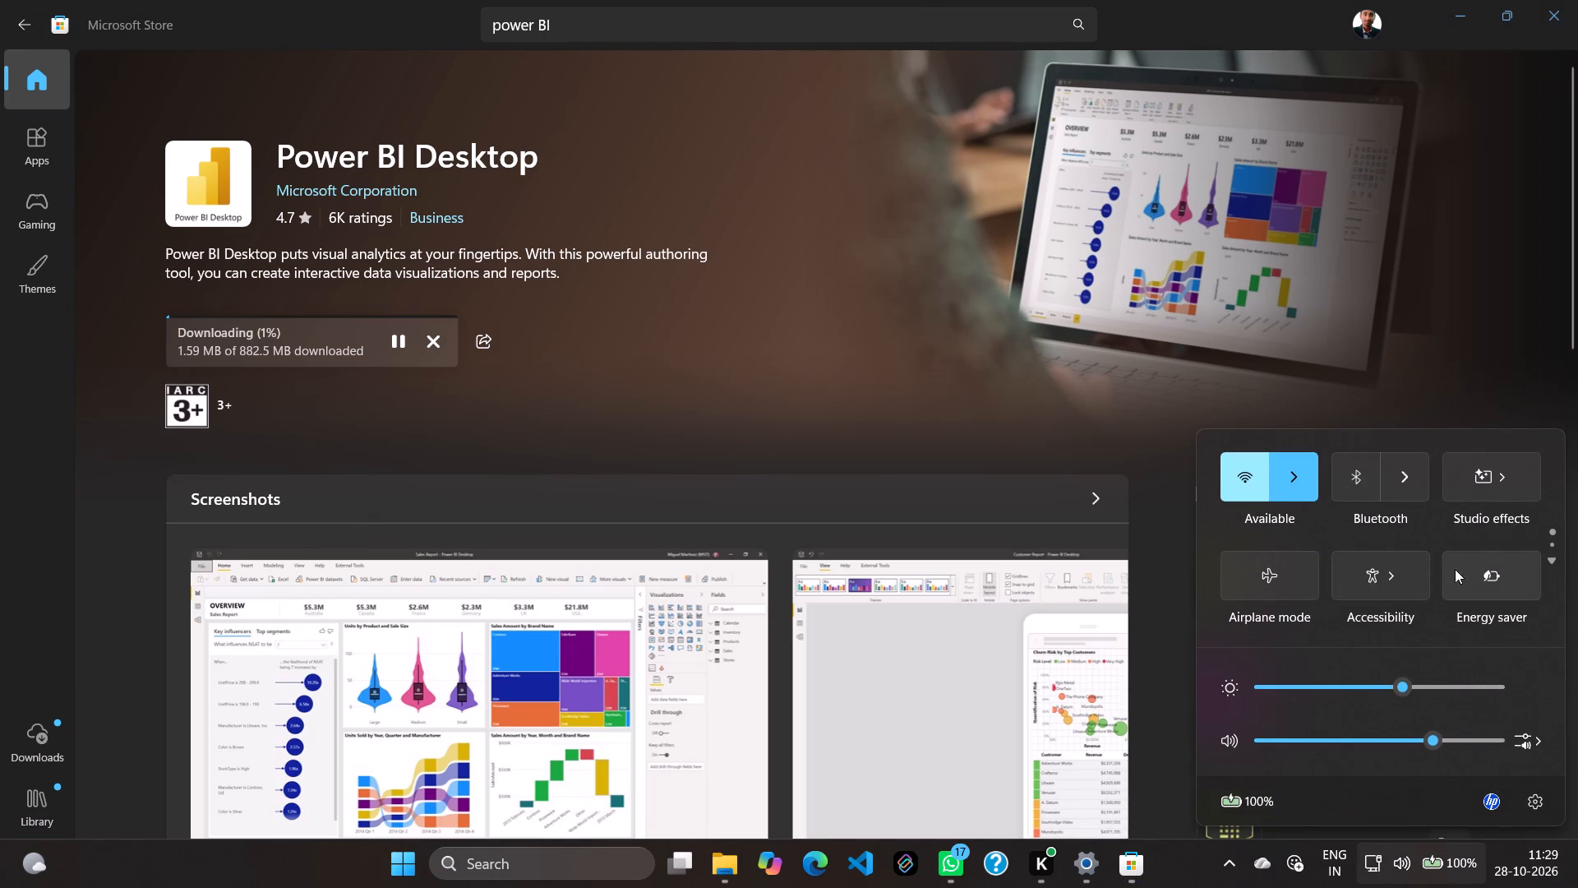
scroll(1414, 506, "down", 5)
scroll(1414, 506, "up", 7)
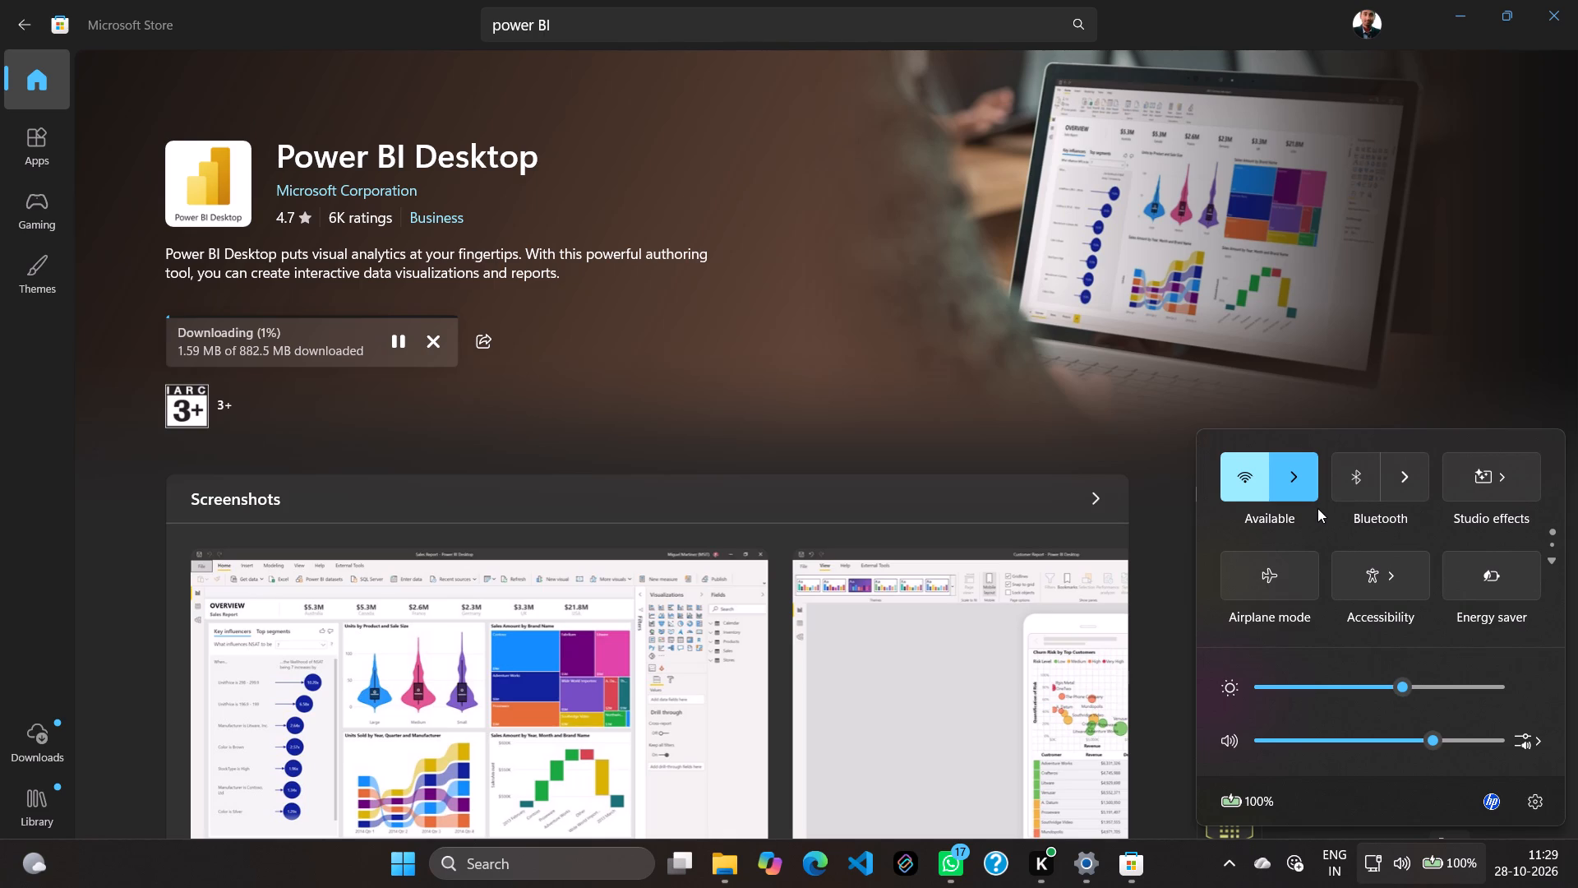
left_click(1289, 489)
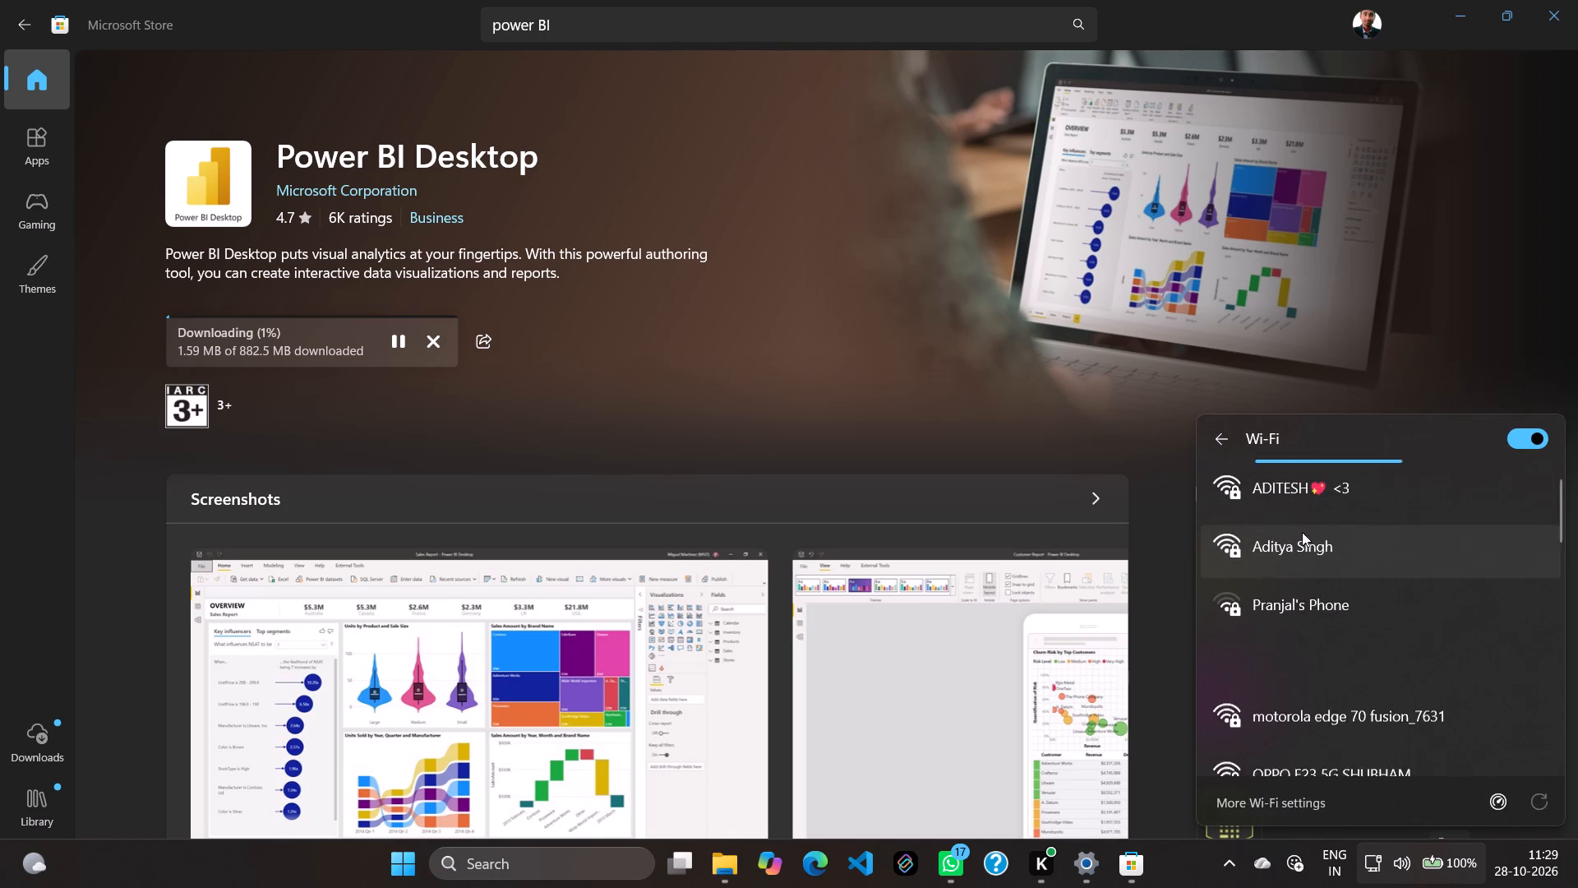
left_click(1306, 499)
left_click(1467, 576)
left_click(1467, 356)
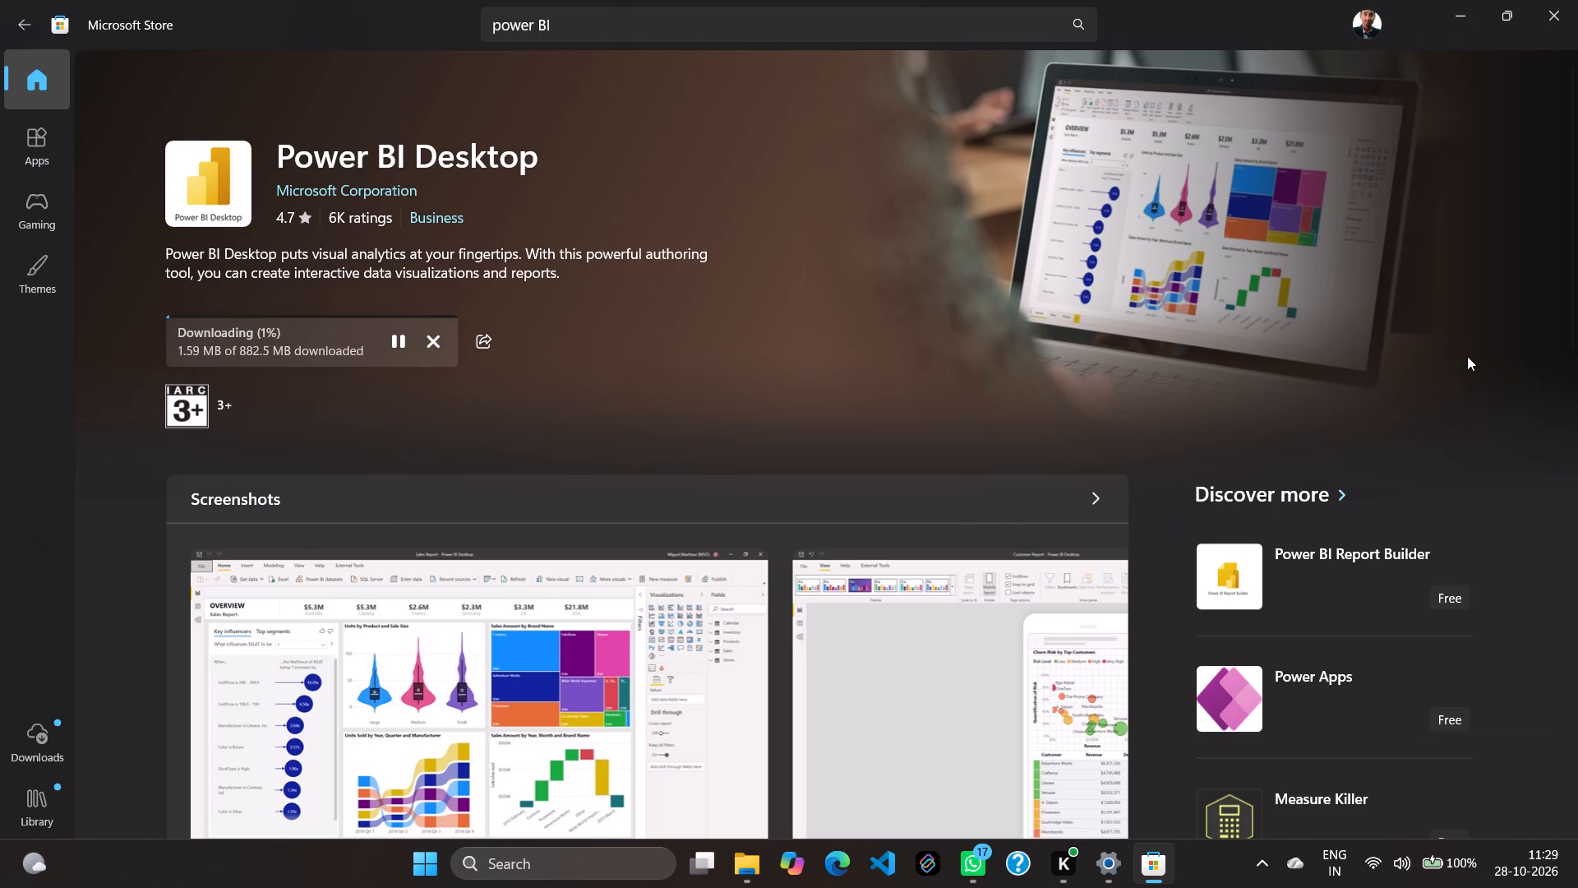
left_click(1436, 867)
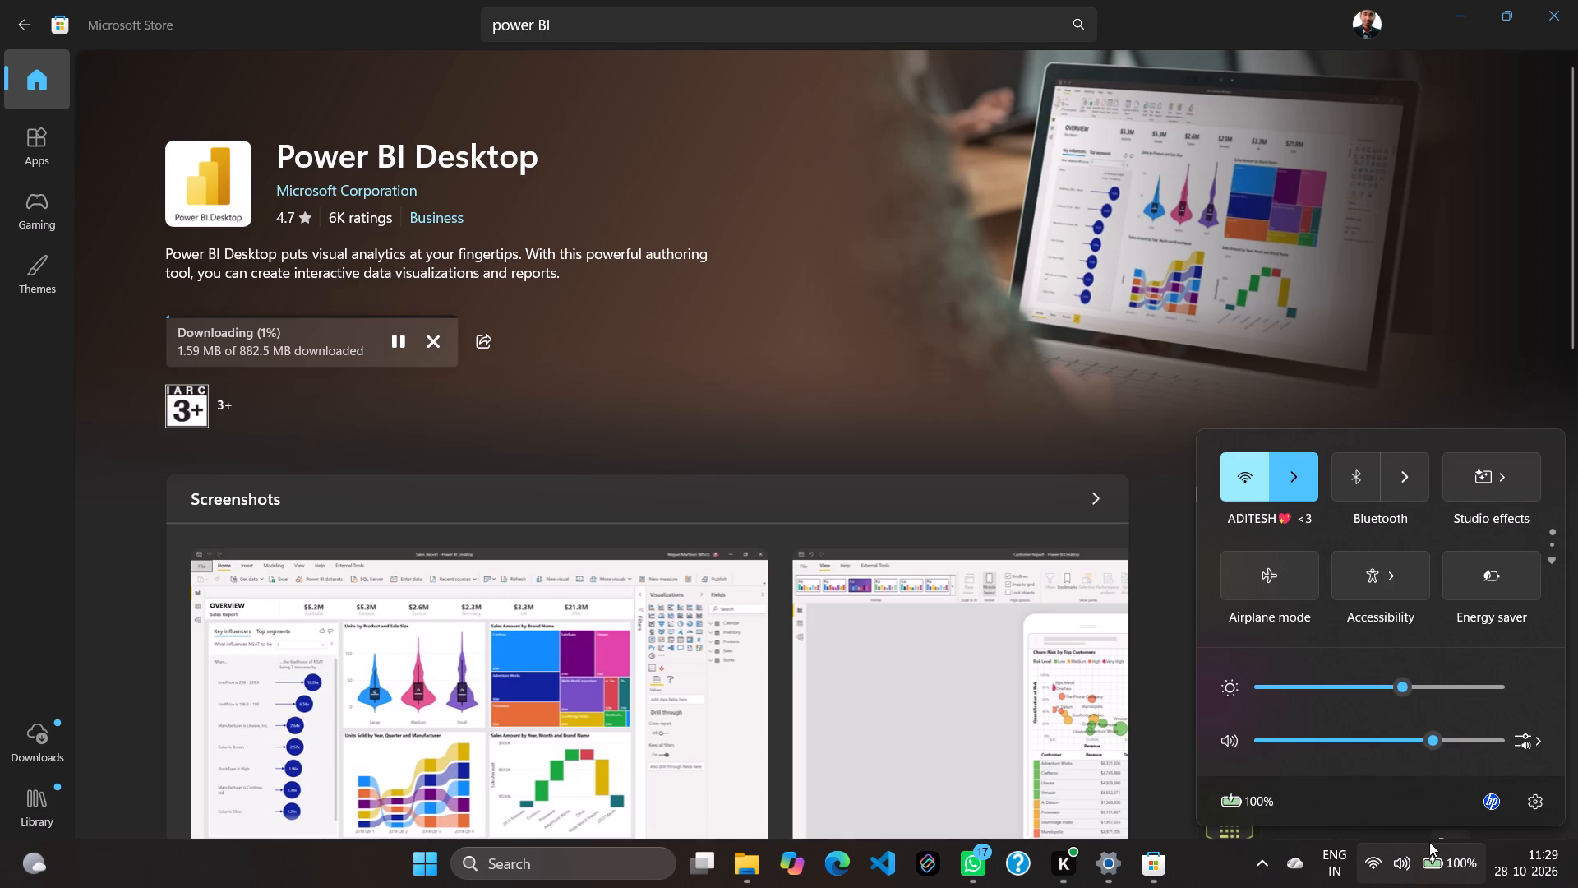
scroll(1381, 577, "down", 4)
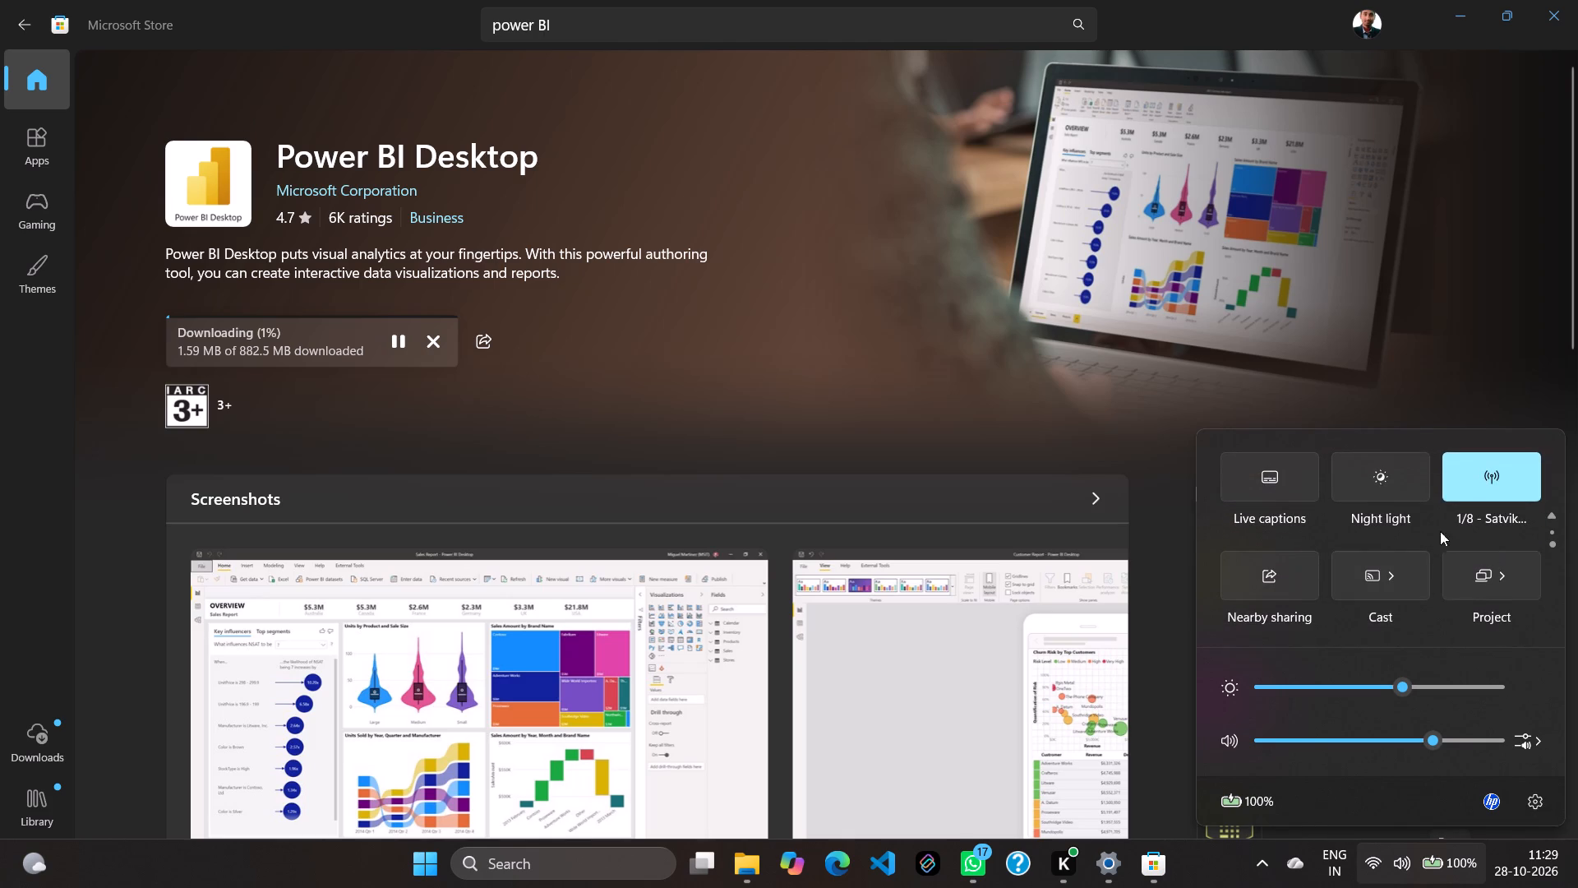
scroll(1379, 523, "up", 14)
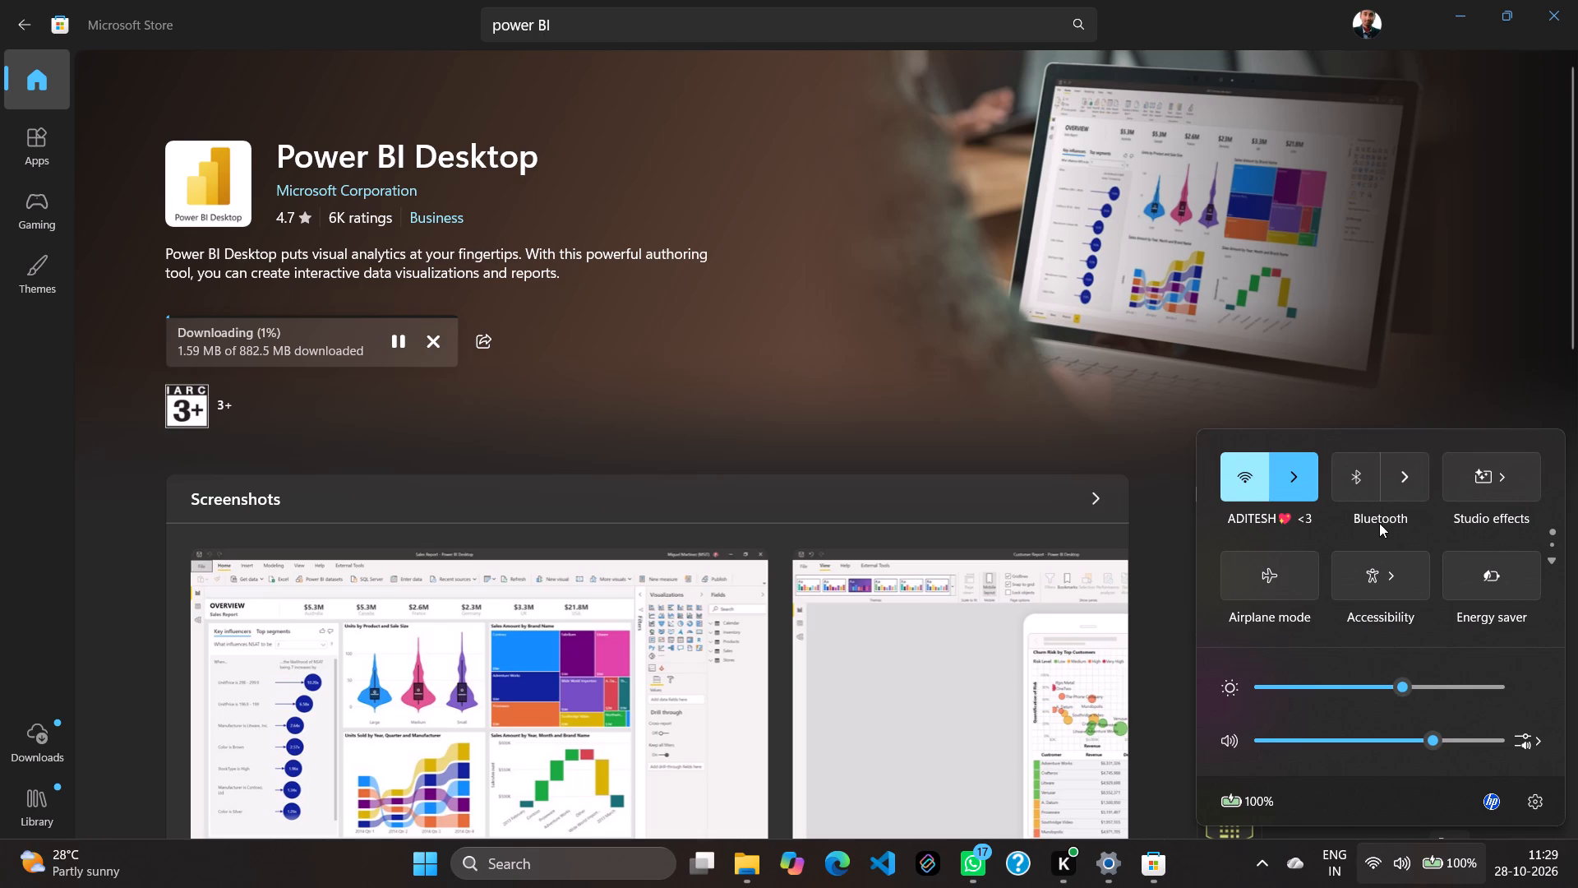
left_click(1436, 870)
scroll(232, 415, "up", 5)
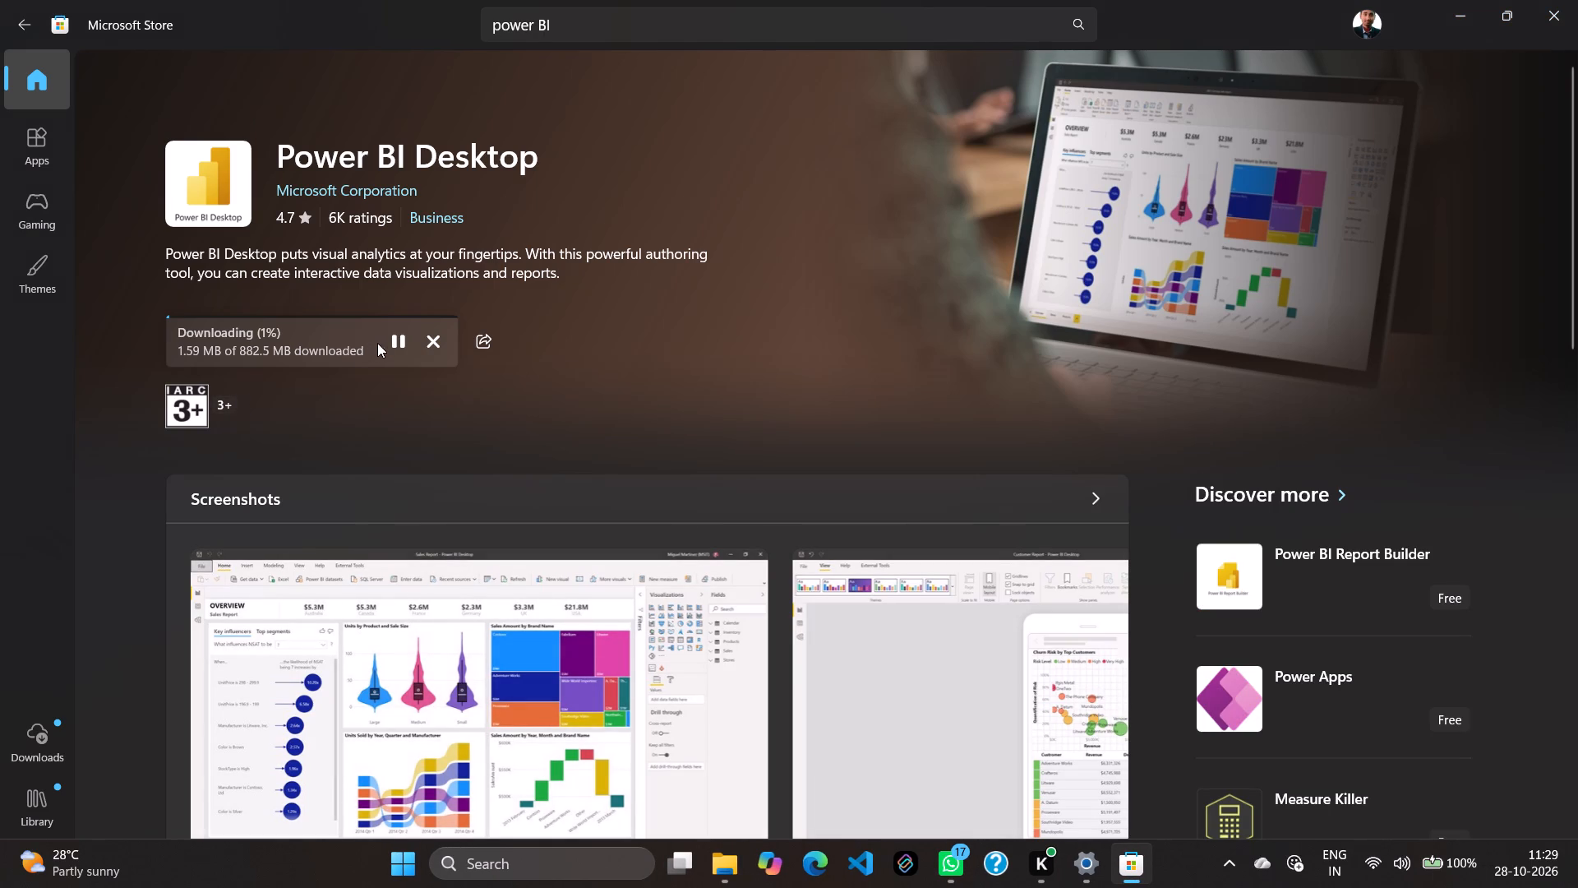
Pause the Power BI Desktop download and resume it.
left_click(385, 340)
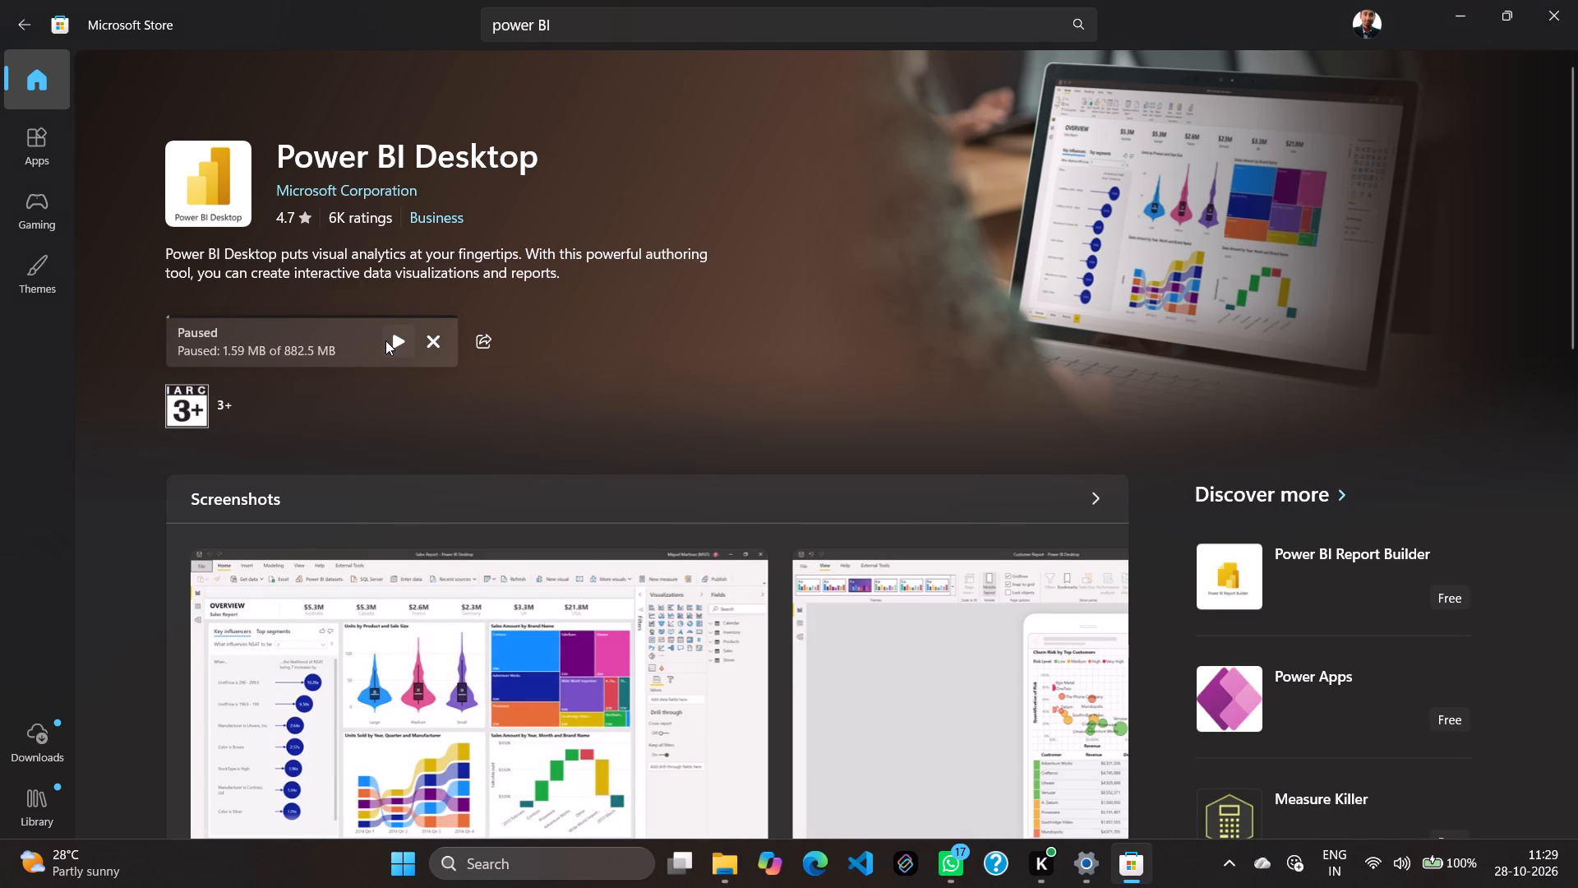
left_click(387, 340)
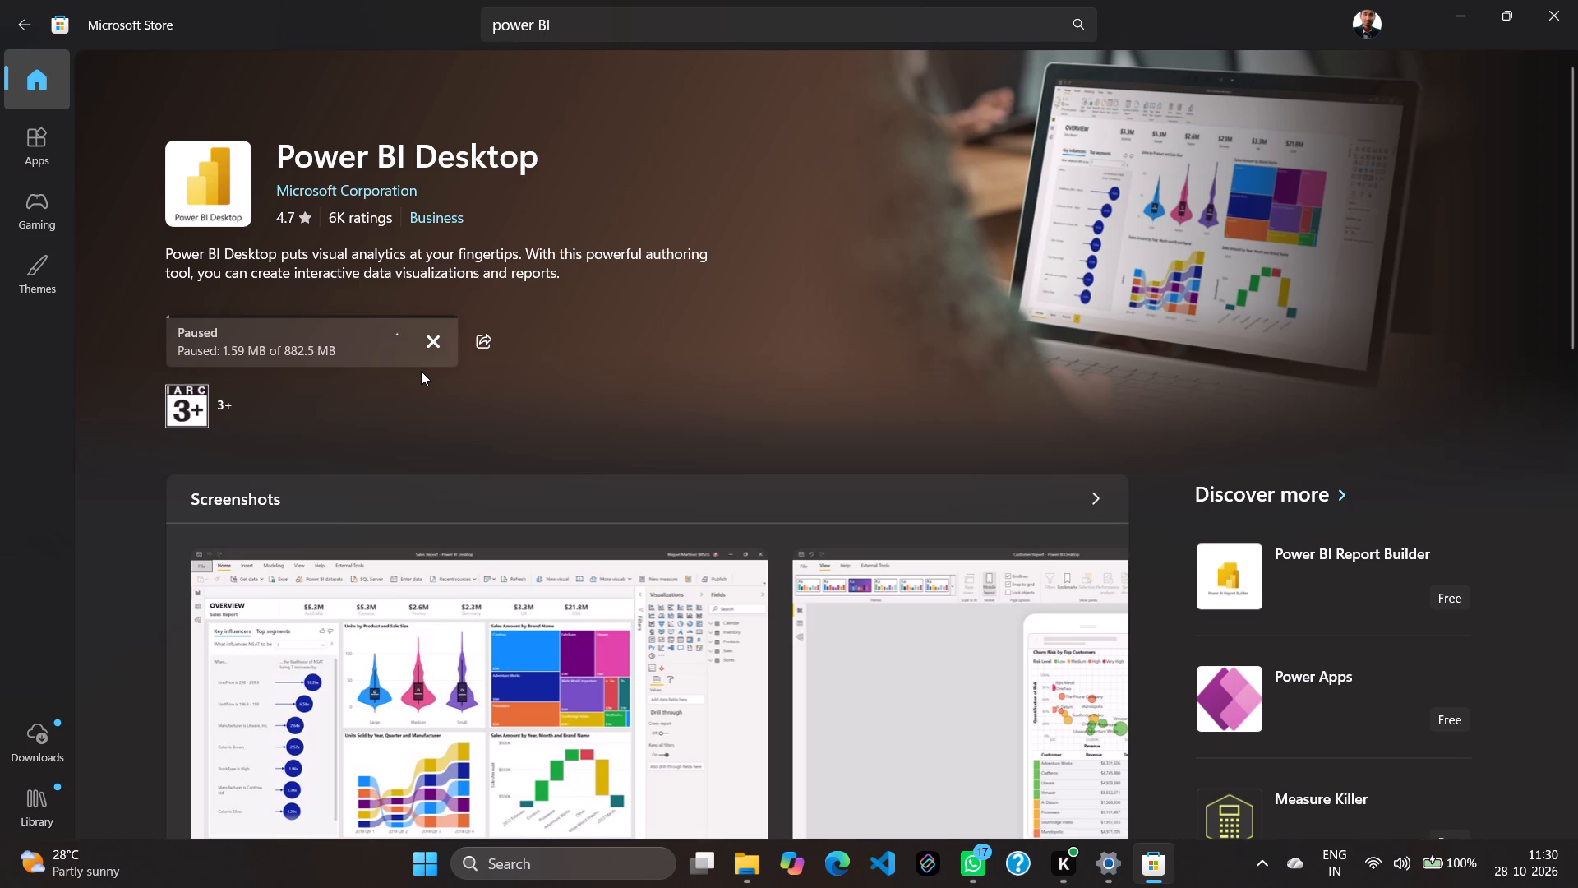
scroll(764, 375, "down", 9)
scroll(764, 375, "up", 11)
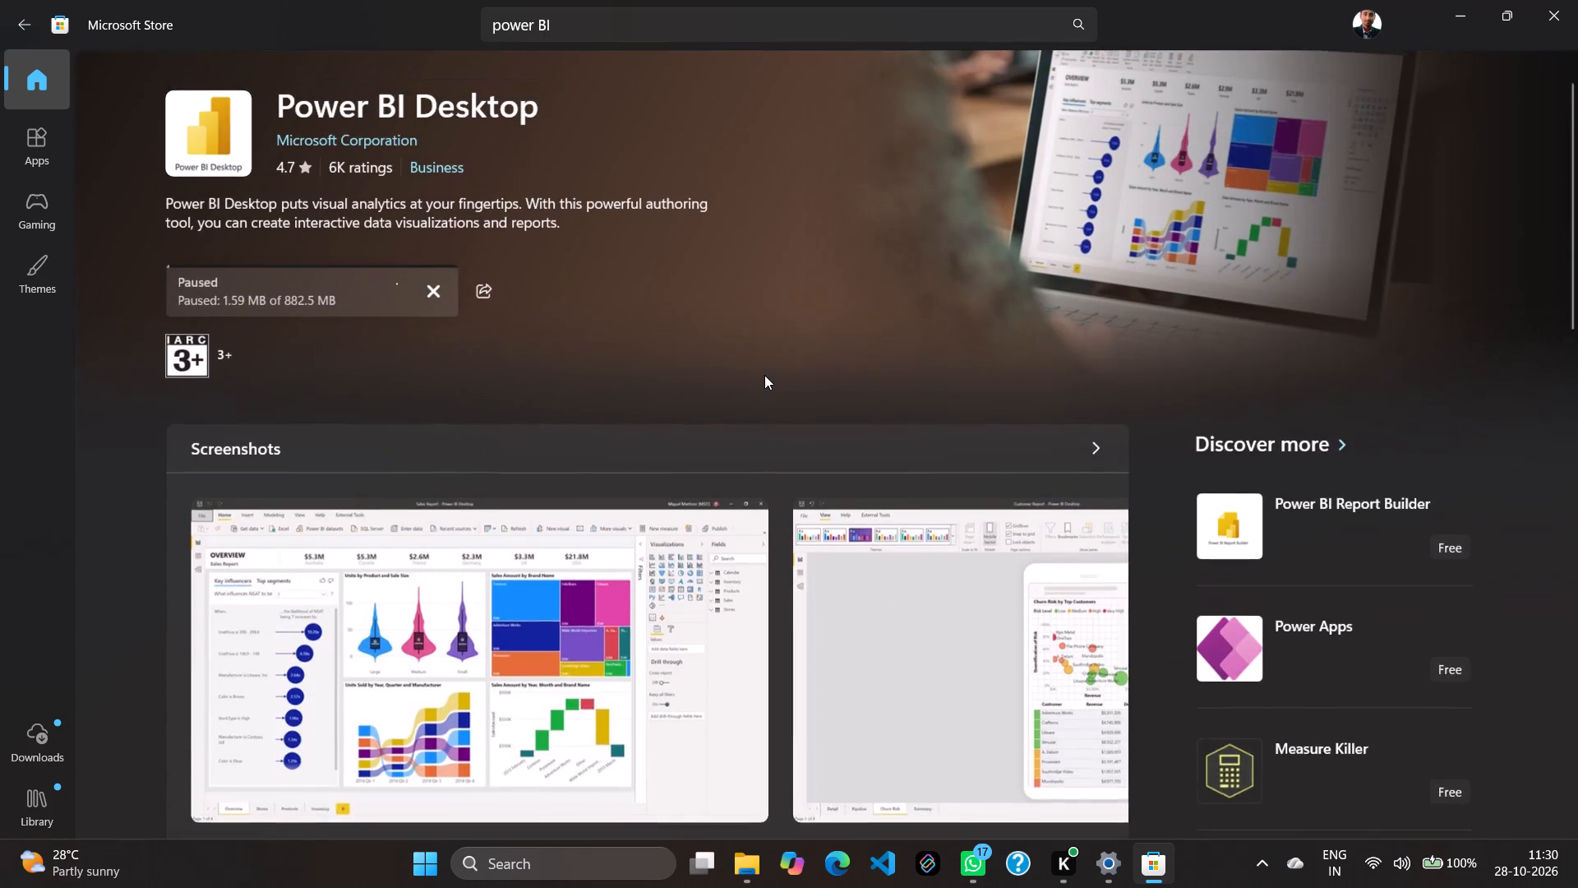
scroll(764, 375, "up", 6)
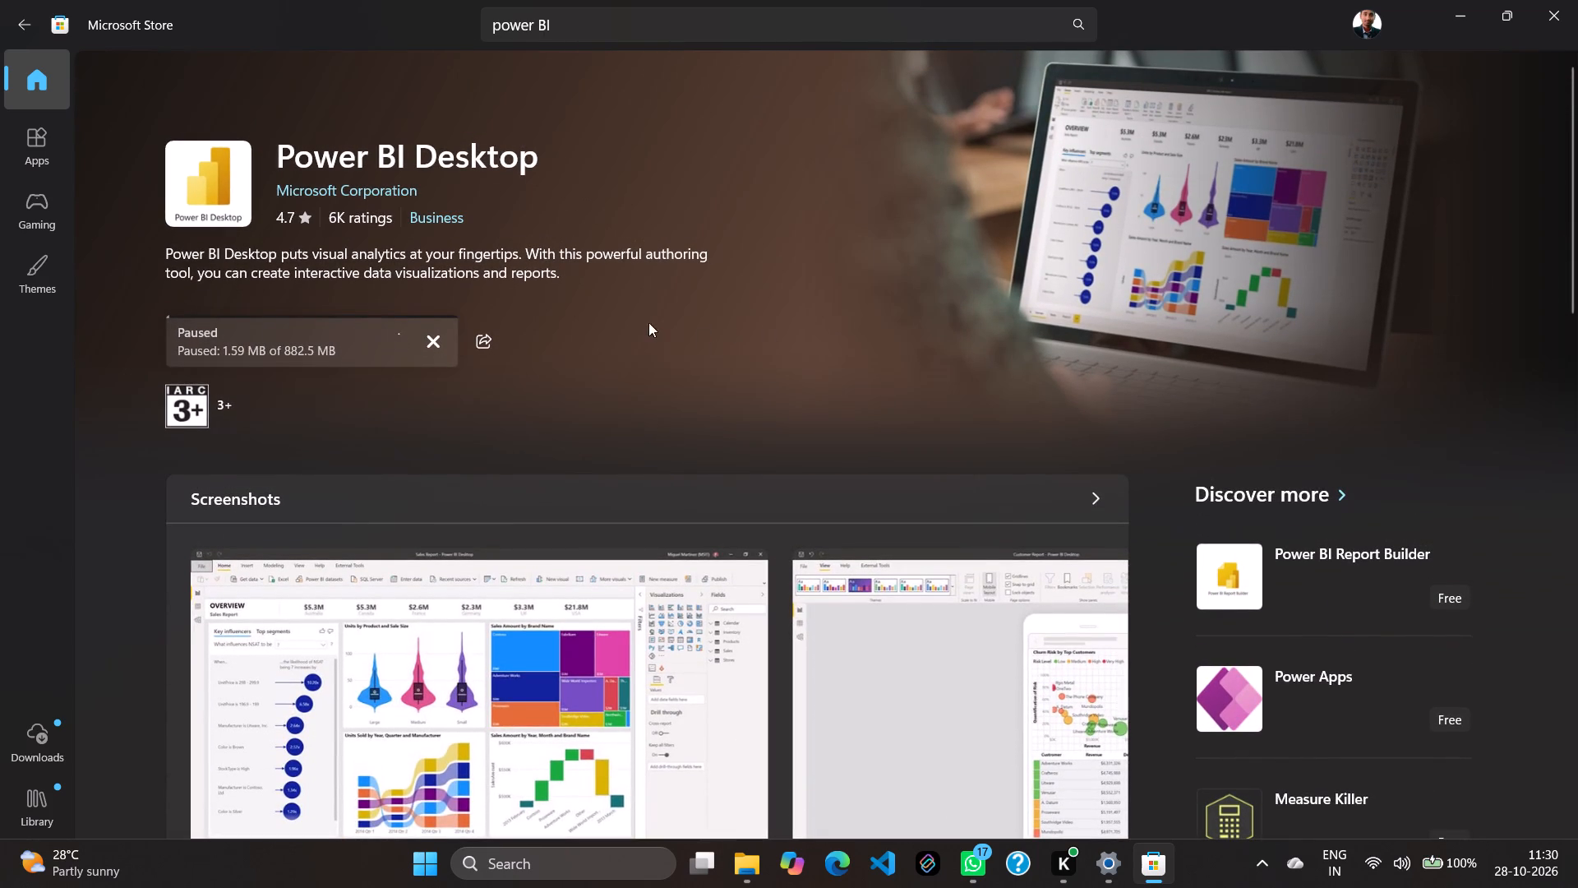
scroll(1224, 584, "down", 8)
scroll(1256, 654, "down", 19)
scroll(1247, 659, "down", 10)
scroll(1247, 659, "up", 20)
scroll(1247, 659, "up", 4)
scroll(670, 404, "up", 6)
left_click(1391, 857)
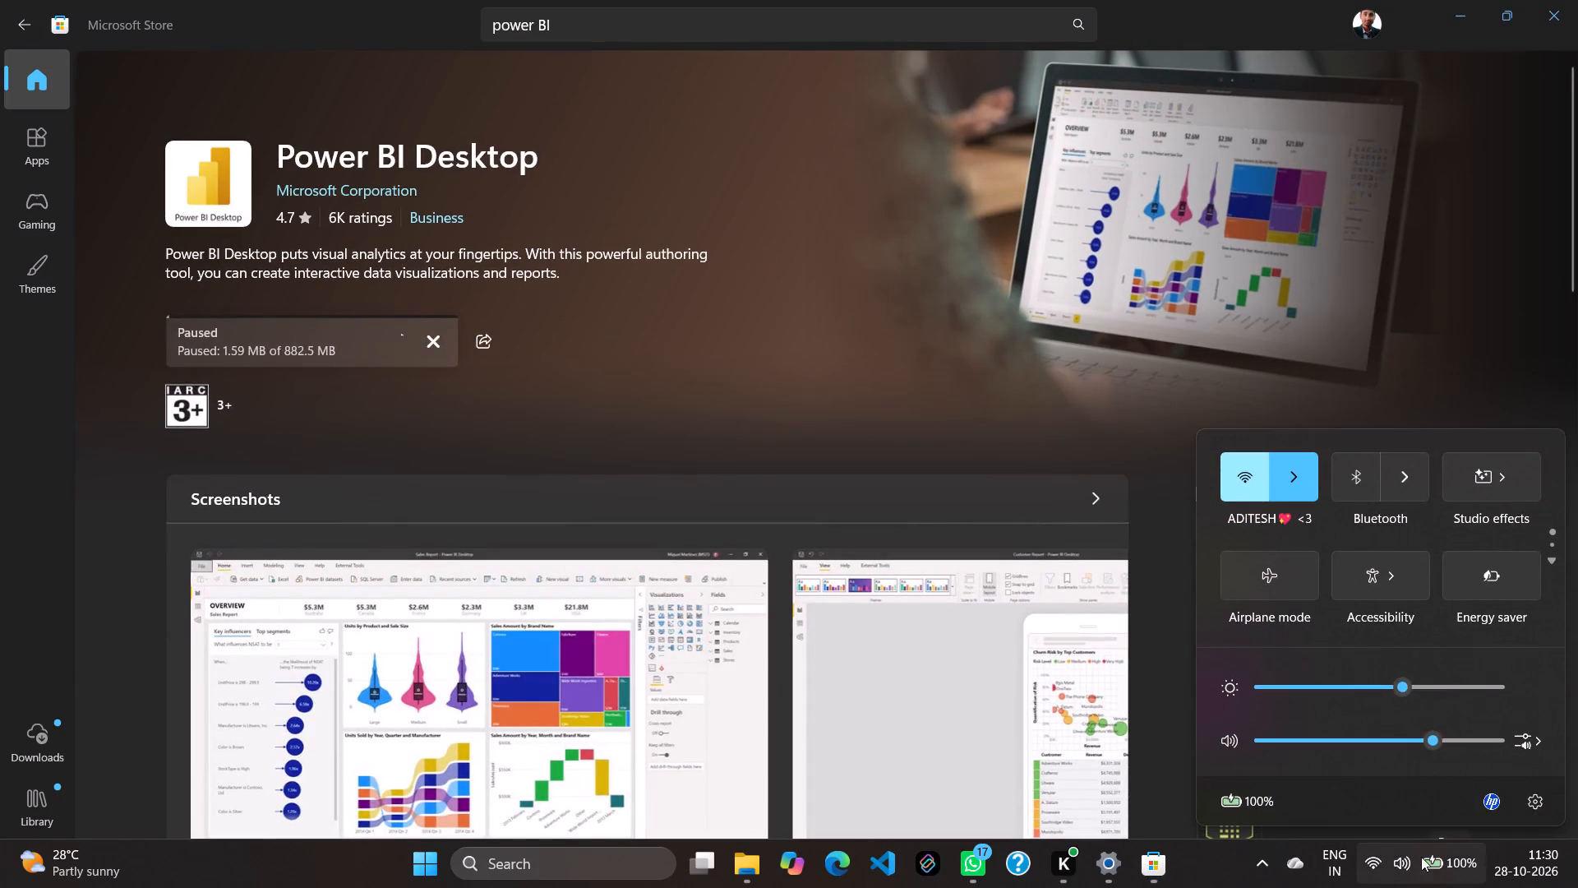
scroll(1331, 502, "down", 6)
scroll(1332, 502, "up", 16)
Switch to Settings and open the Ethernet connection's data usage page from Network & internet.
left_click(1102, 860)
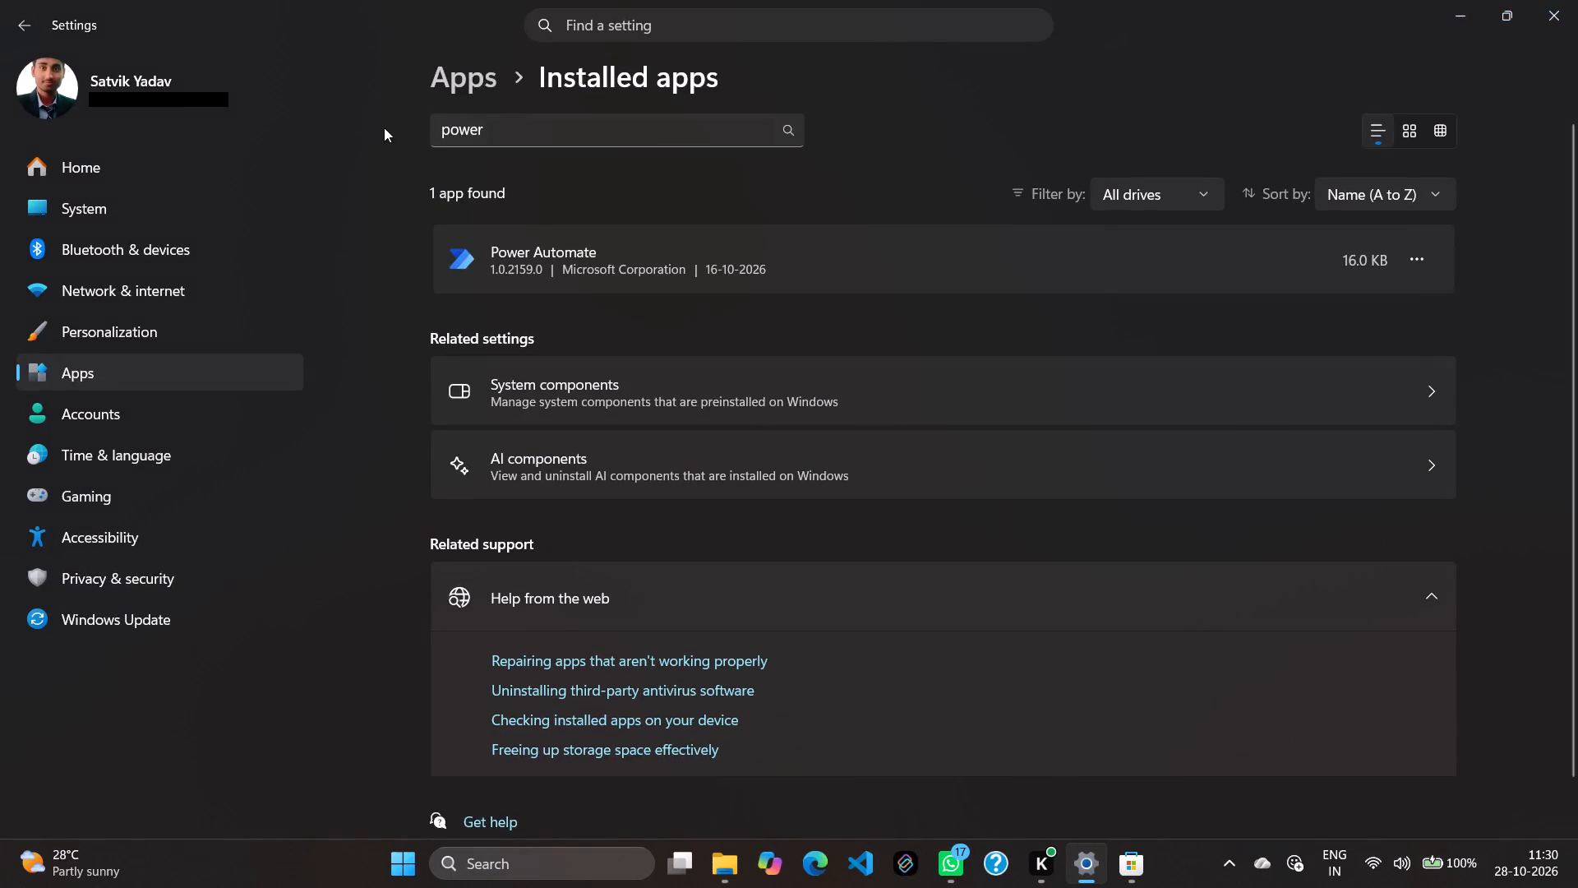
left_click(606, 98)
left_click(619, 121)
left_click(105, 167)
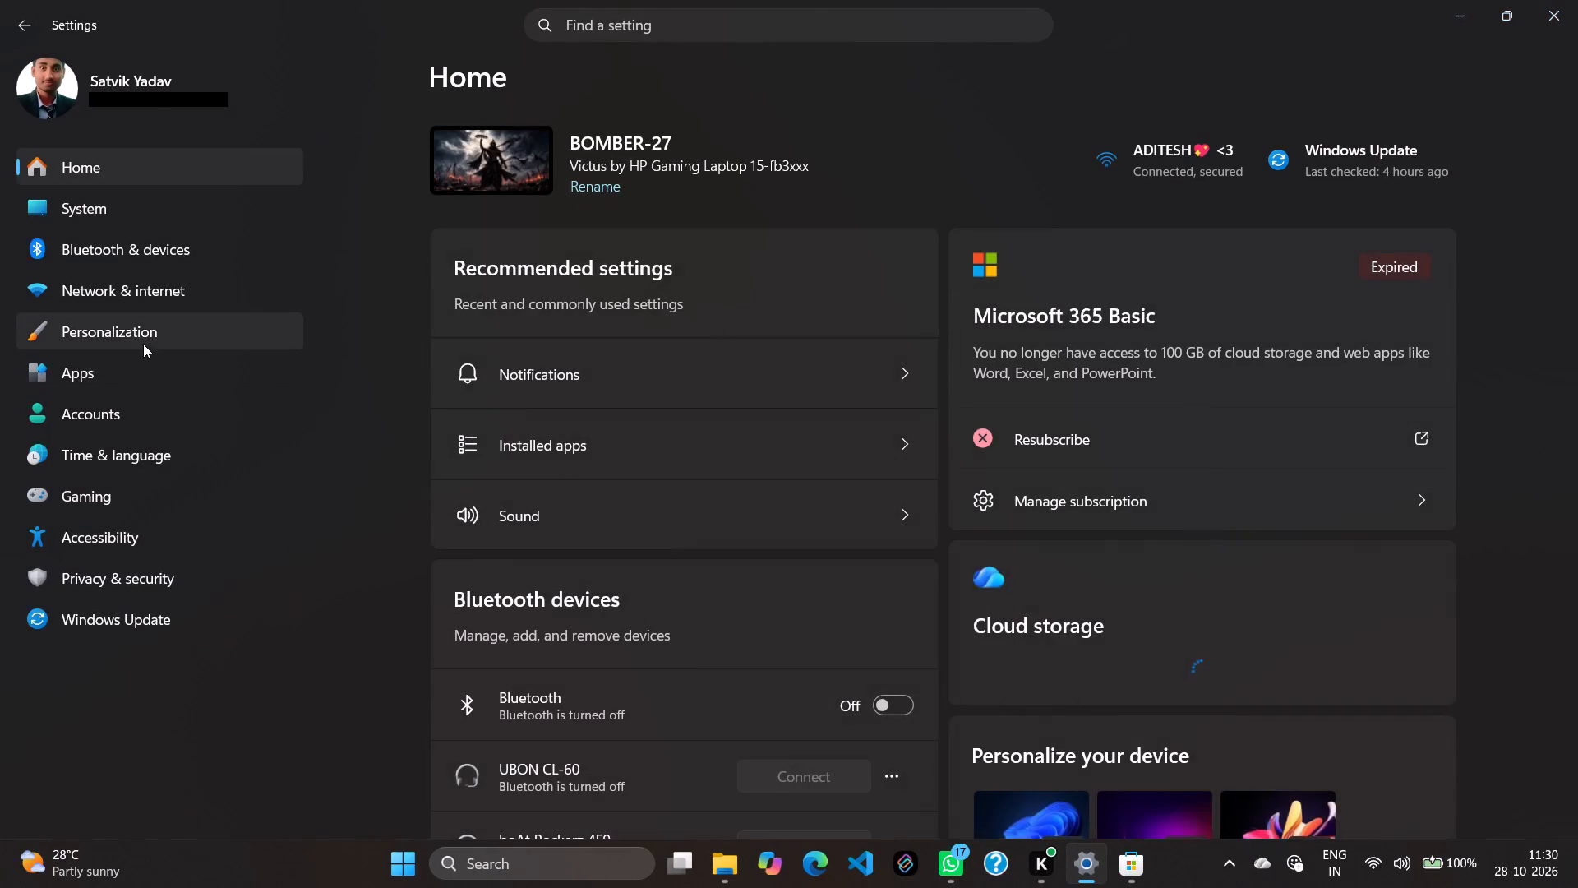
left_click(141, 280)
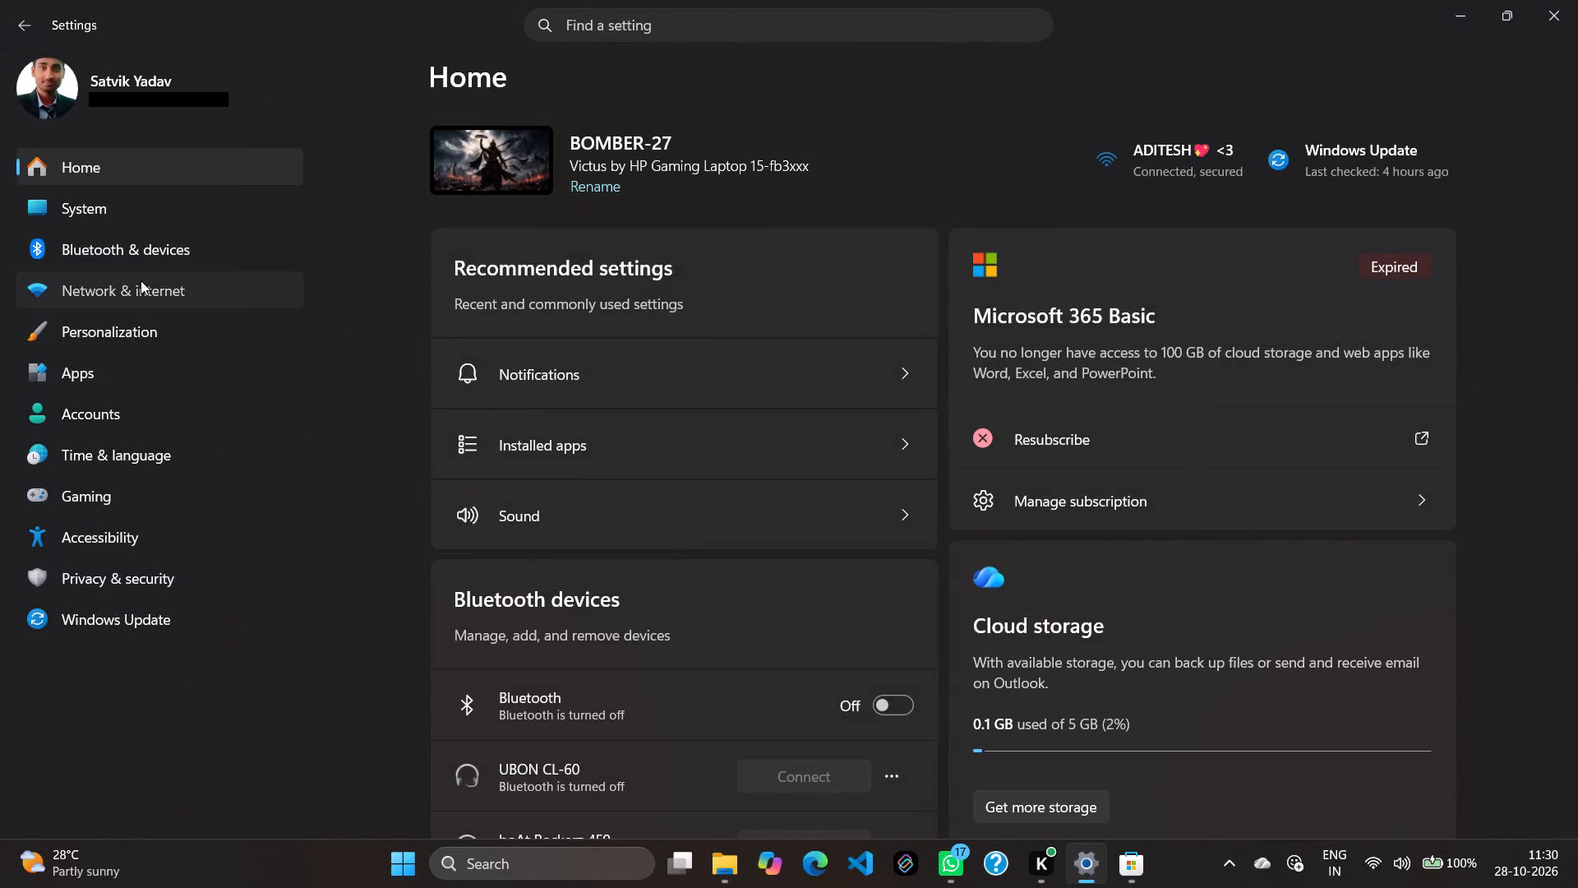
left_click(731, 273)
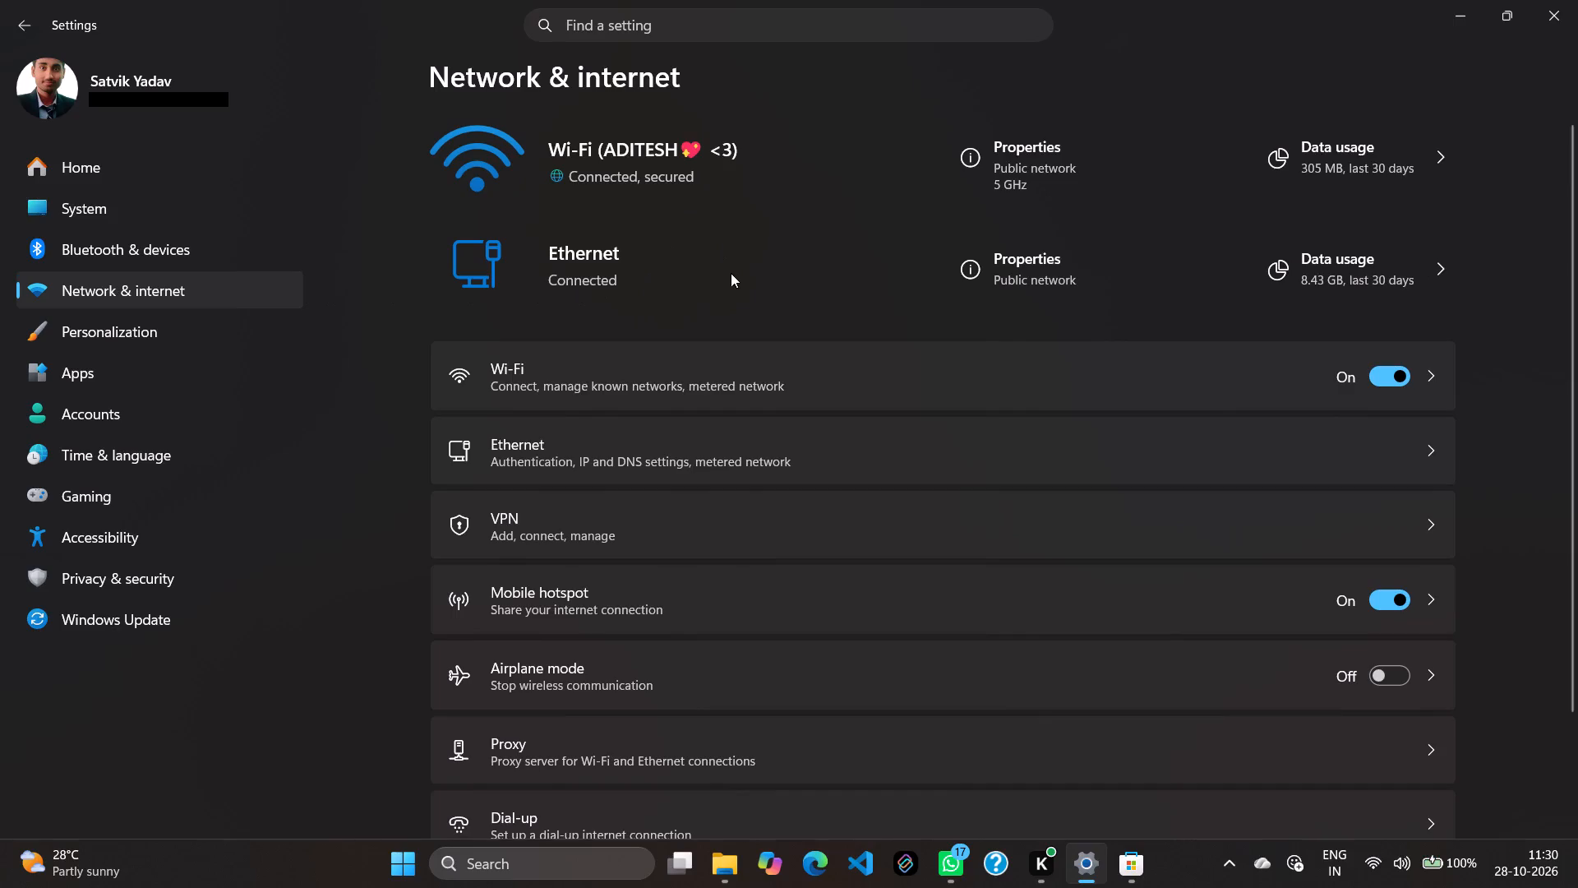
left_click(607, 268)
left_click(1432, 259)
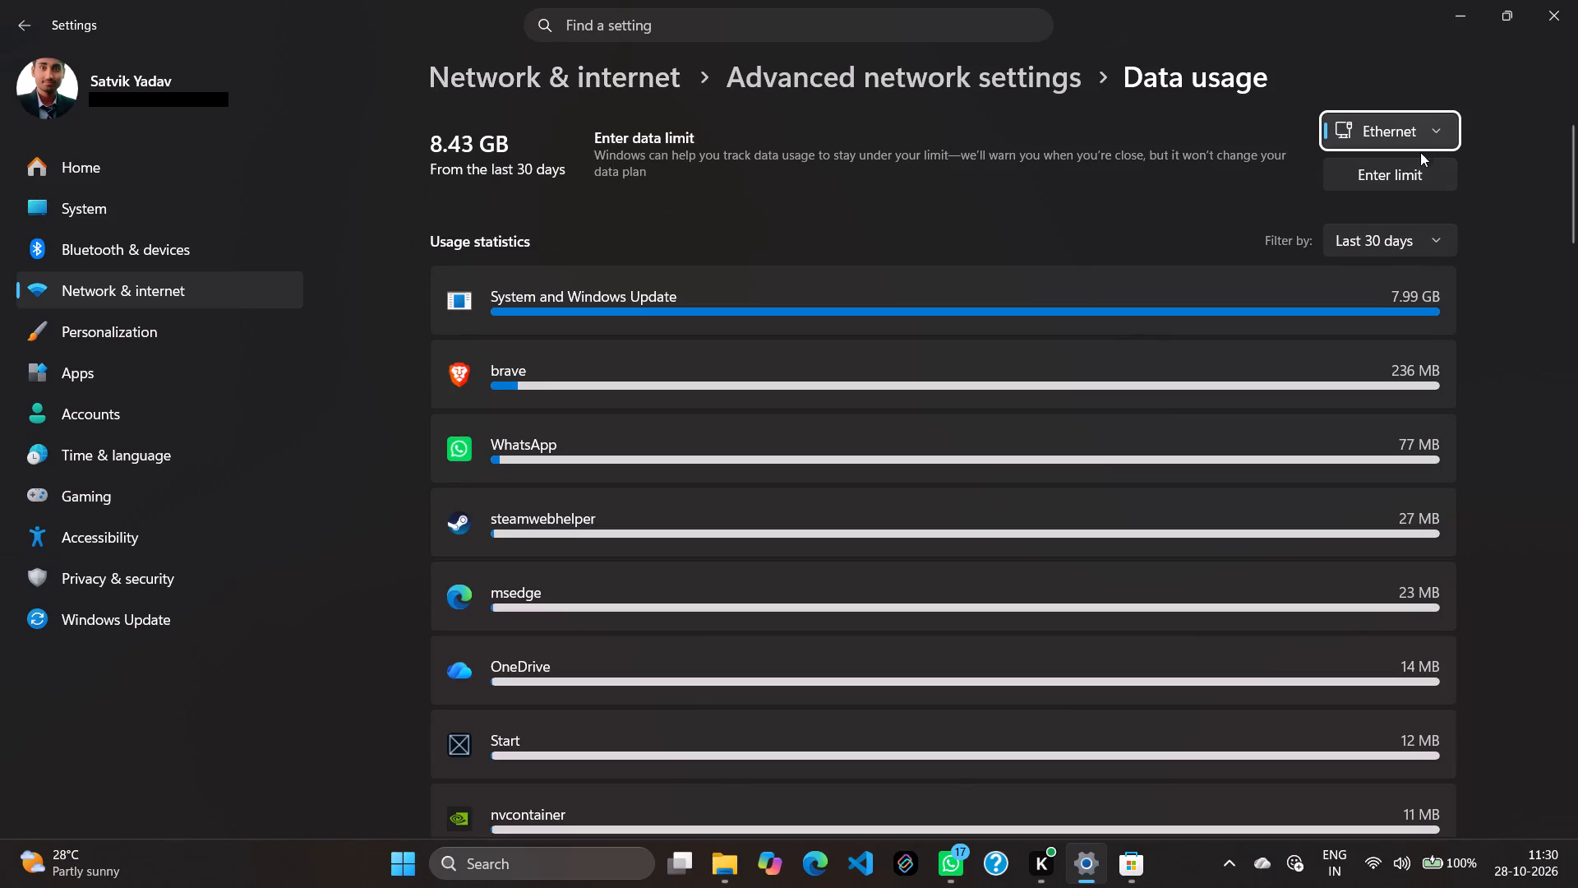
Compare the Wi-Fi and Ethernet data usage statistics, ending on the per-app usage for Ethernet.
left_click(1404, 128)
left_click(1404, 128)
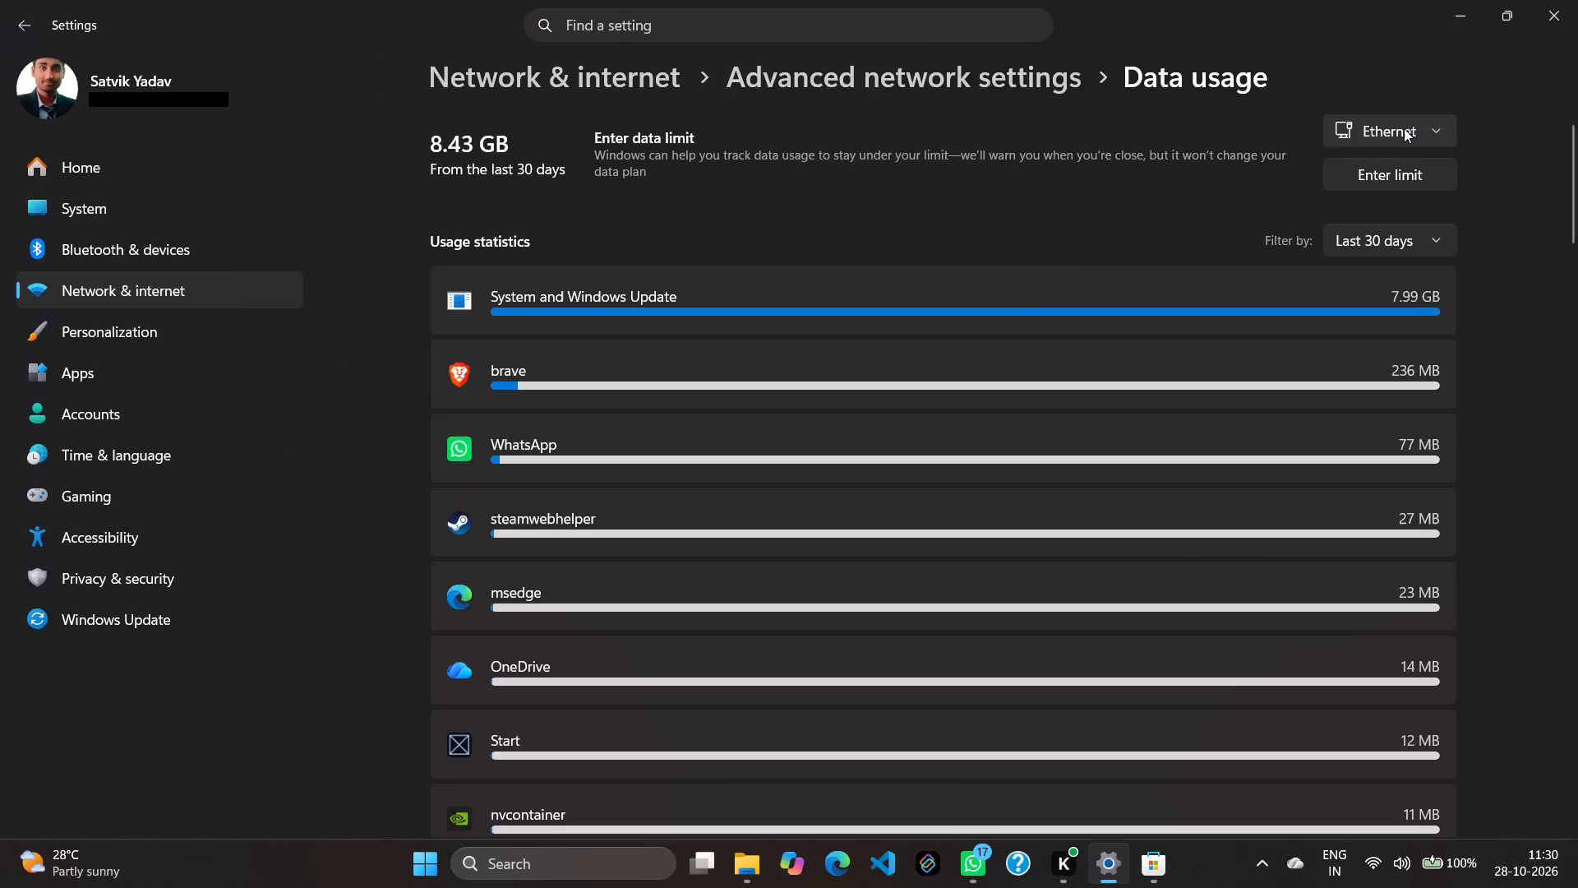
left_click(1404, 128)
left_click(1405, 99)
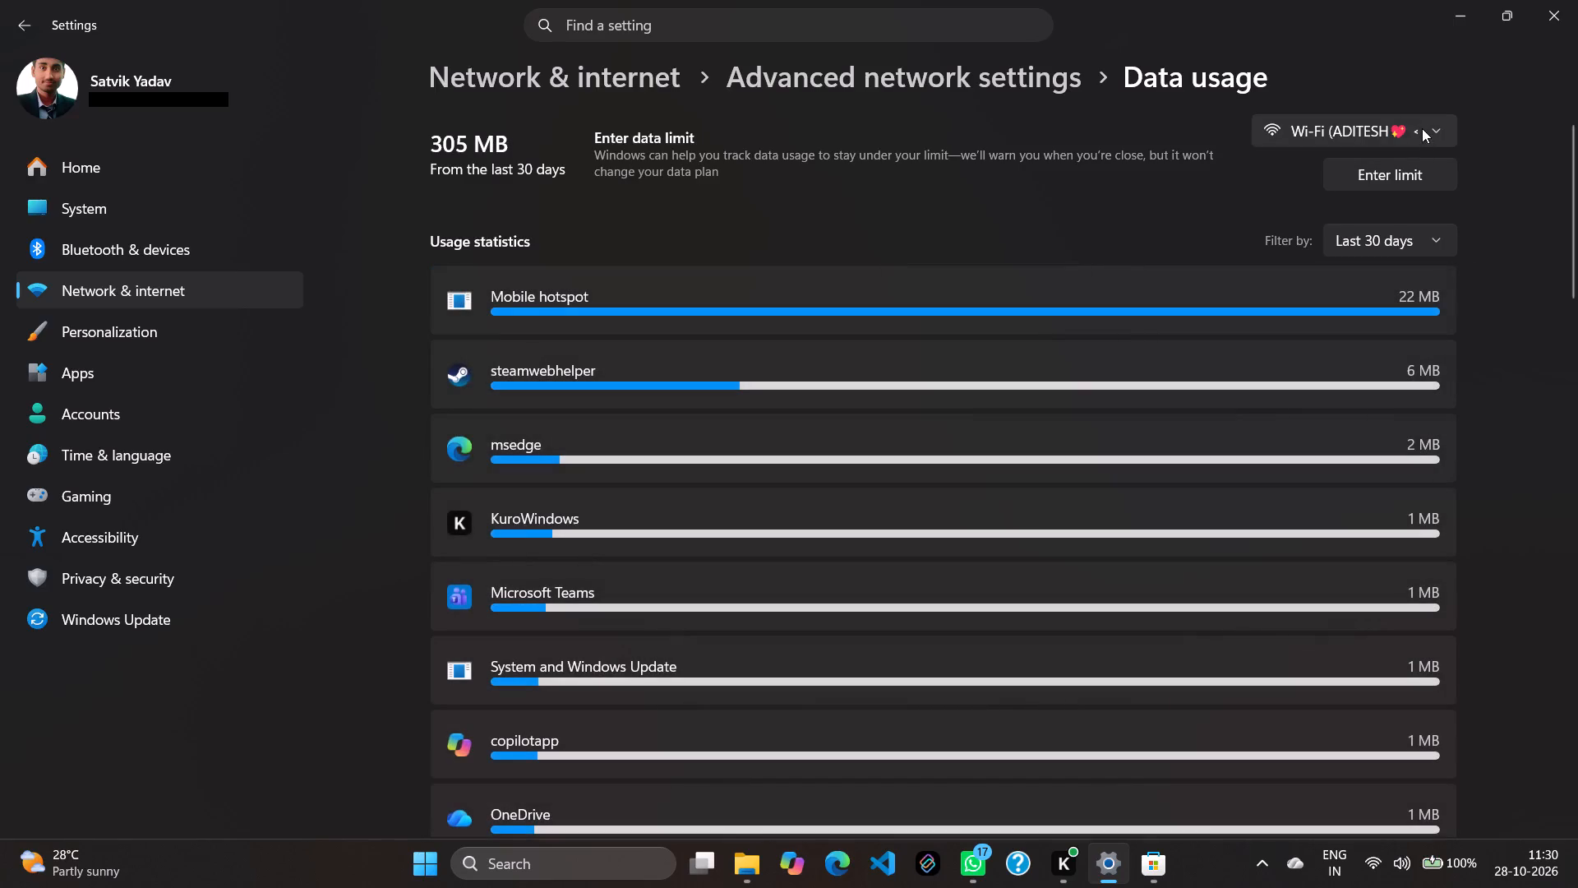
left_click(1422, 128)
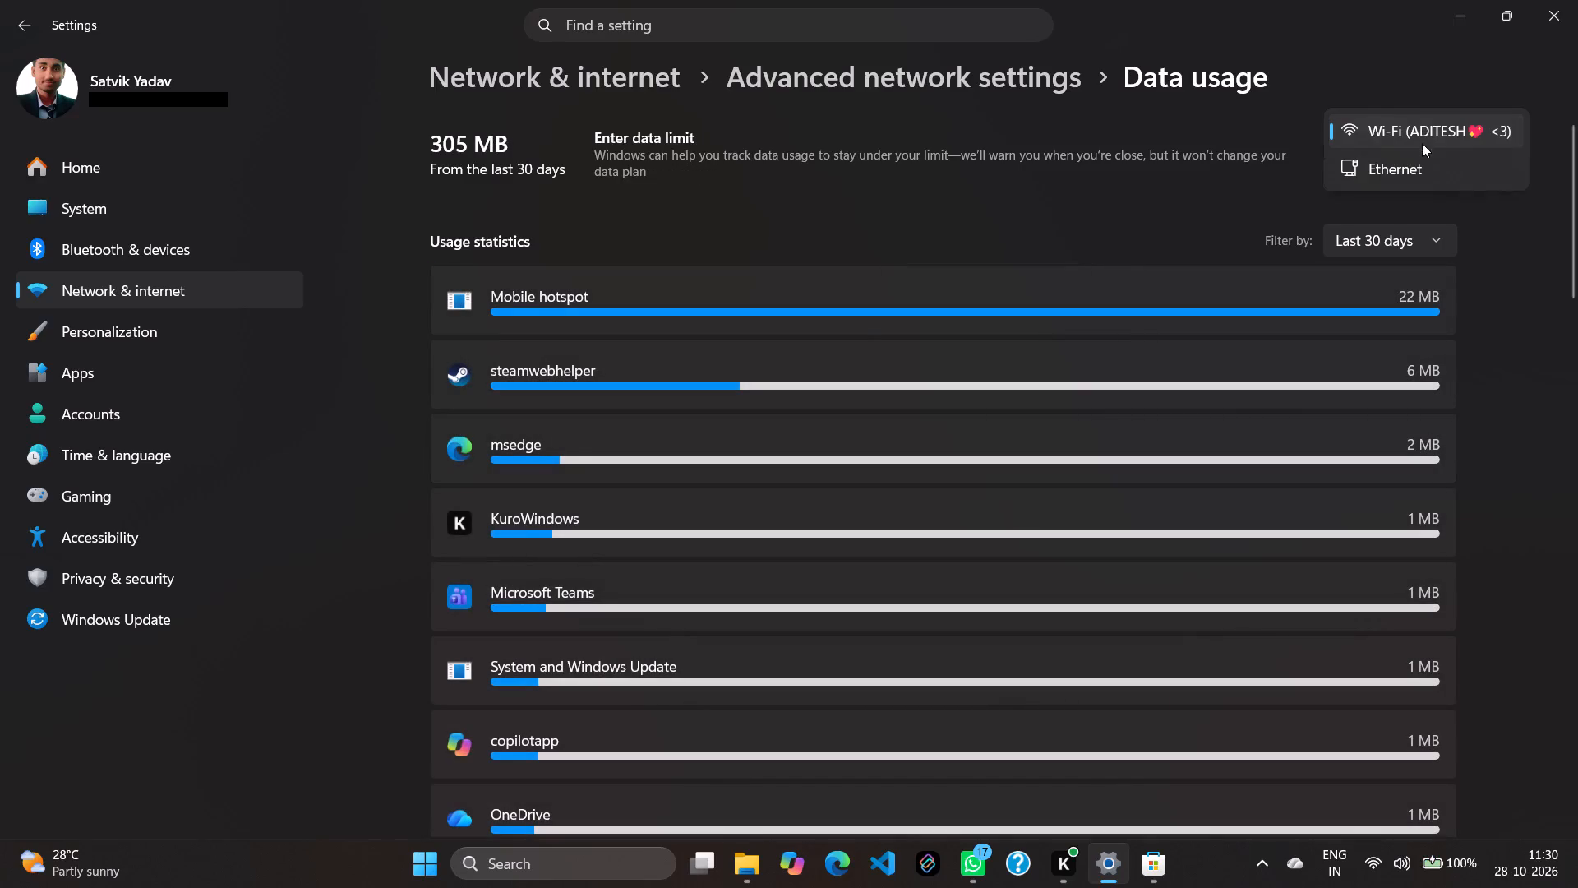
left_click(1422, 159)
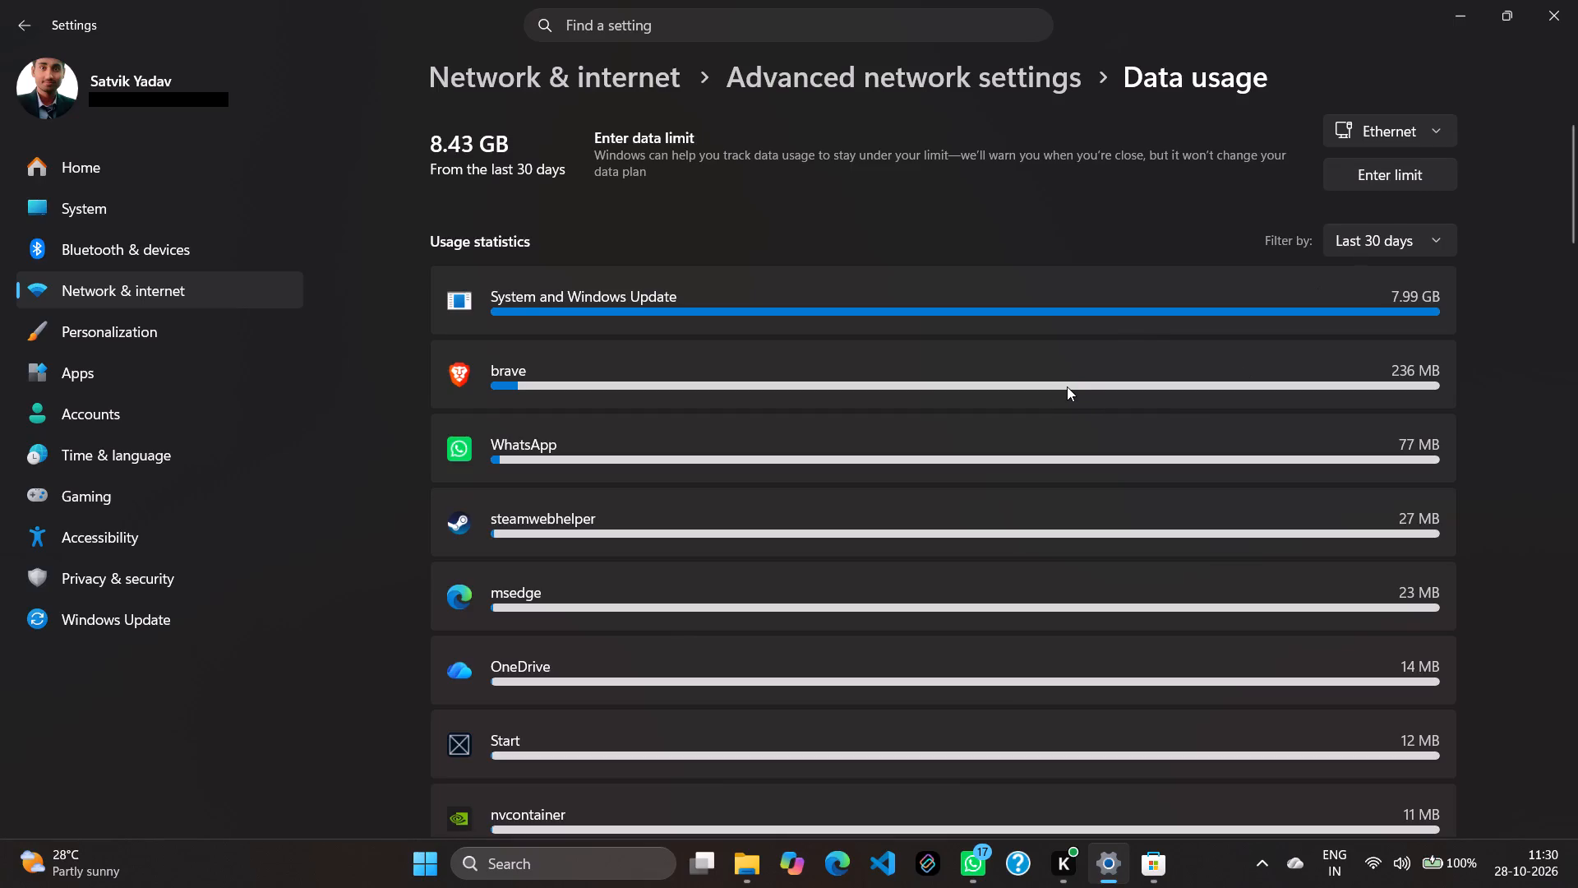
scroll(1067, 386, "down", 6)
Turn off Wi-Fi, leaving Ethernet as the laptop's network connection.
left_click(1434, 863)
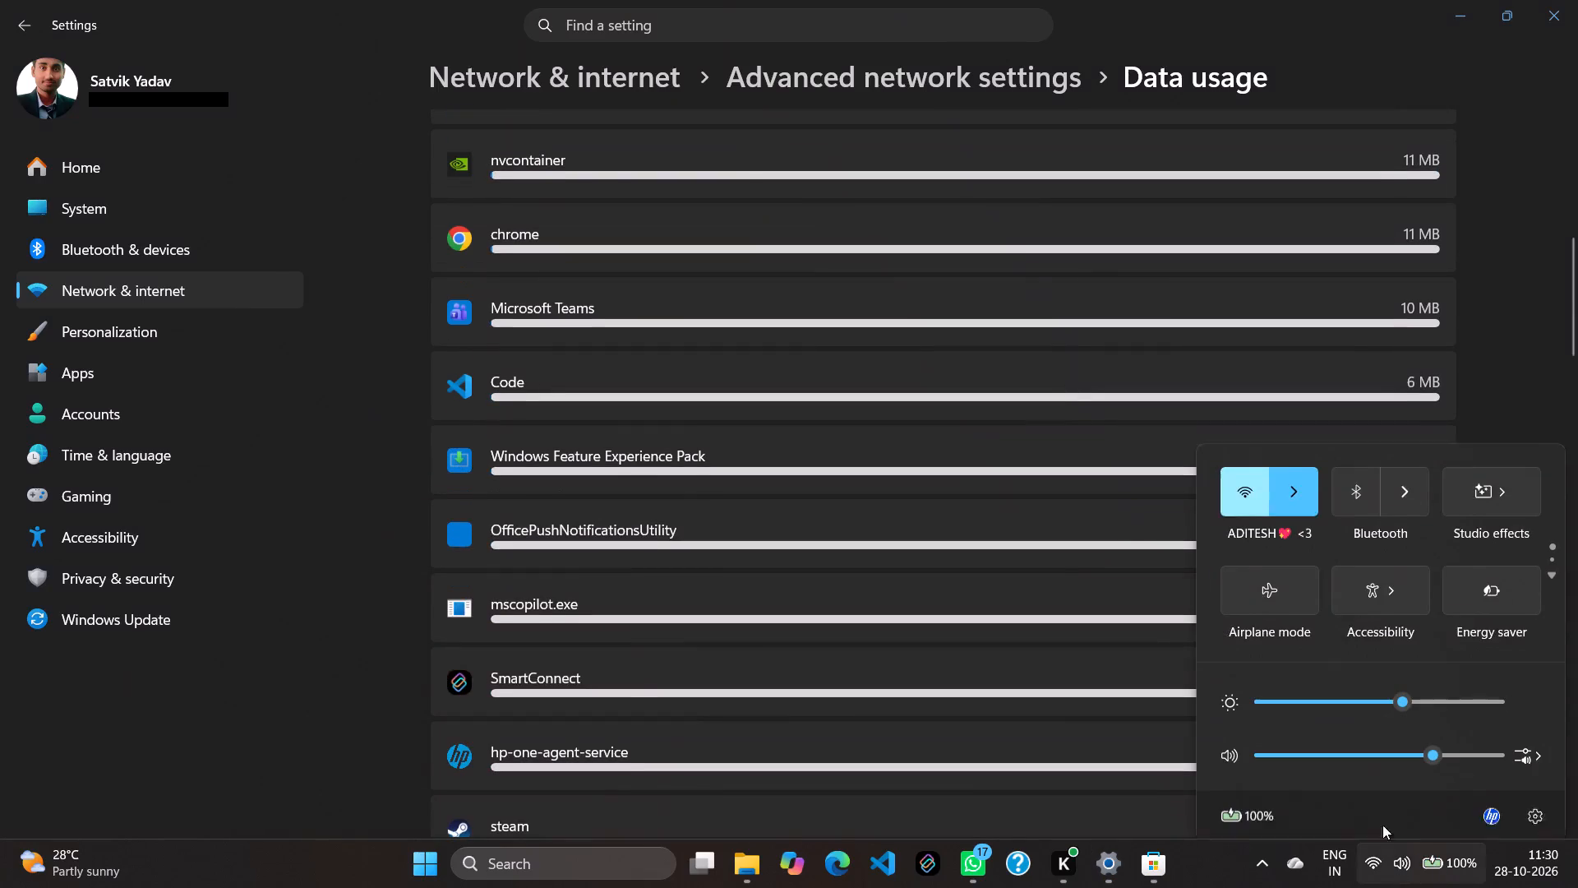
left_click(1253, 492)
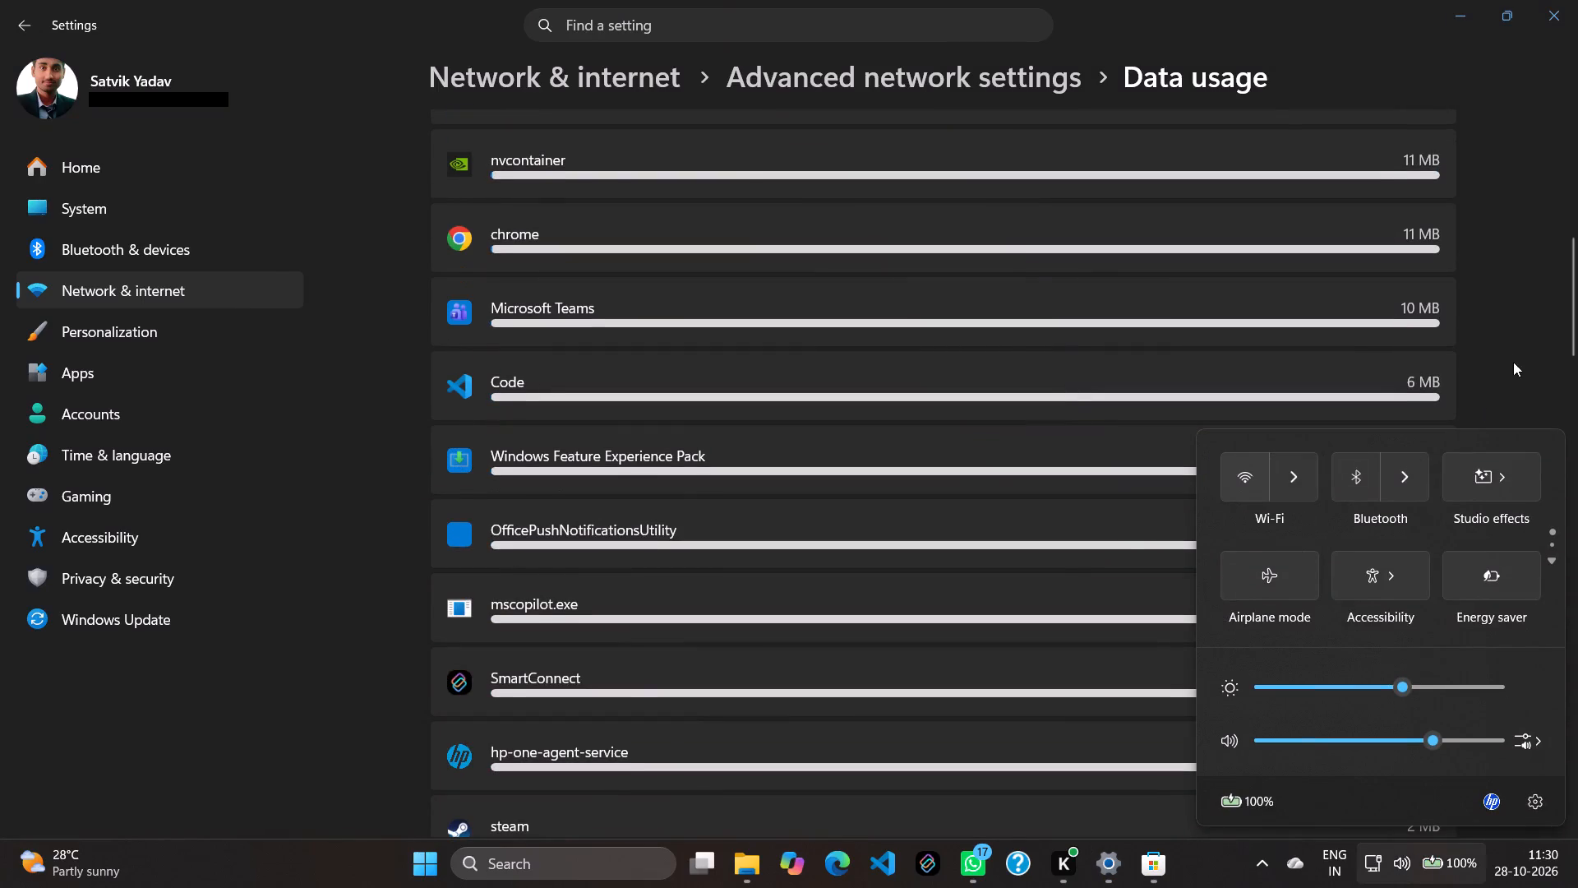
left_click(1507, 339)
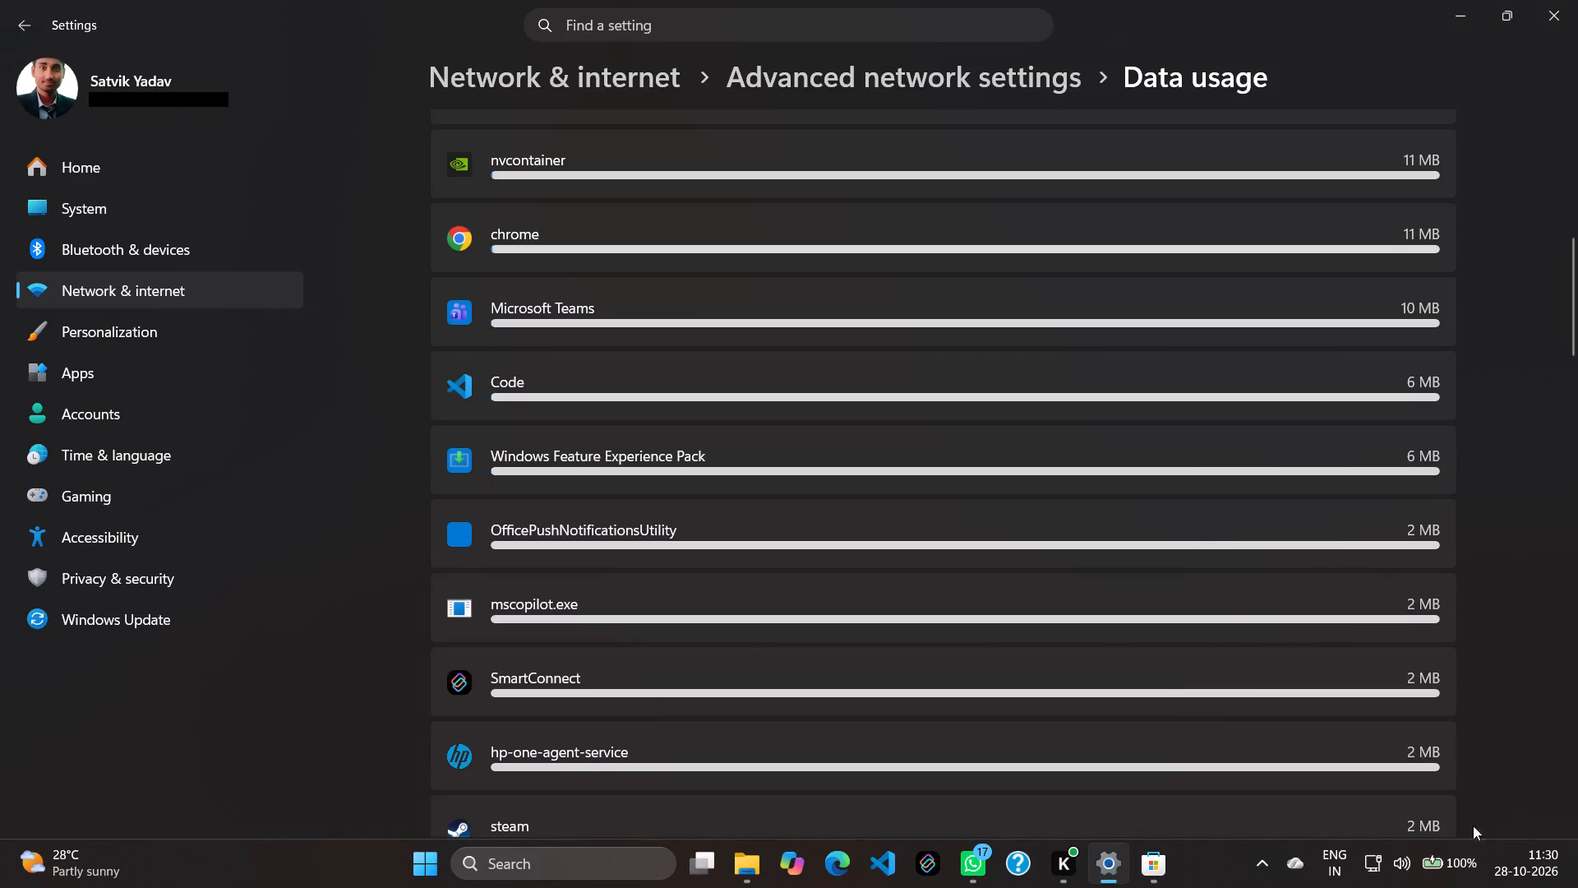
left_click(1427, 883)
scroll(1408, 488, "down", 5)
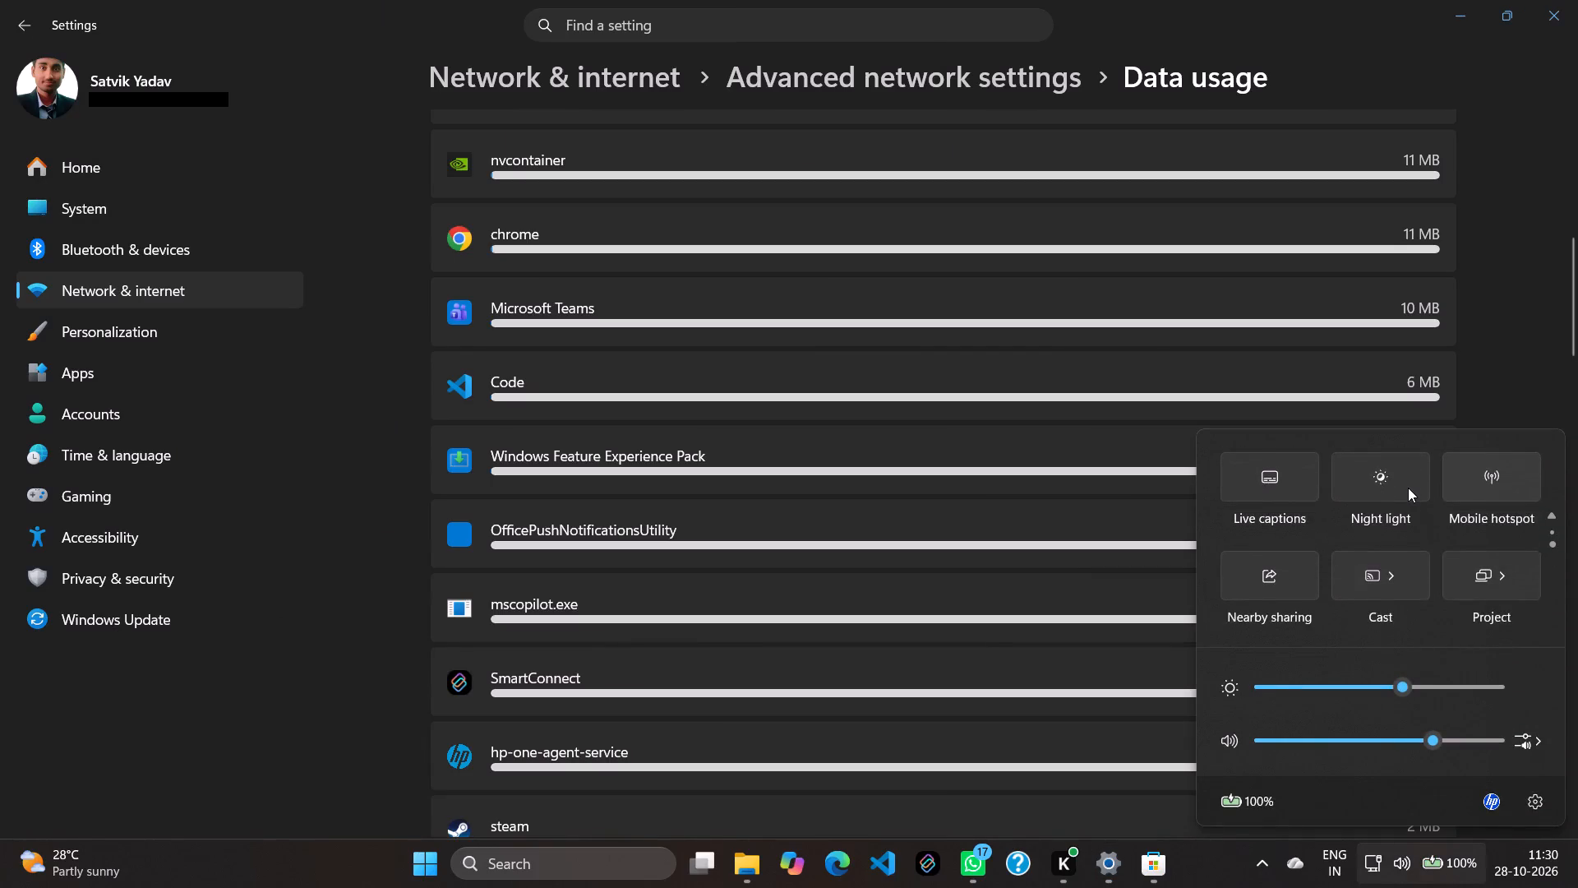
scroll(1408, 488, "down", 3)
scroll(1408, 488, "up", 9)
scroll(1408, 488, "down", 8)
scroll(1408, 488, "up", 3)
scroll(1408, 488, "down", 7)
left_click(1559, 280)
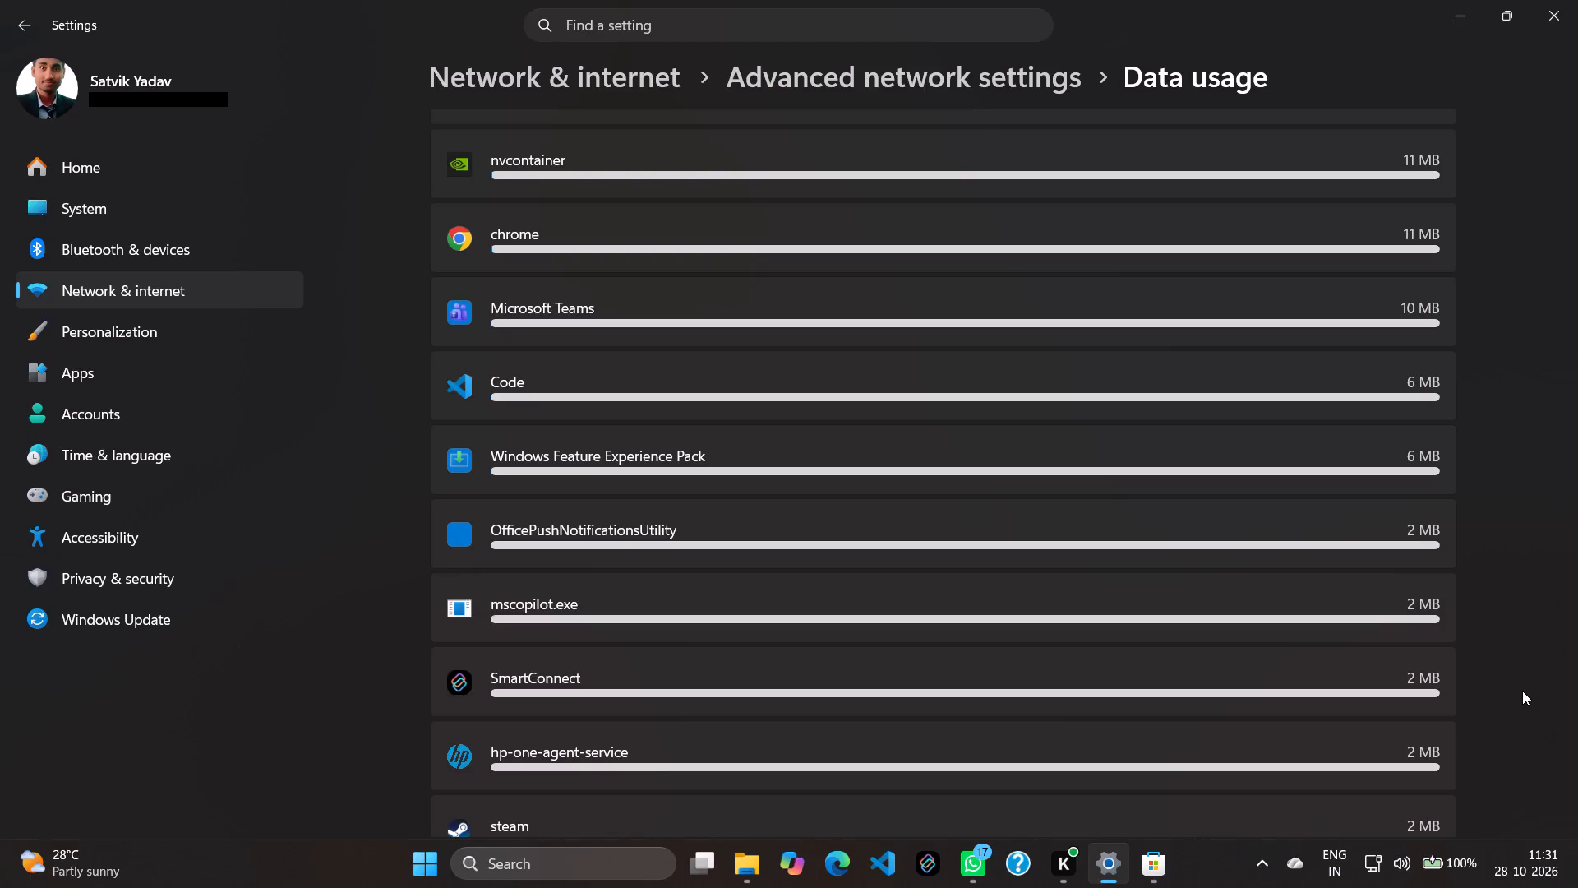
Turn on the mobile hotspot and minimize Settings to return to the Power BI Desktop page in Microsoft Store.
left_click(1452, 844)
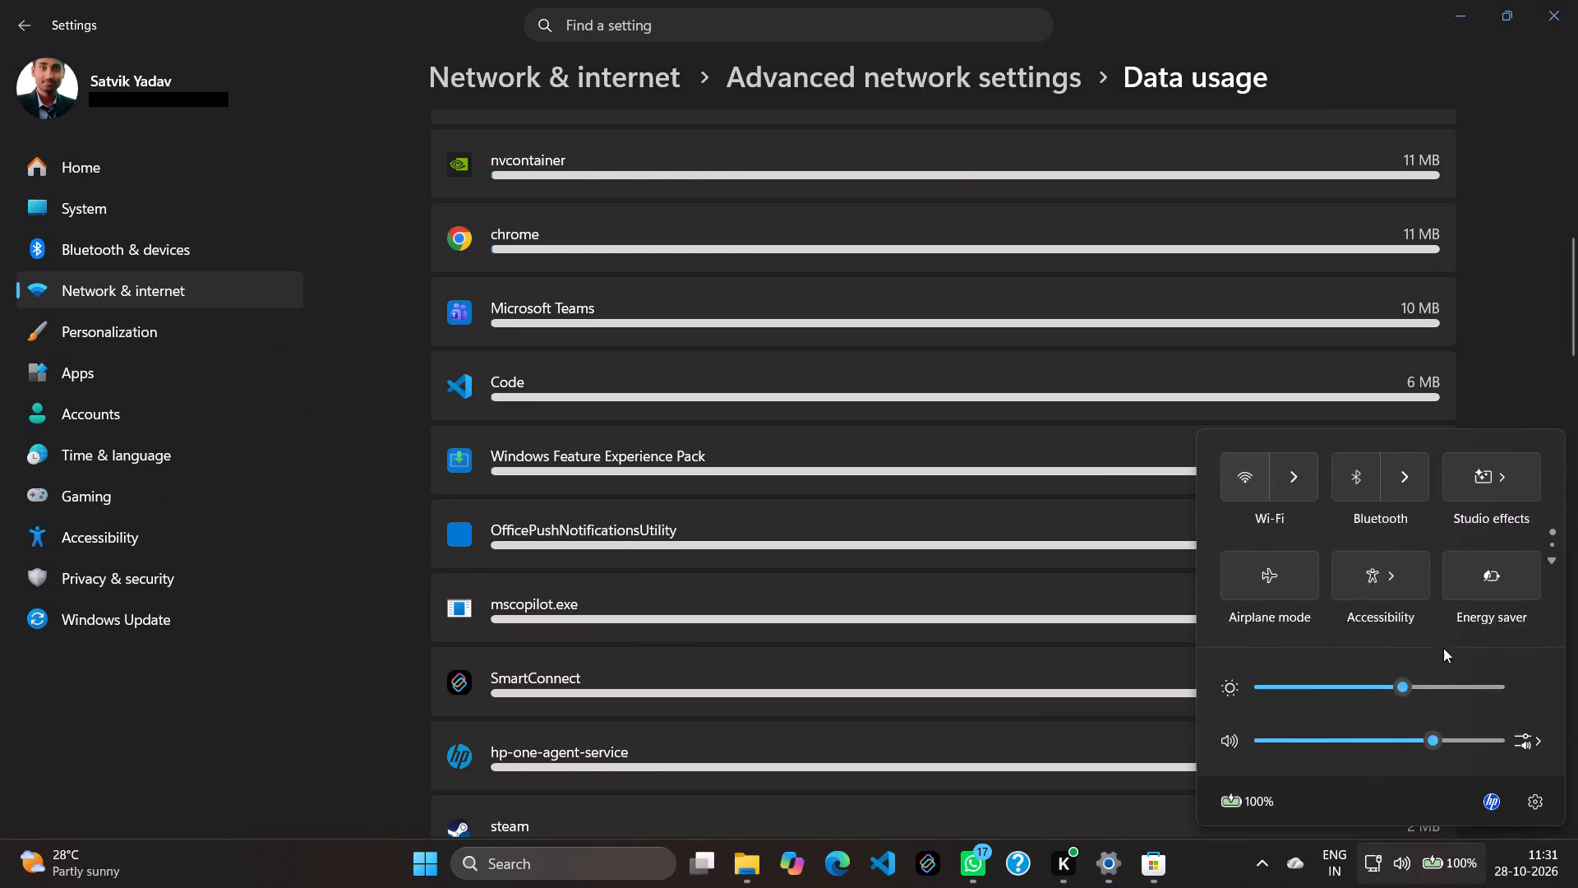
scroll(1443, 604, "down", 3)
left_click(1508, 493)
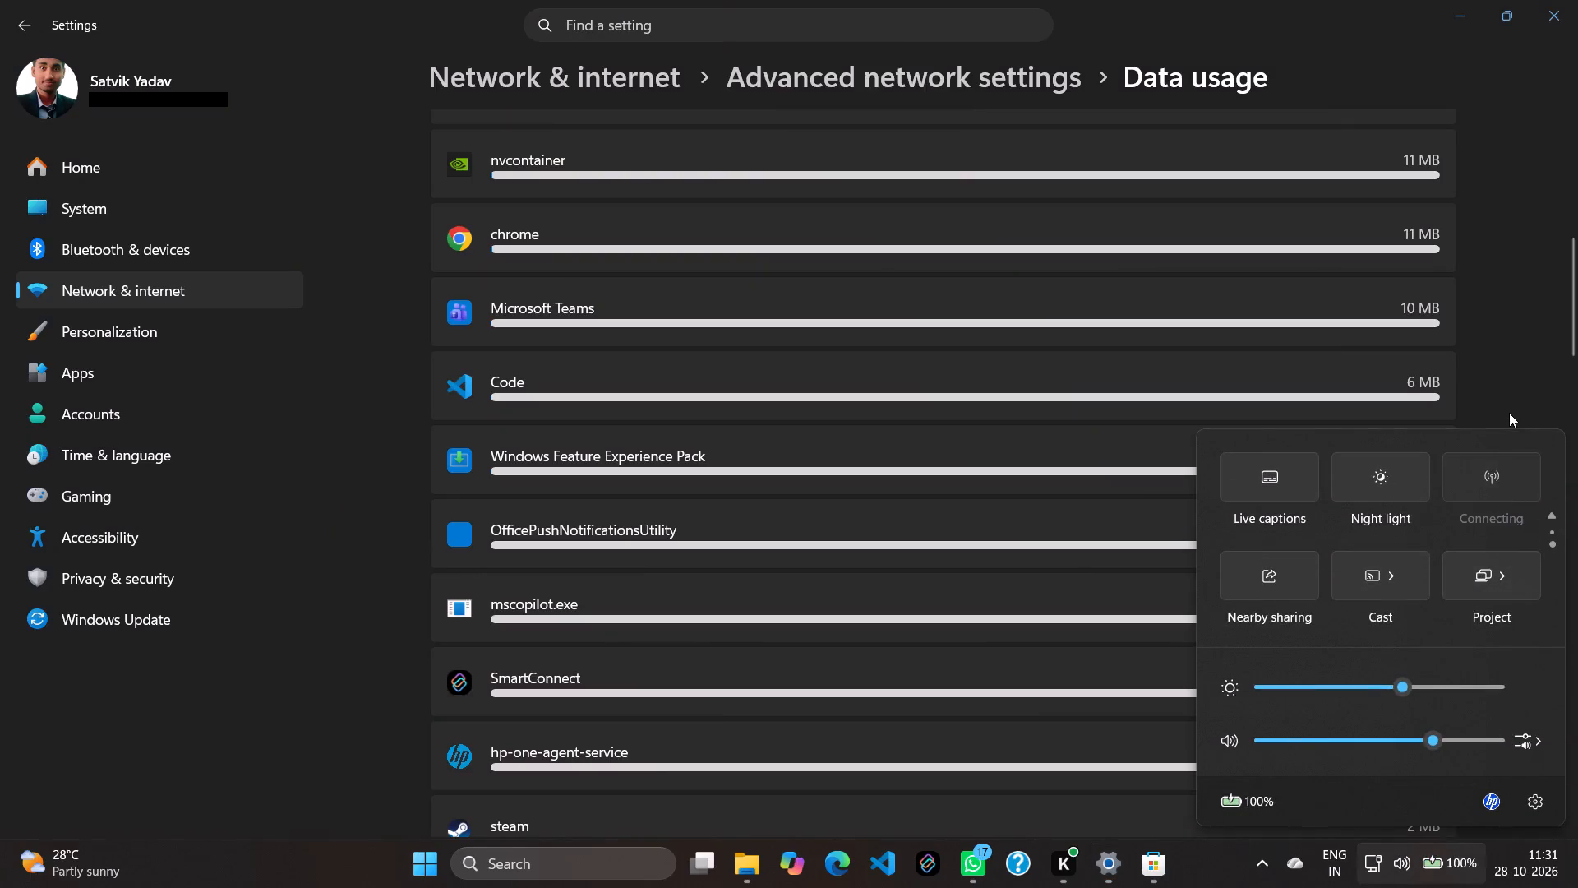
triple_click(1505, 482)
left_click(1505, 482)
left_click(1505, 482)
left_click(1503, 364)
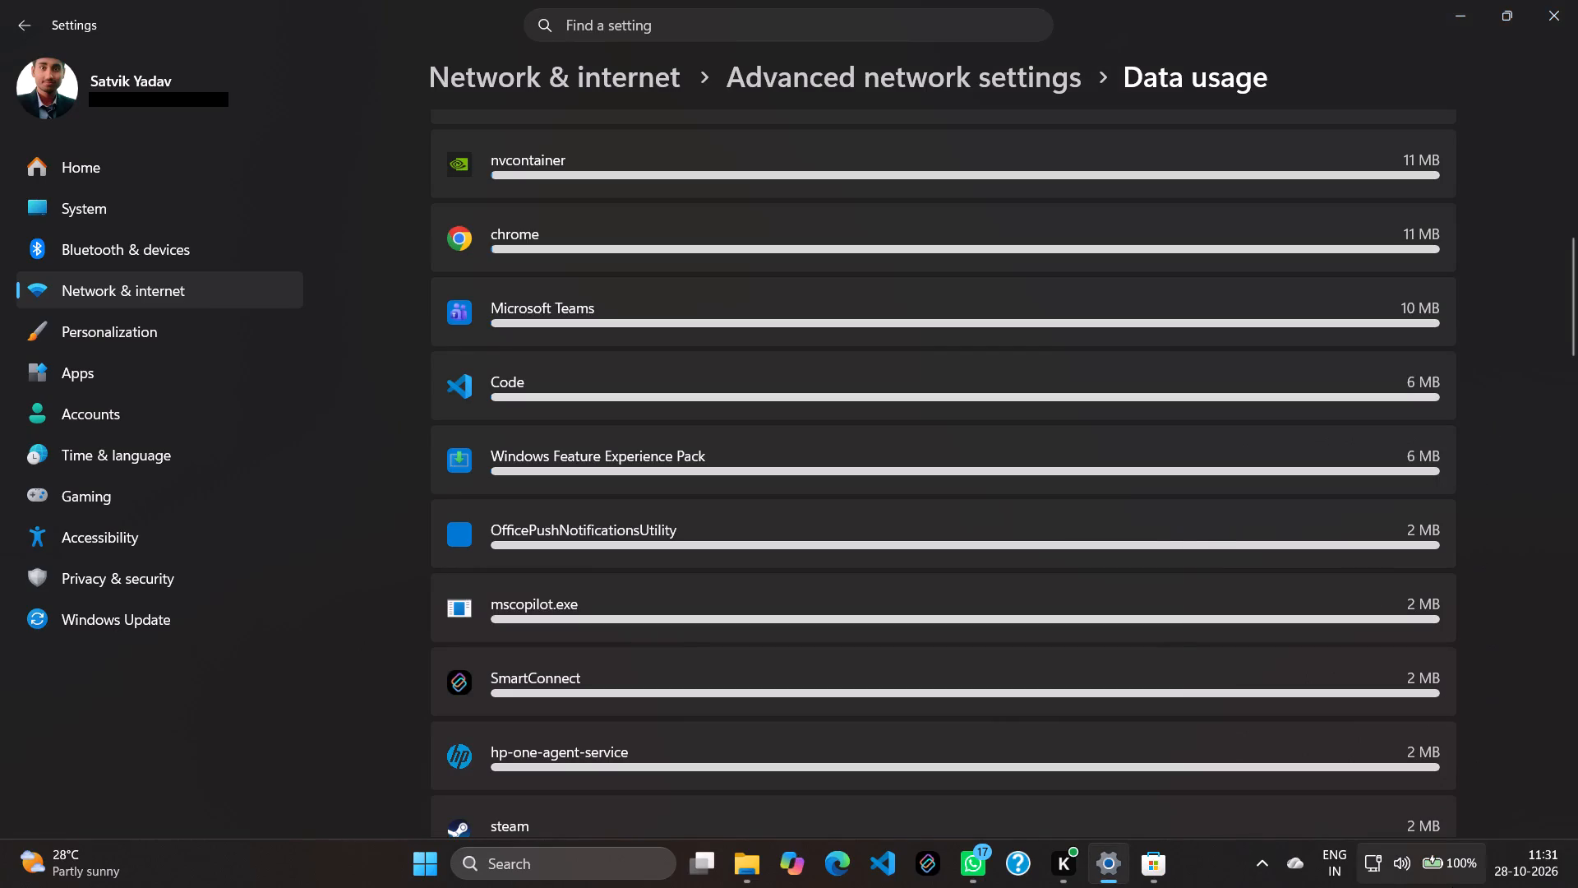
left_click(1464, 3)
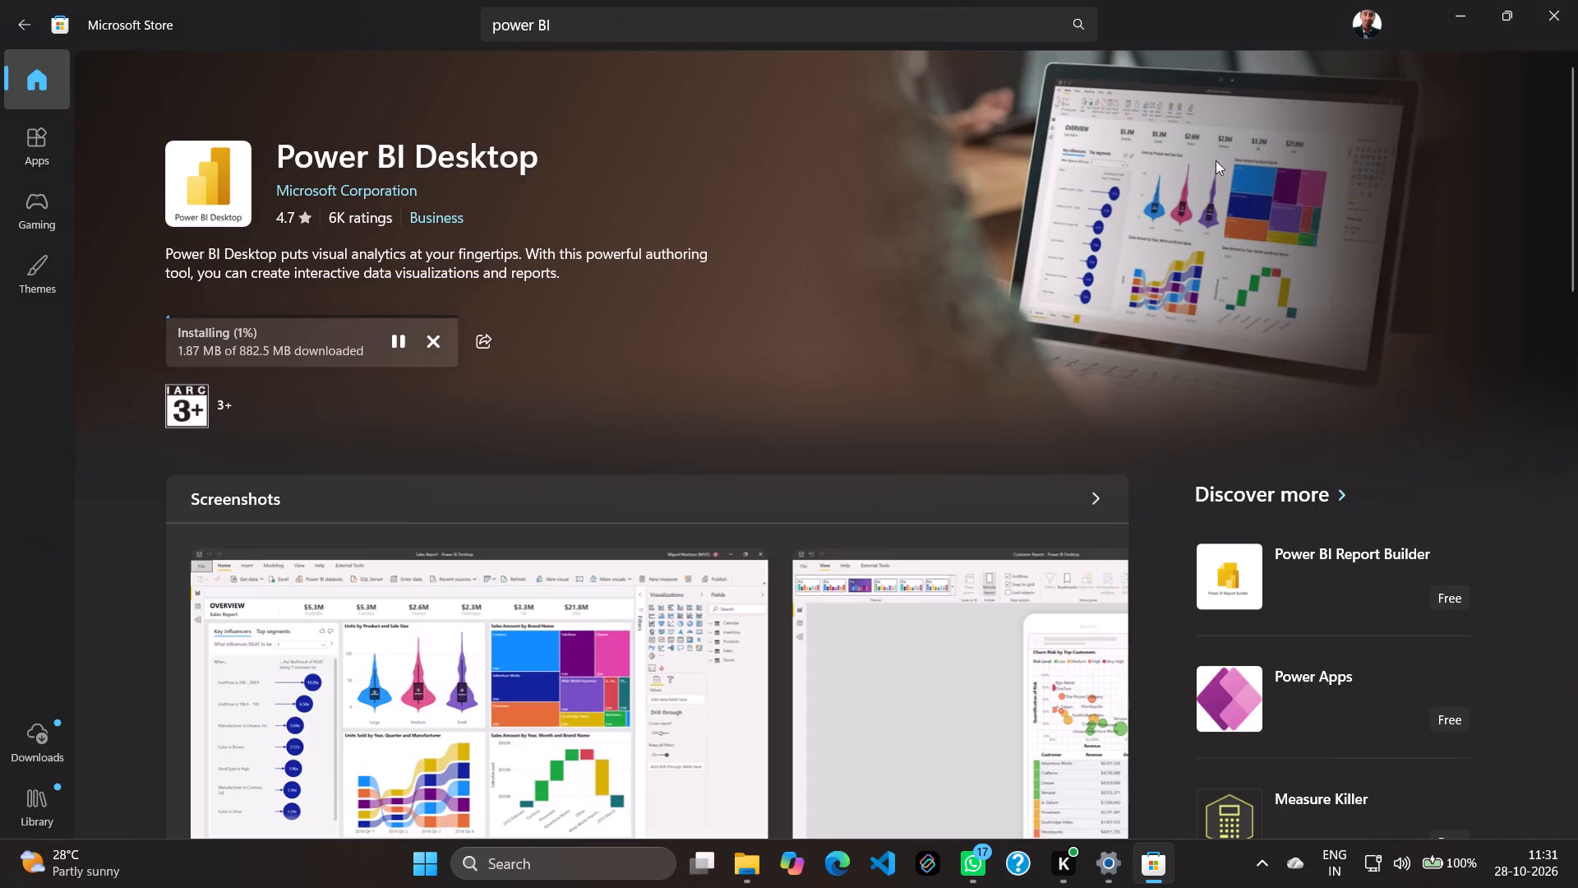
Cancel the current Power BI Desktop installation and start installing the app again.
left_click(431, 336)
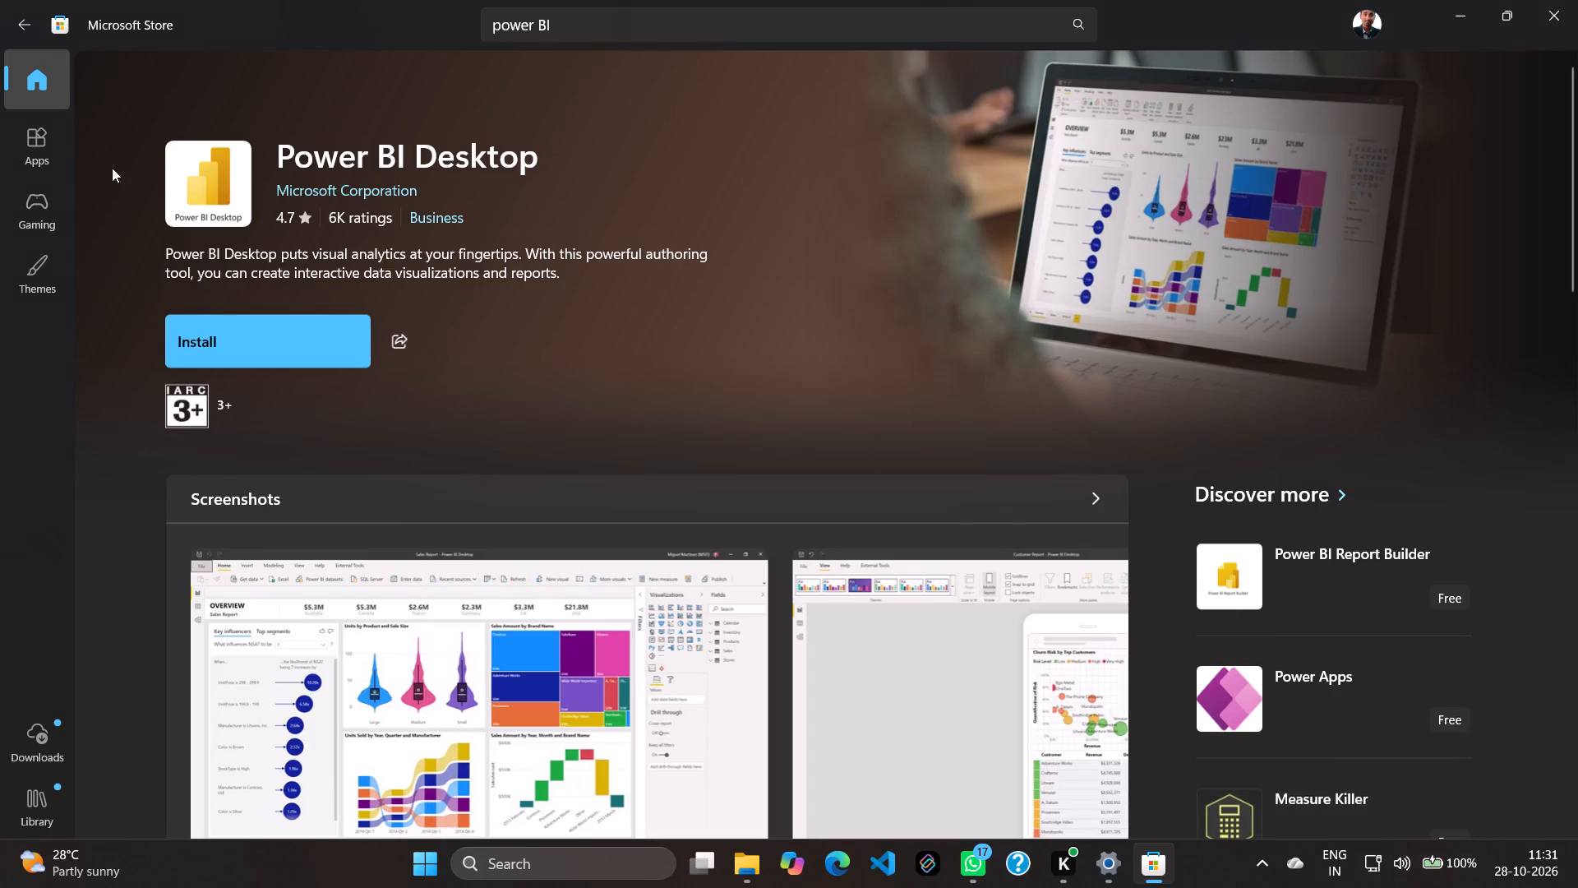
left_click(252, 335)
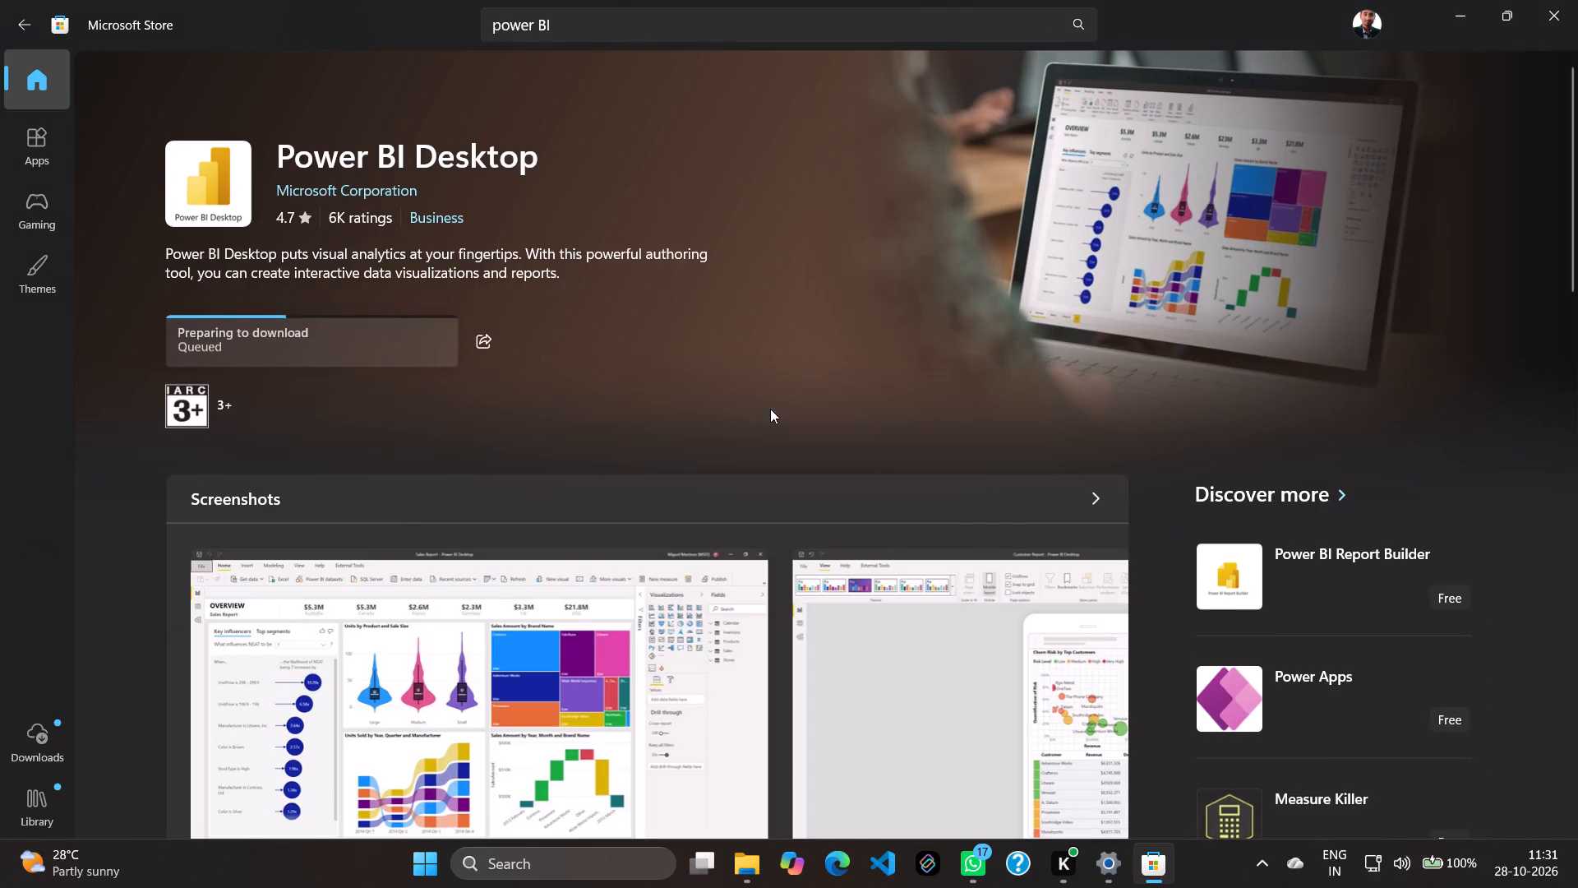
Turn on the mobile hotspot in the Windows quick settings and return to the Power BI Desktop store page.
left_click(1465, 864)
scroll(1391, 599, "down", 2)
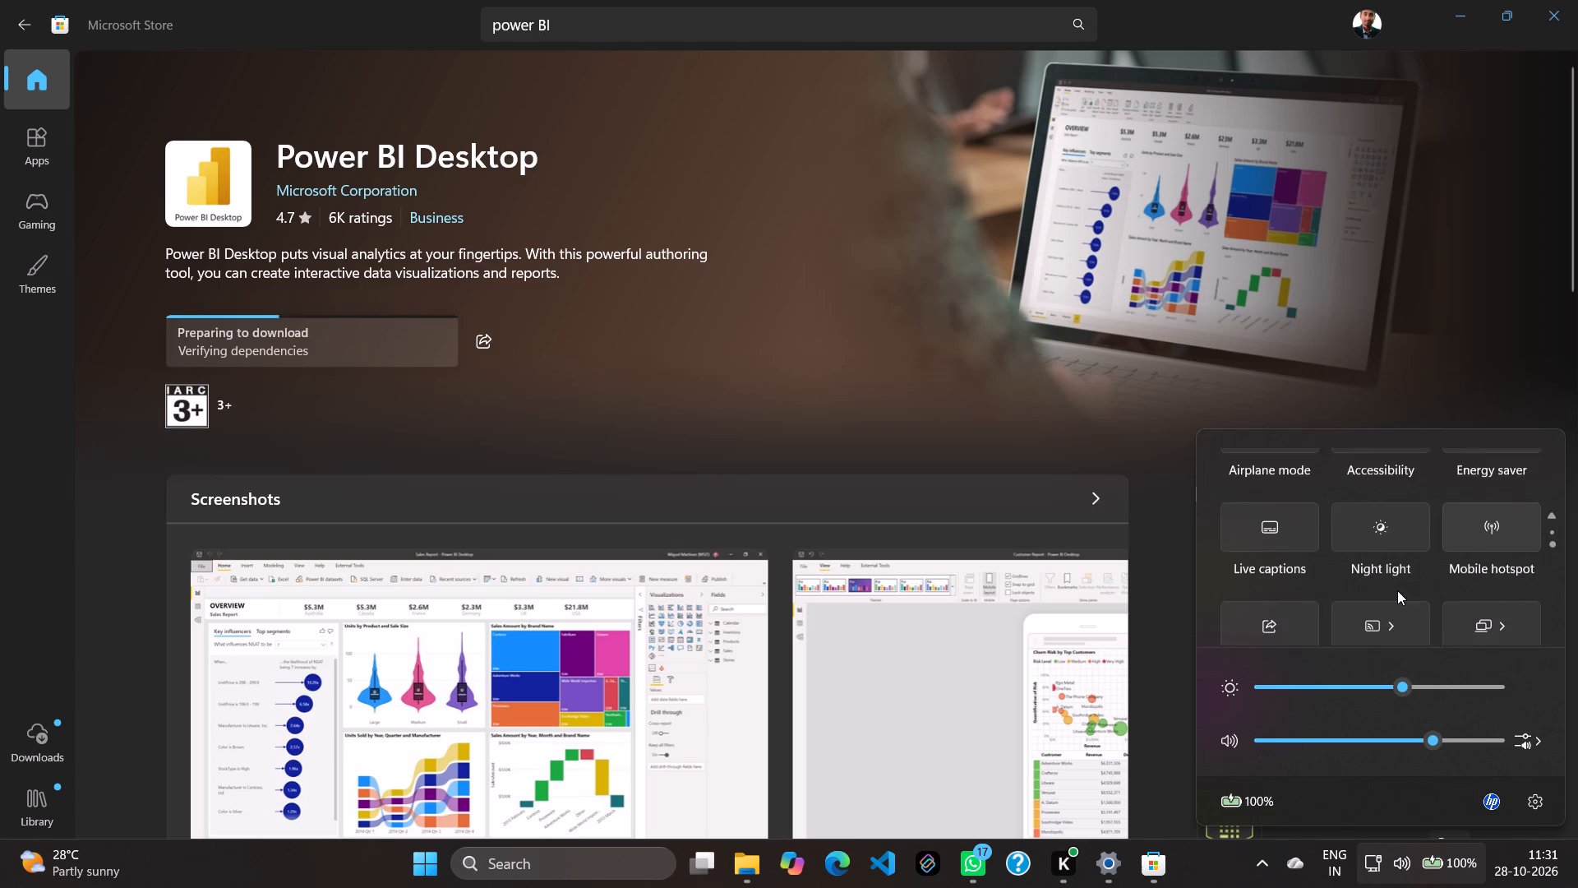
scroll(1397, 590, "down", 1)
left_click(1483, 447)
left_click(1488, 466)
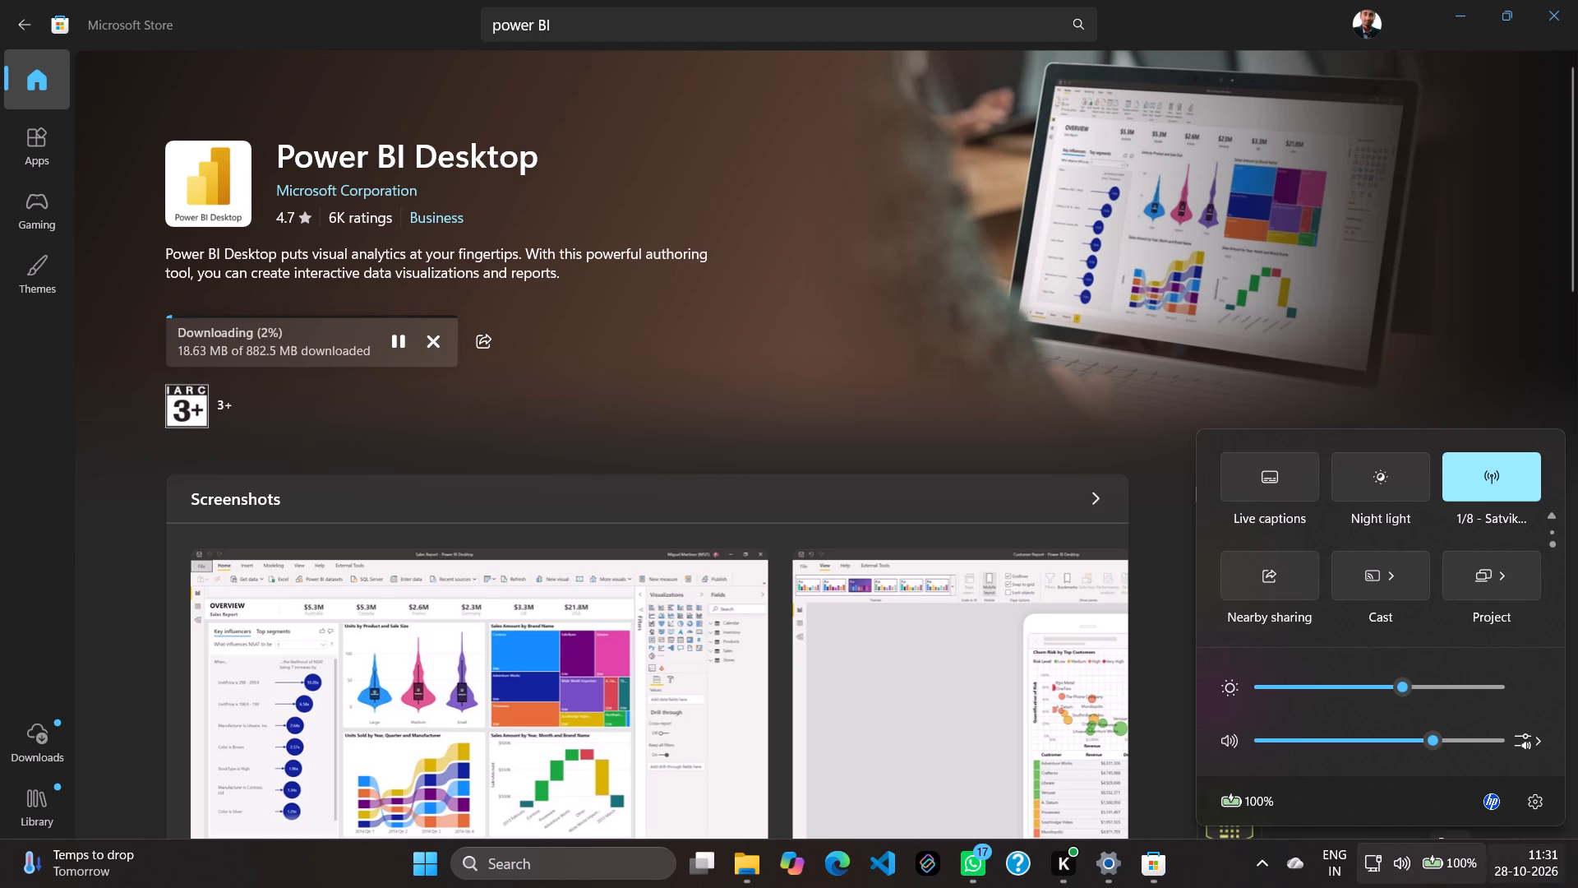
left_click(1414, 872)
left_click(1414, 868)
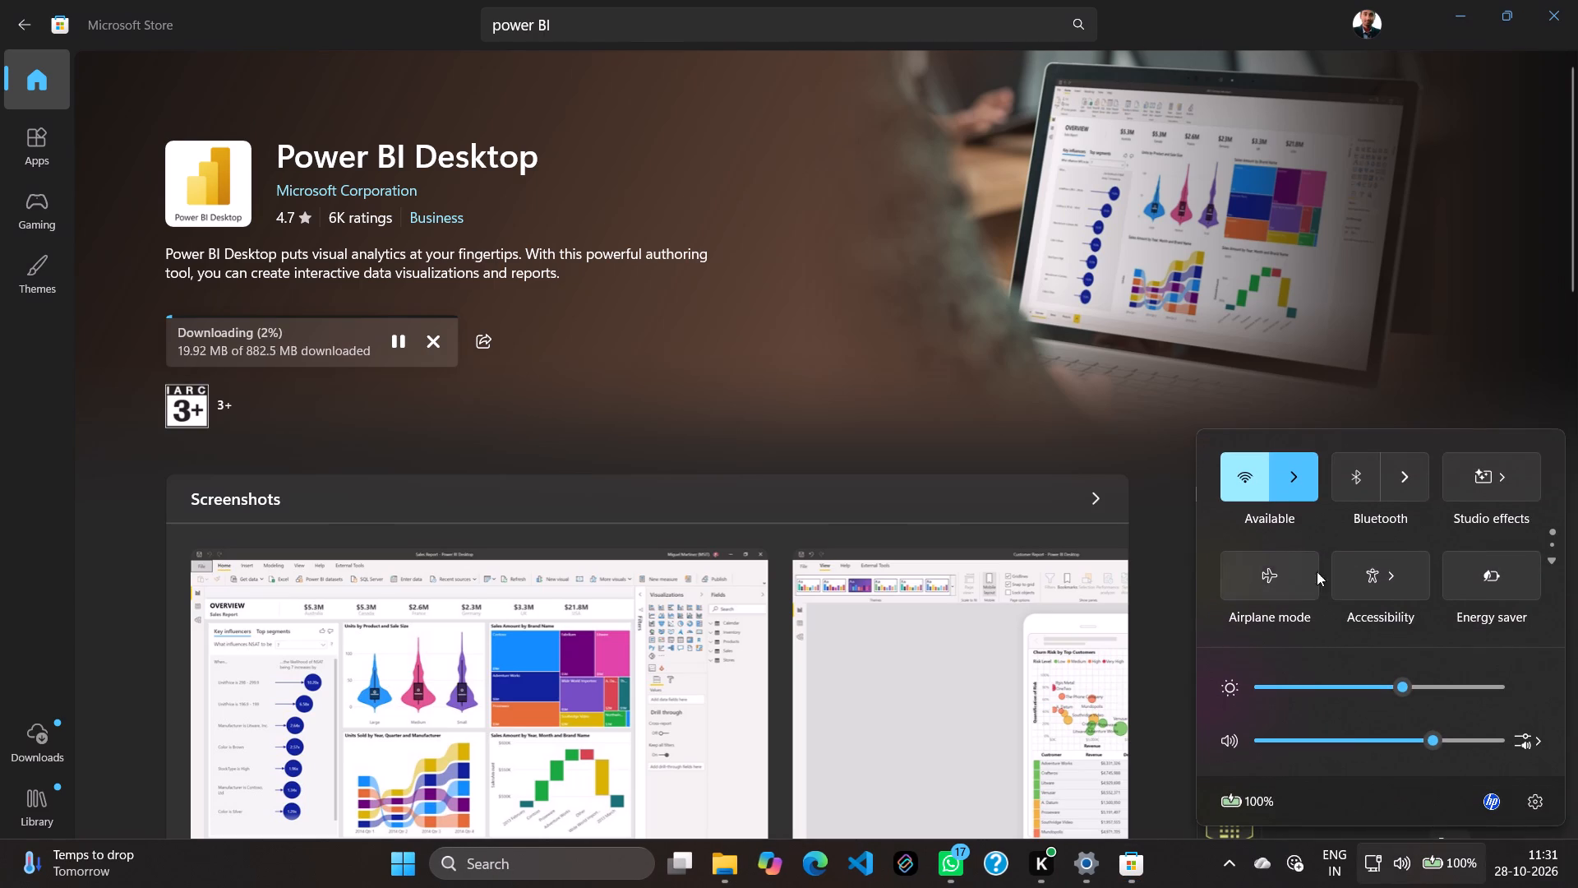
left_click(1440, 866)
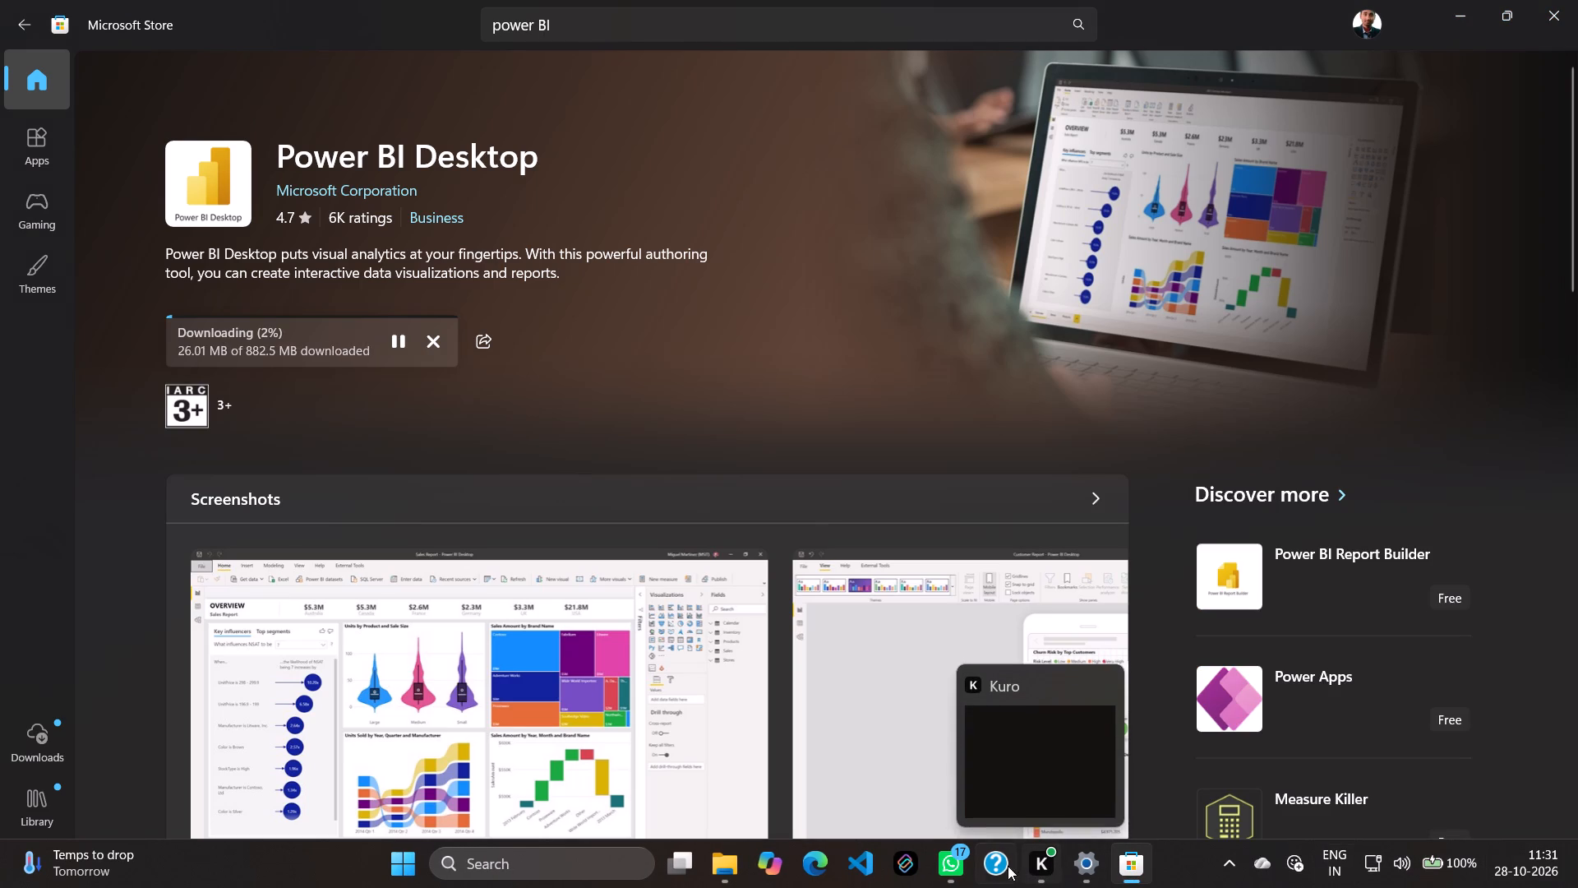
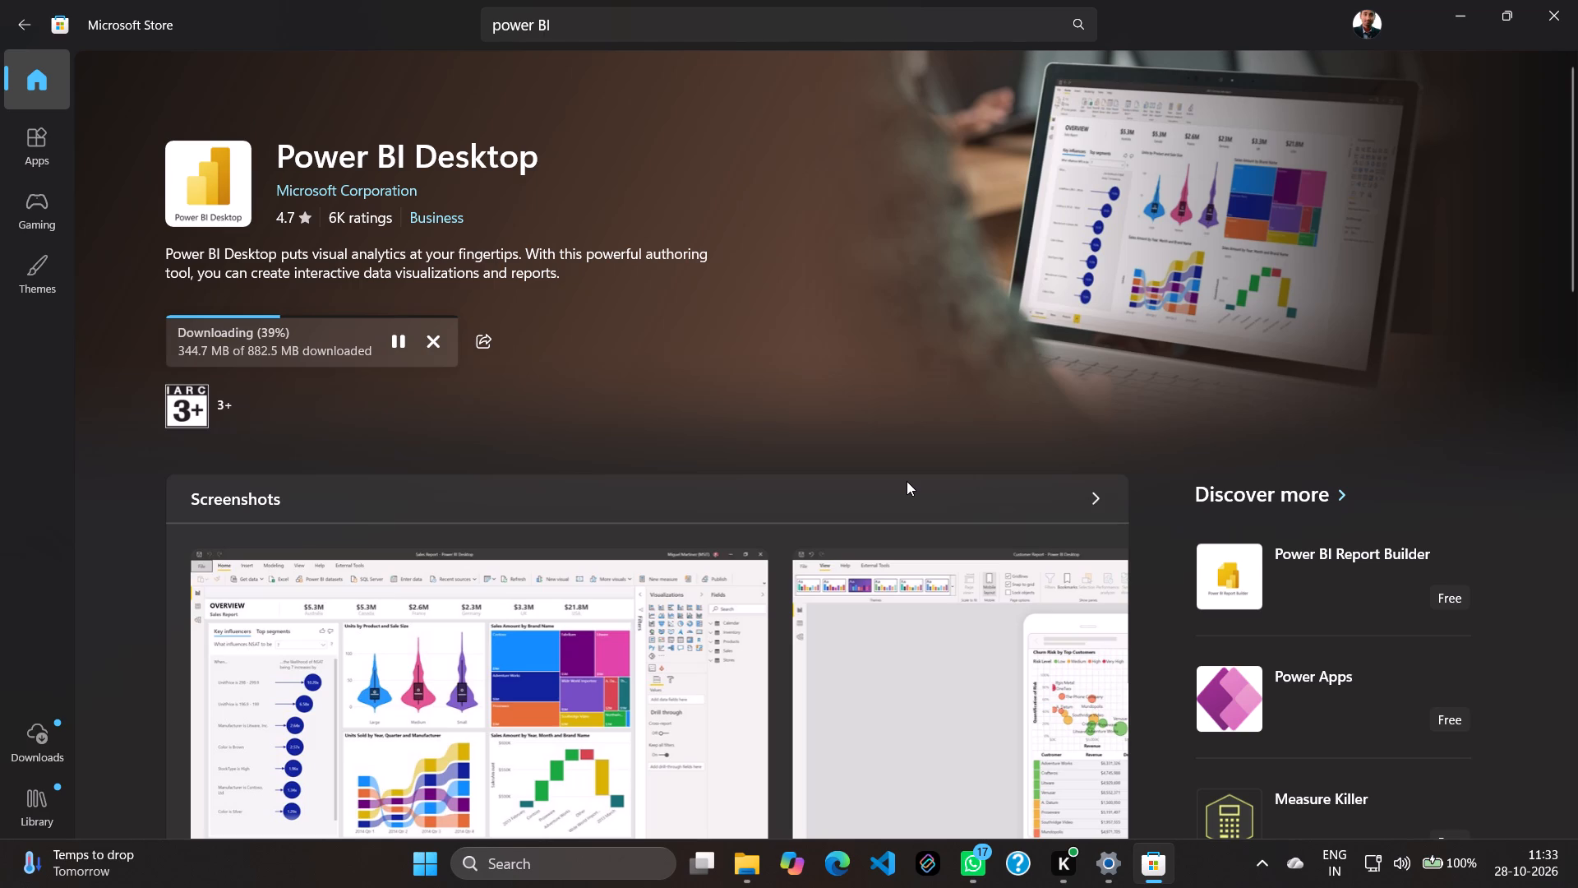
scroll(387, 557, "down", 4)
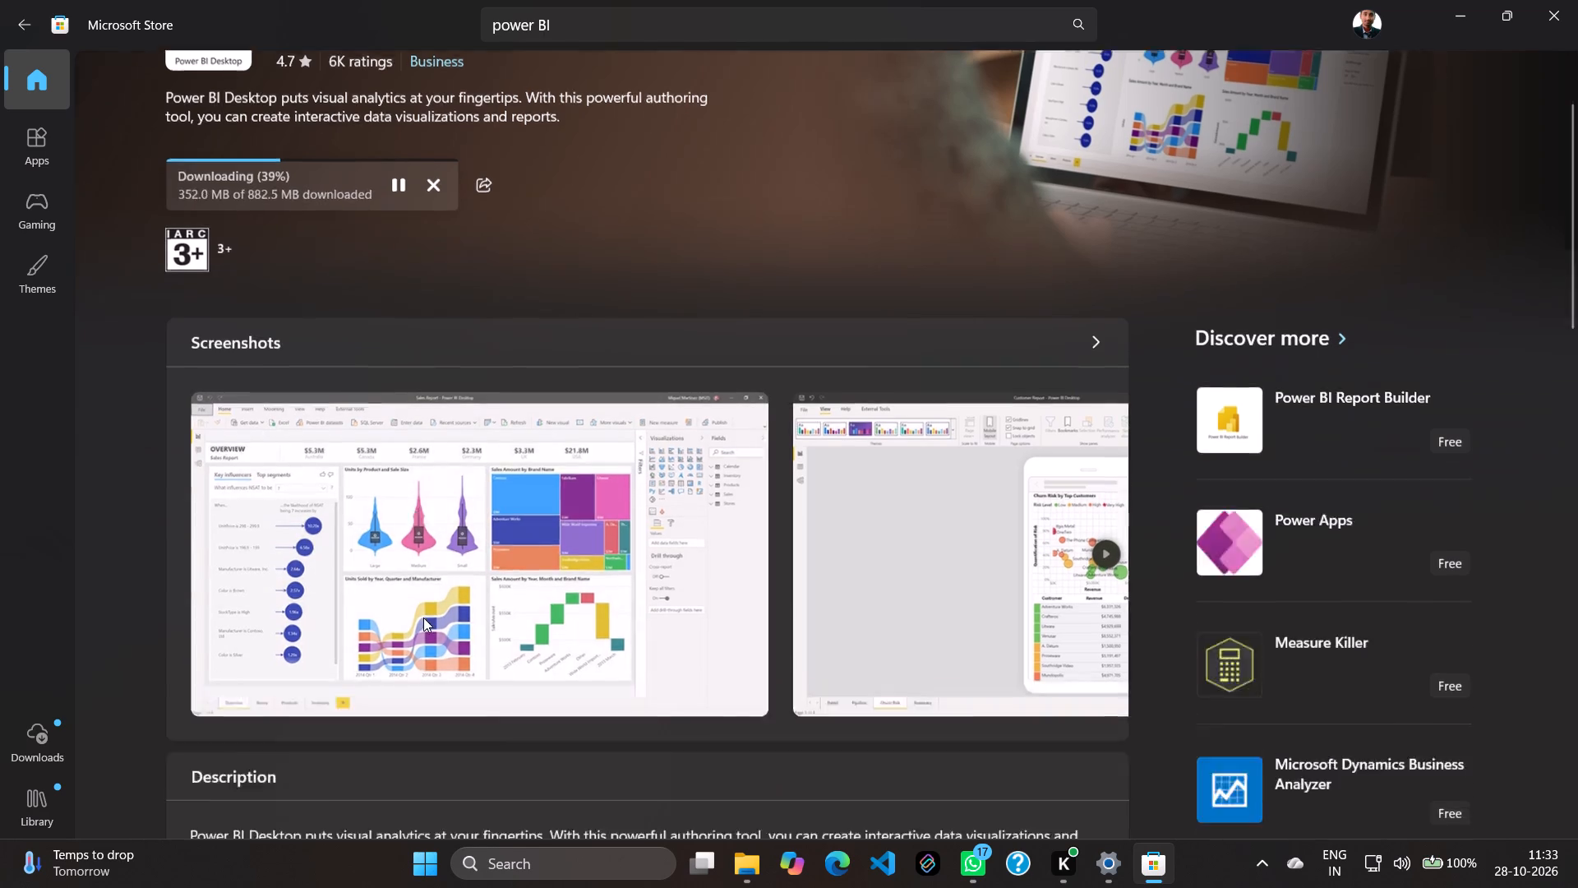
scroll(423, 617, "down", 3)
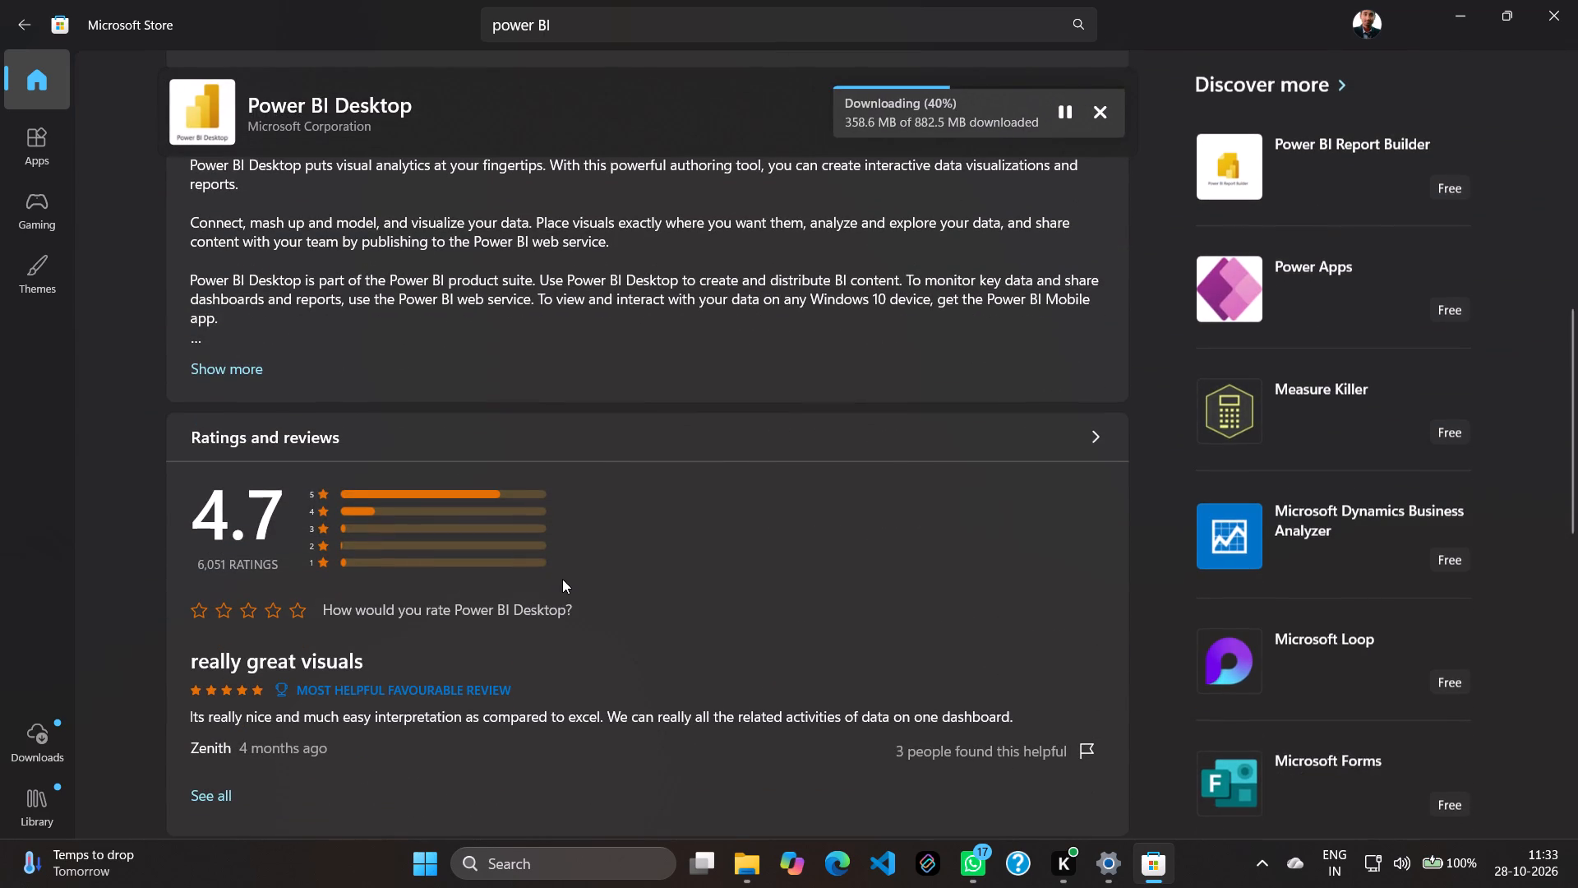
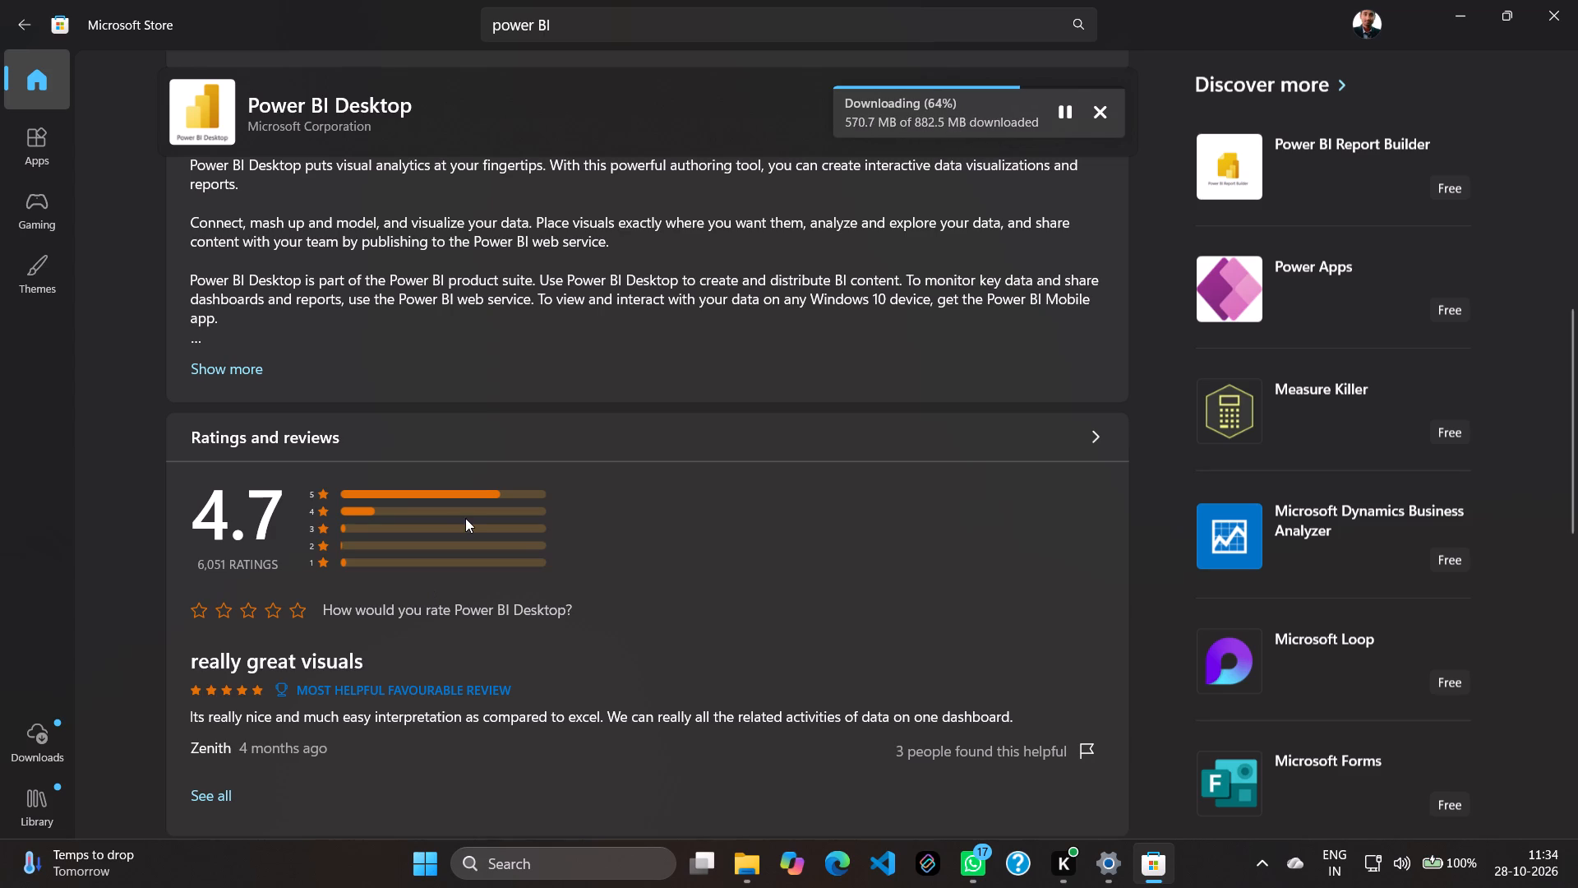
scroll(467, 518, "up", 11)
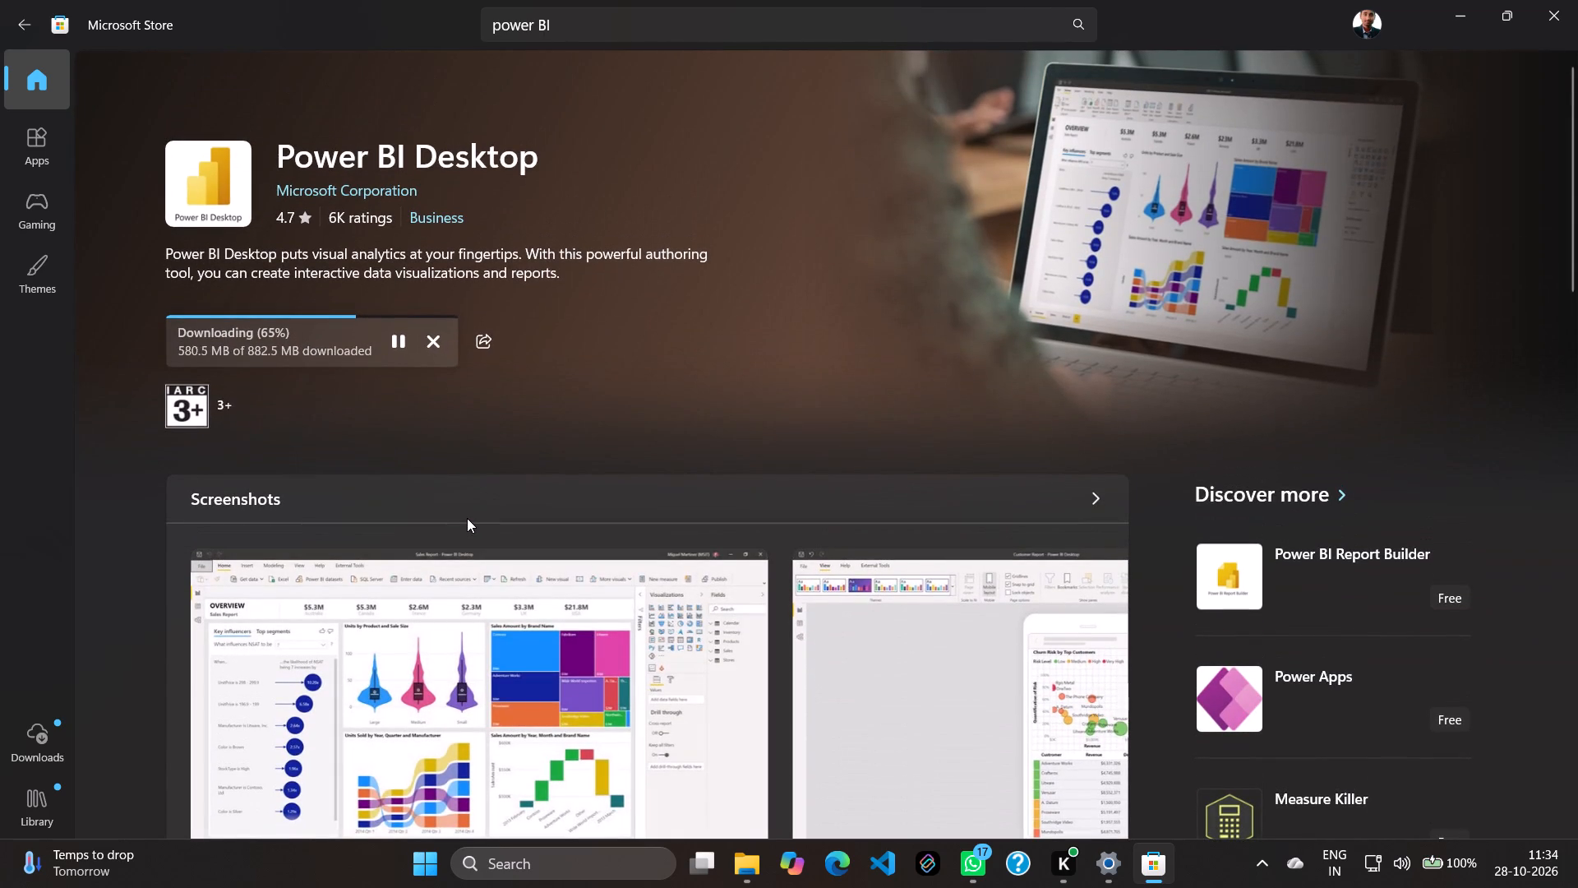
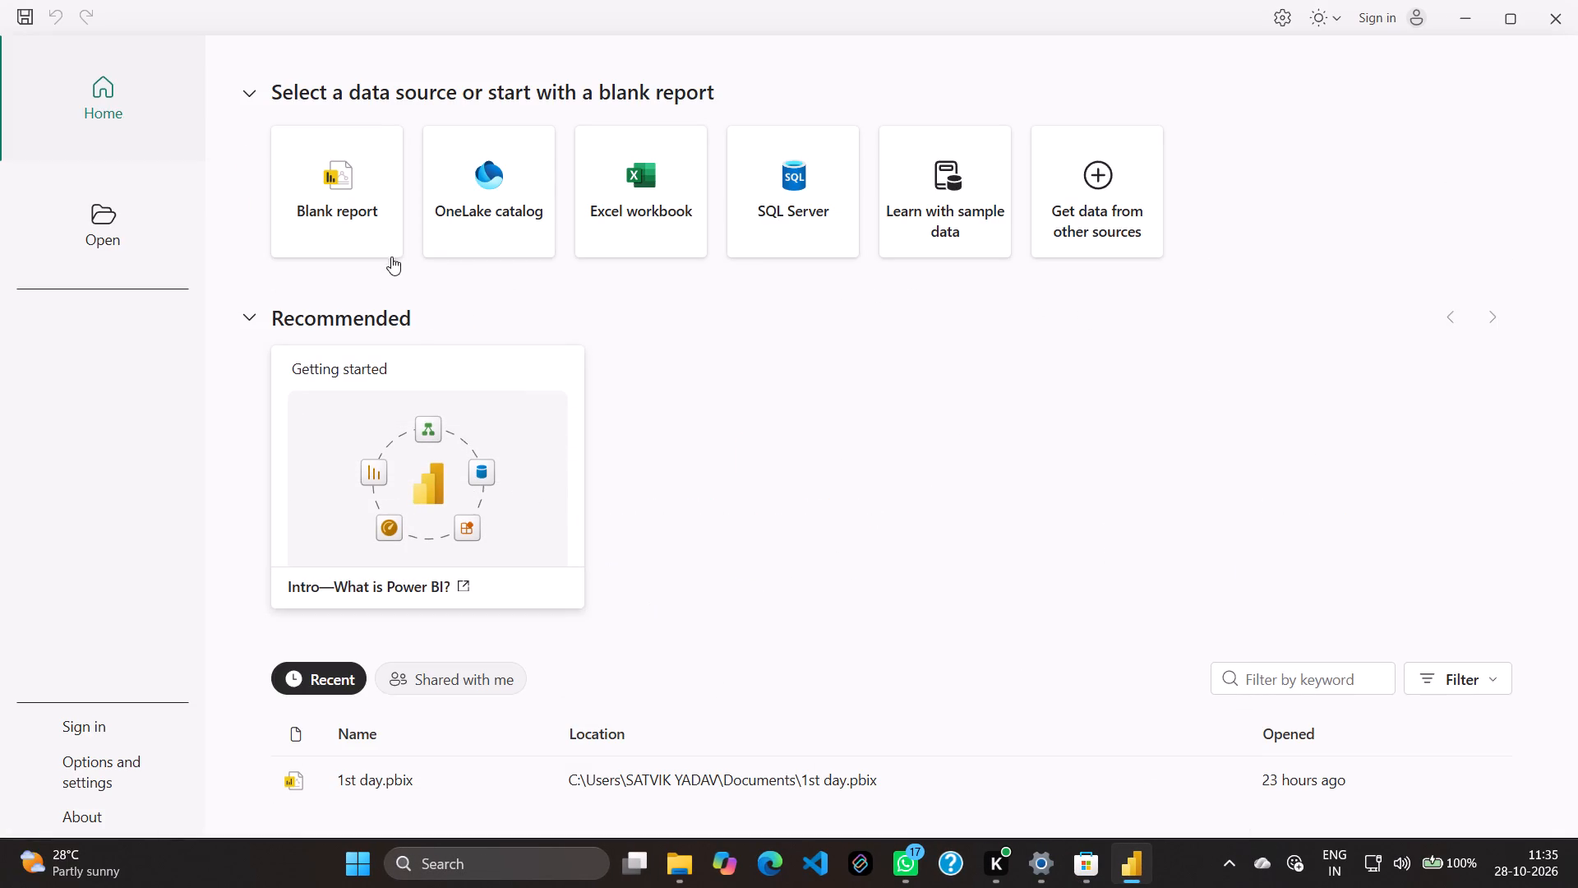
Create a blank report.
left_click(367, 244)
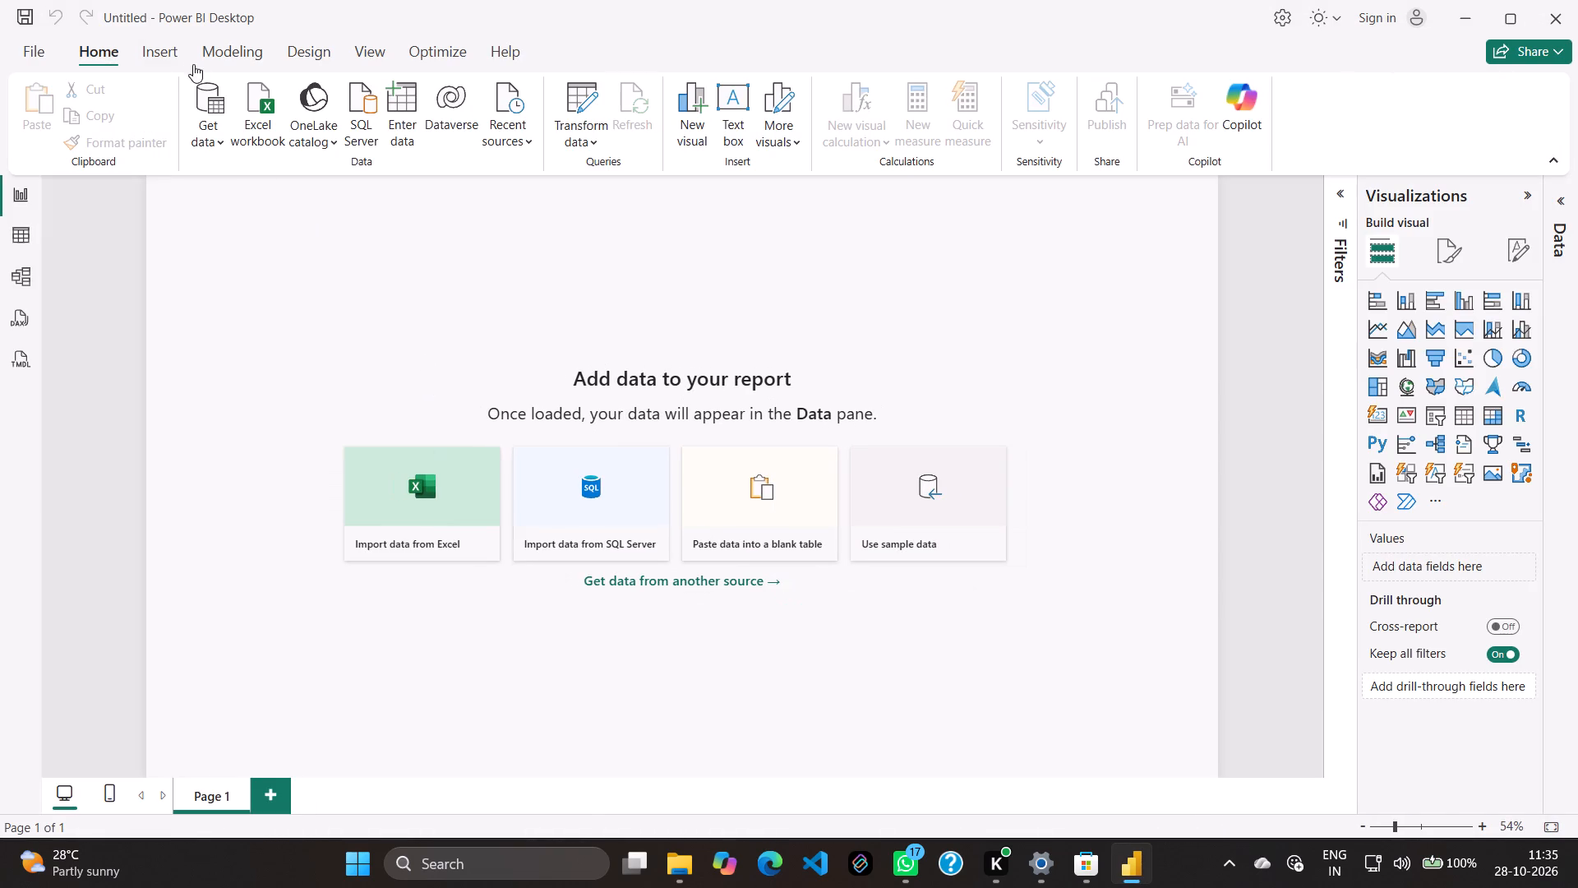
Examine the data sources offered in the Get Data window without signing in, including the OneLake catalog section, and close it.
left_click(214, 118)
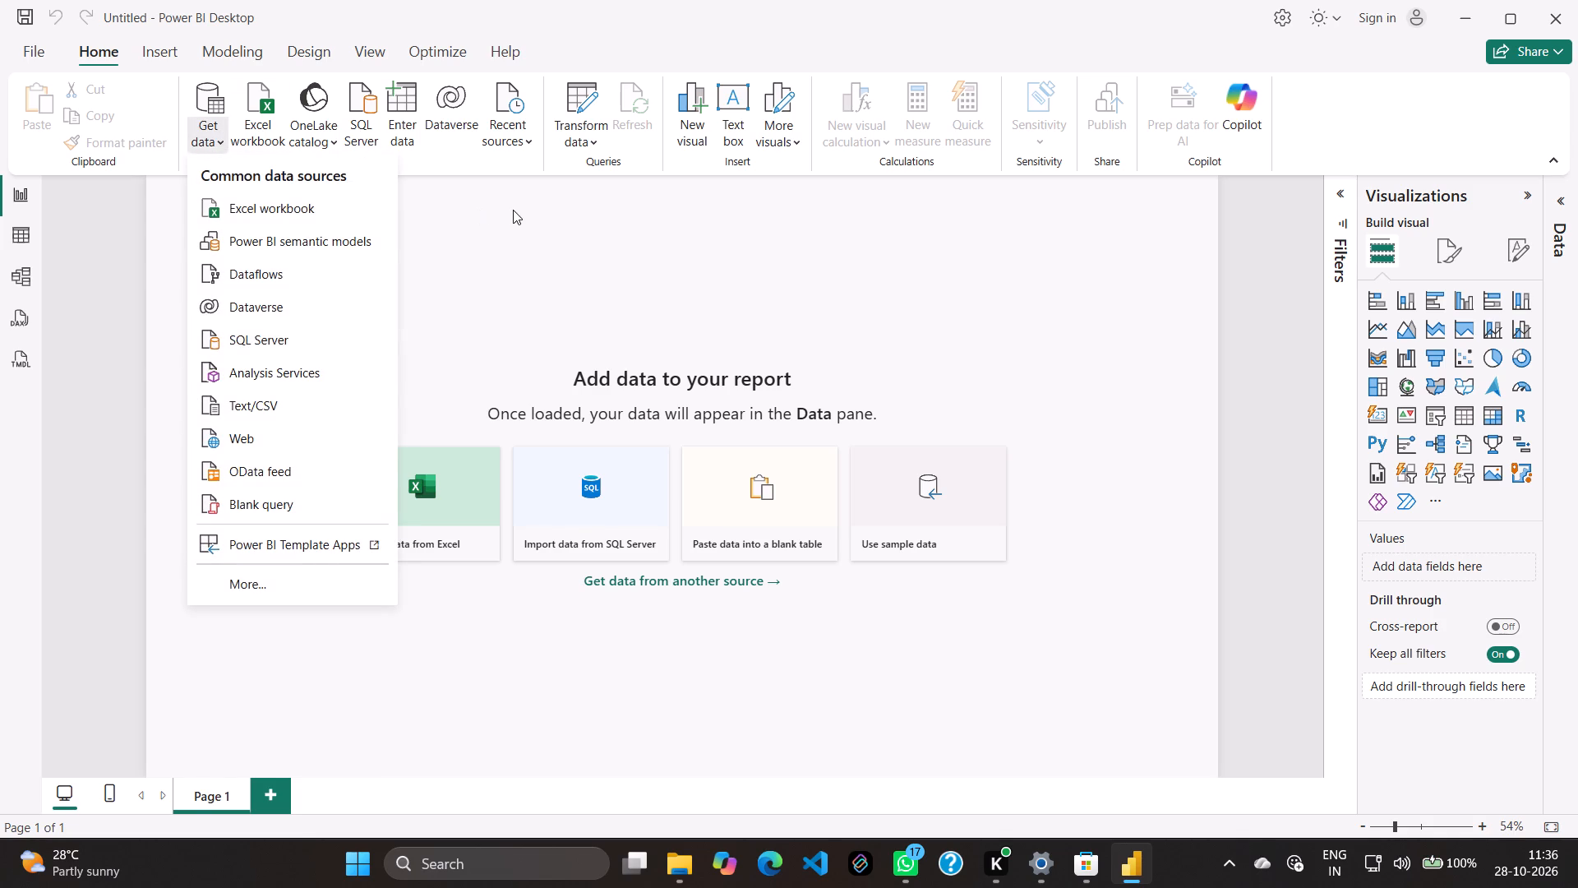
left_click(513, 210)
left_click(215, 102)
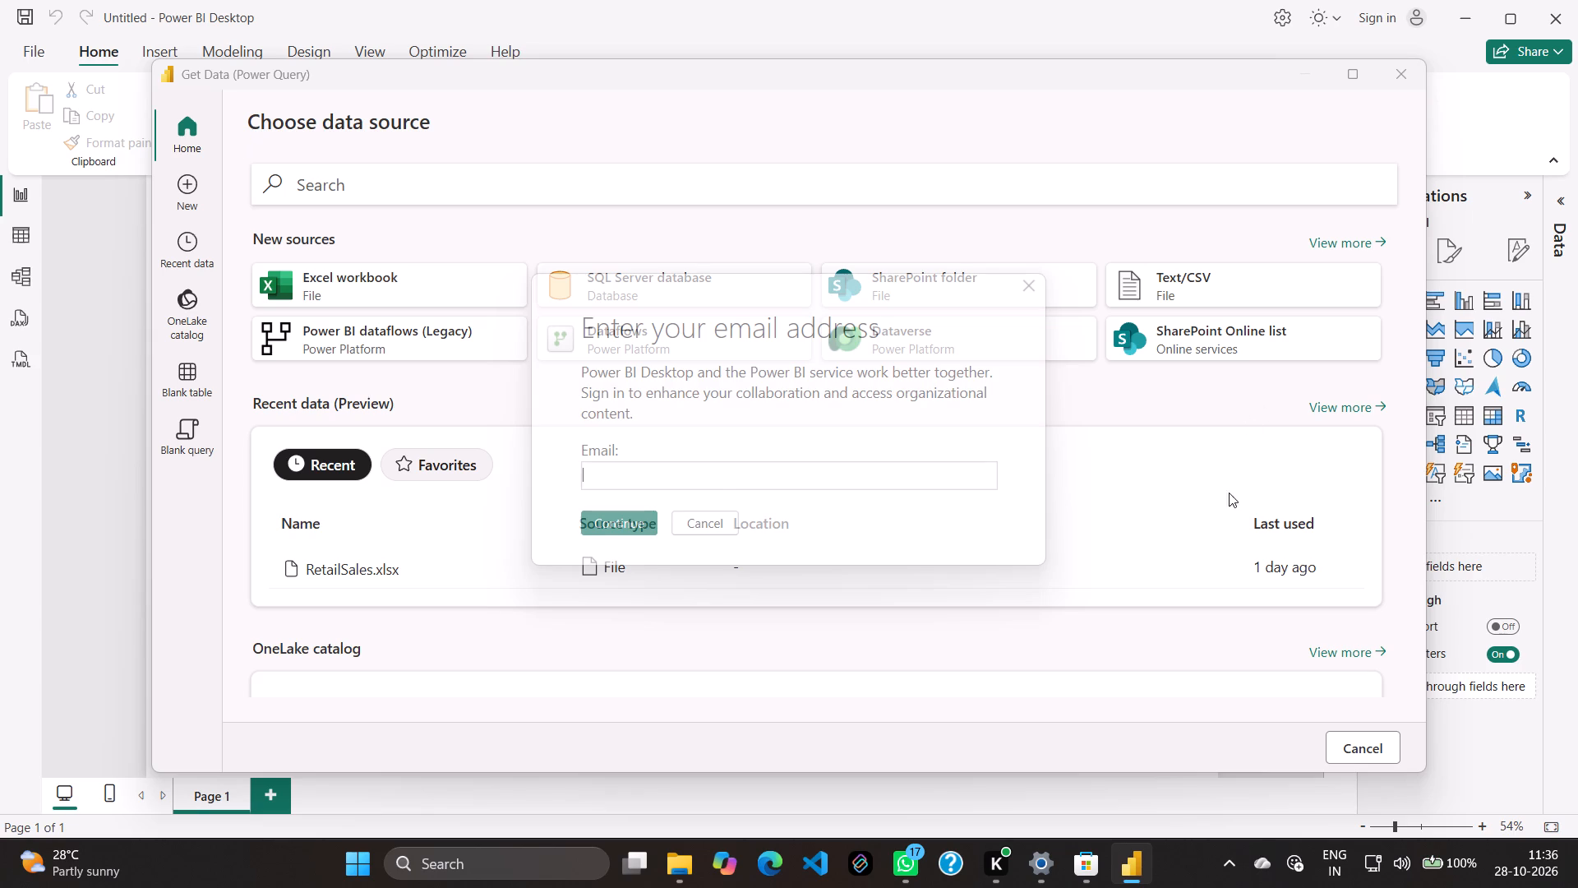
left_click(724, 520)
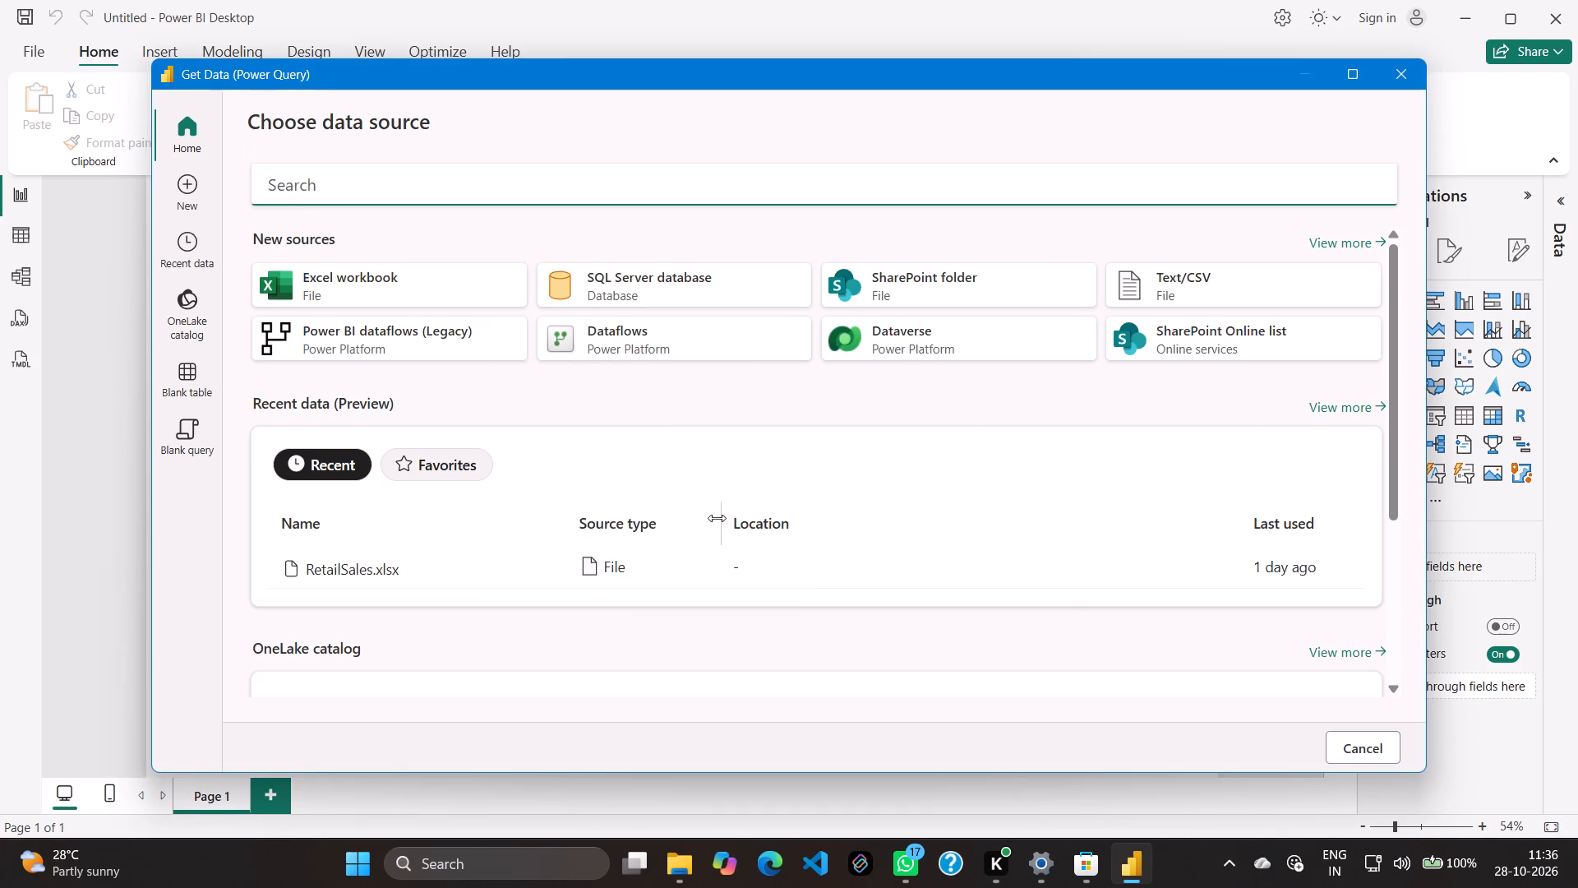
scroll(715, 518, "down", 5)
scroll(715, 518, "up", 1)
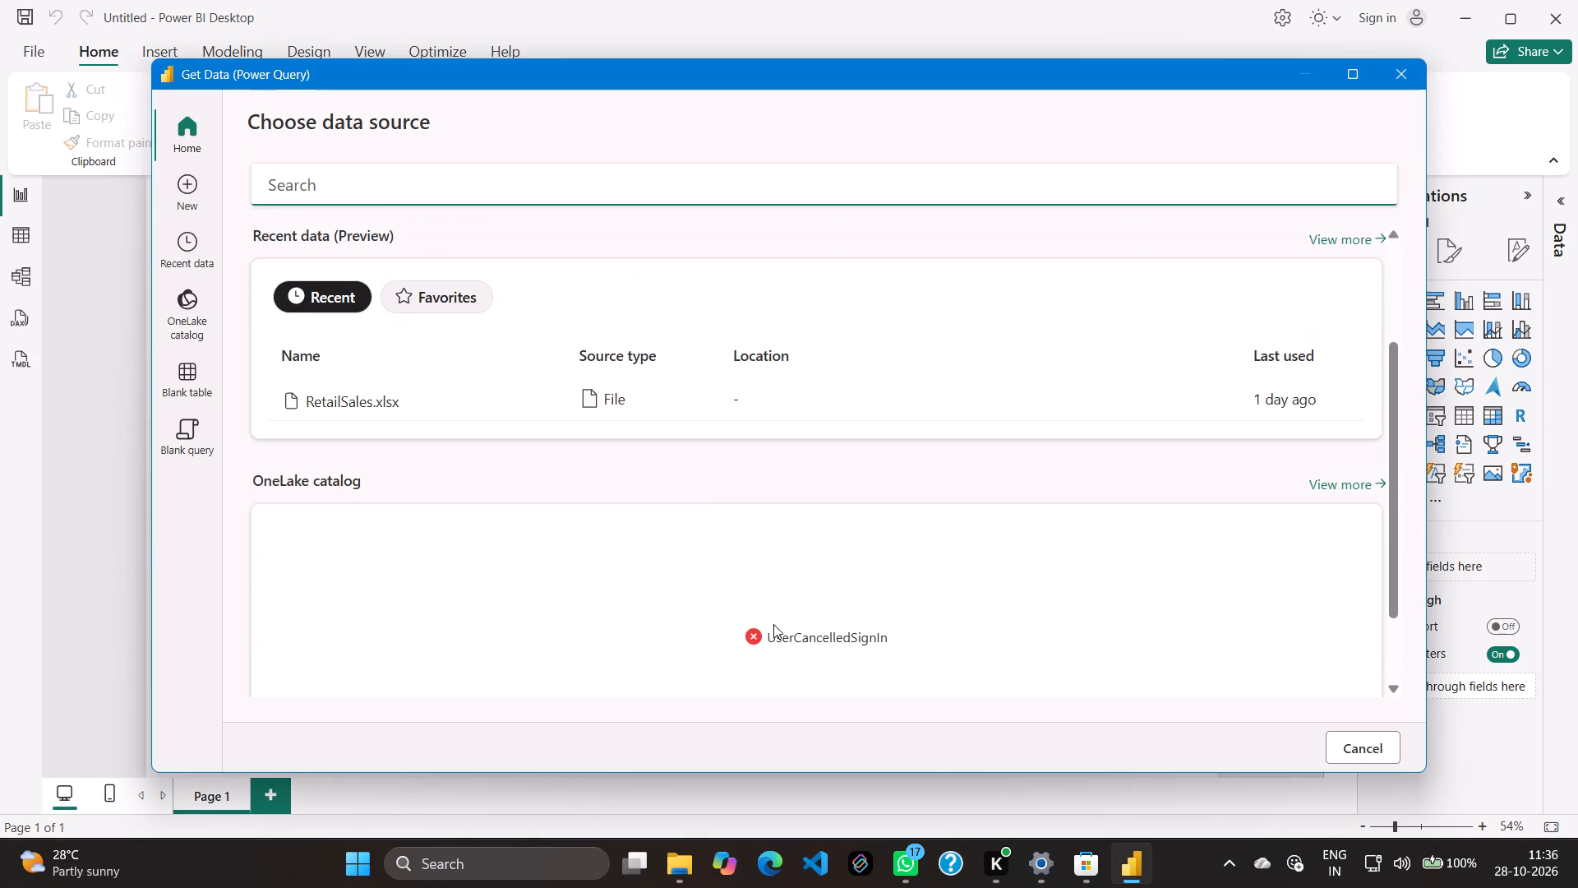
left_click(757, 636)
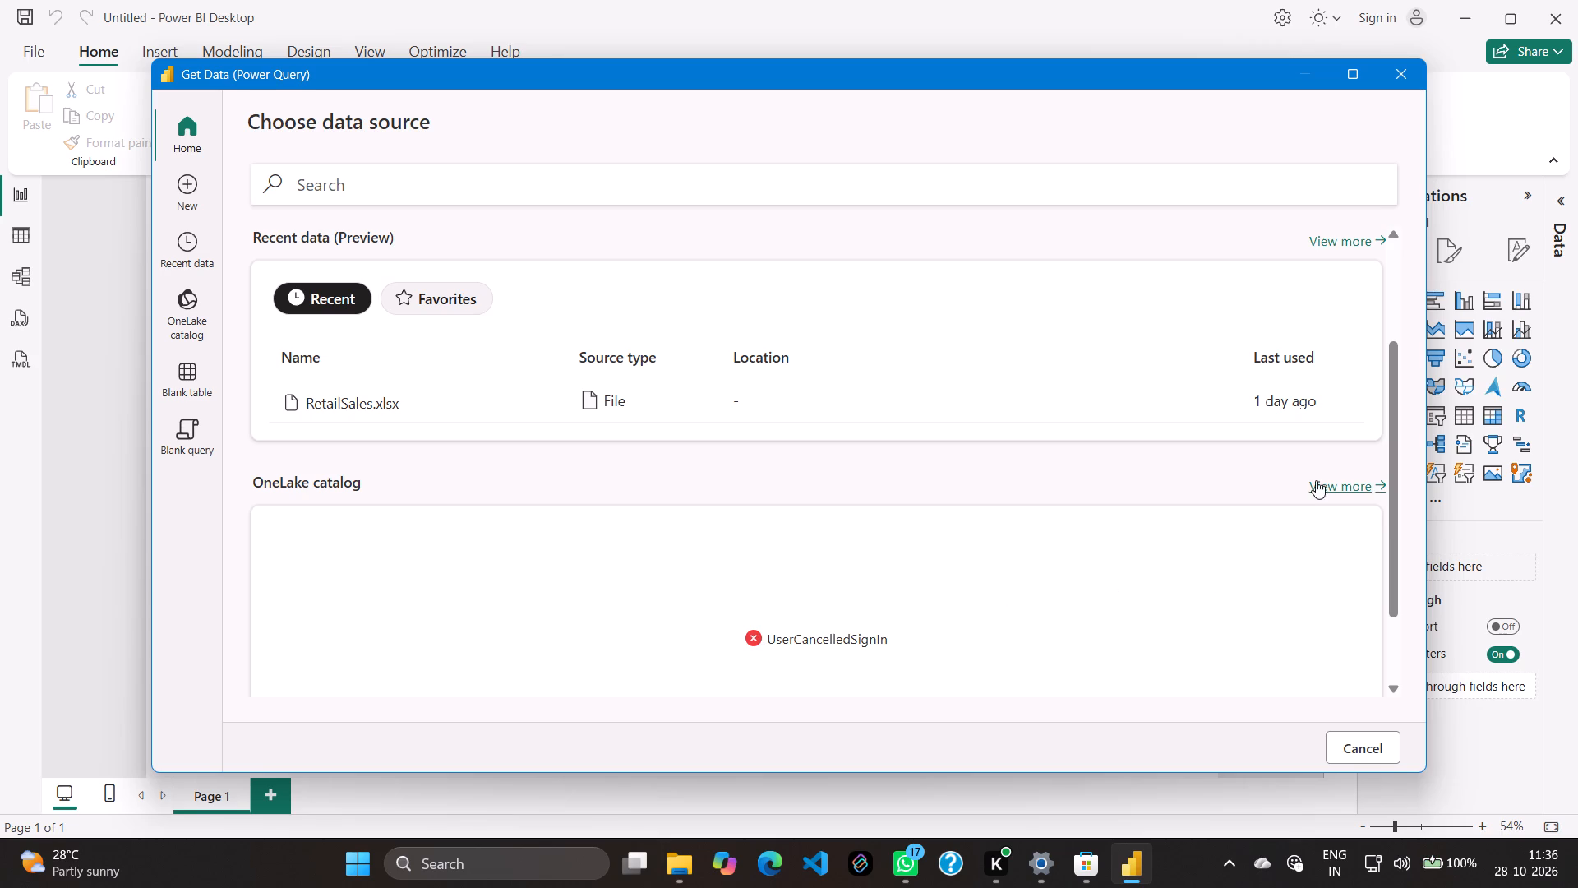
scroll(1182, 439, "up", 8)
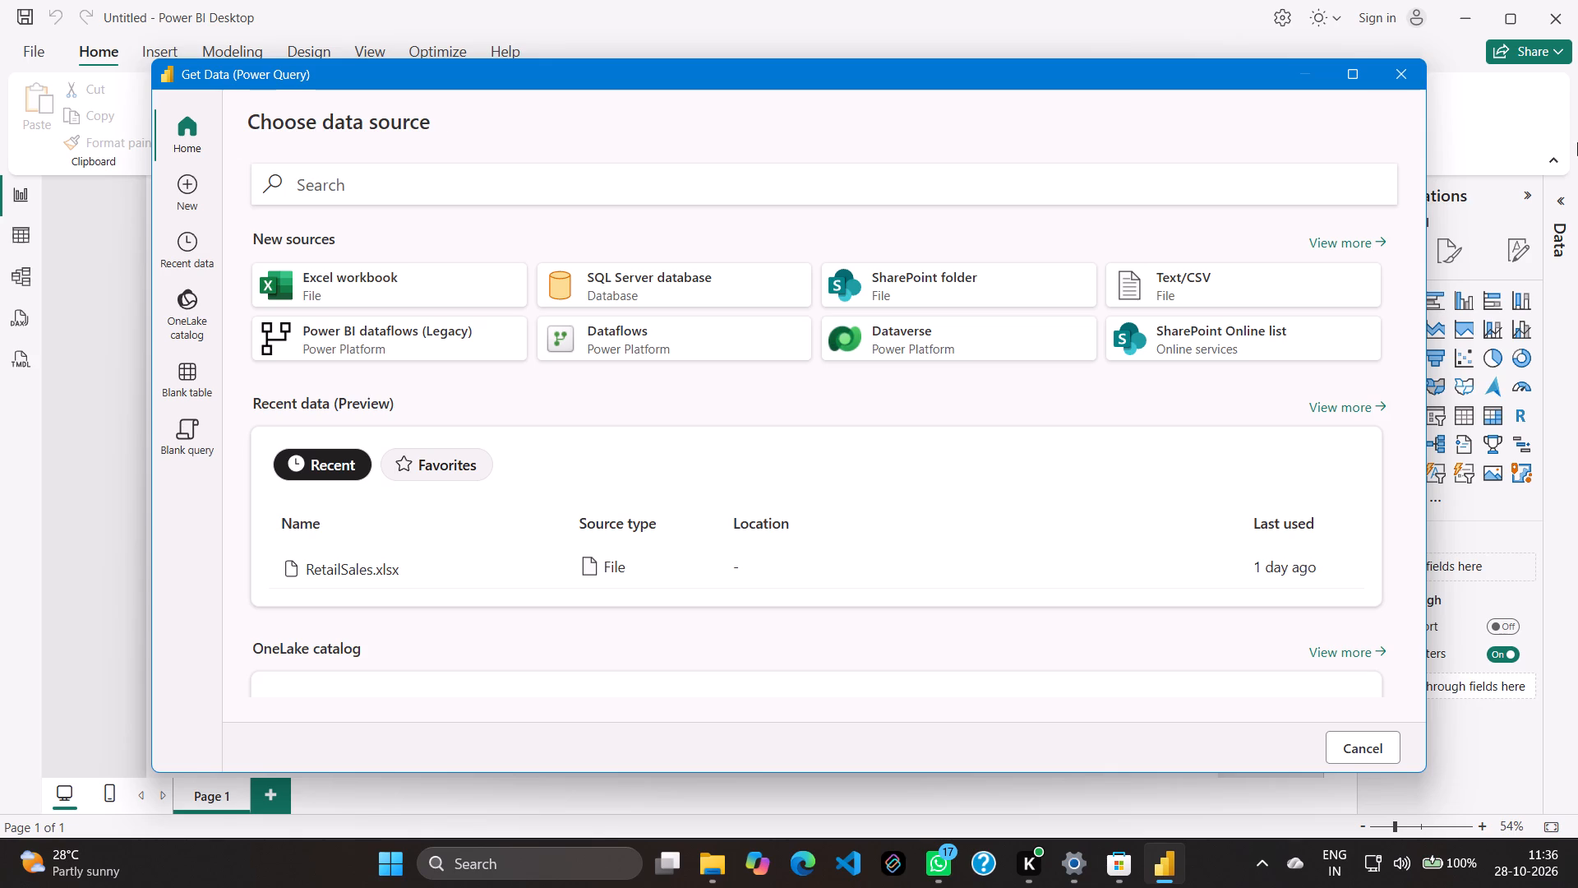
left_click(1397, 78)
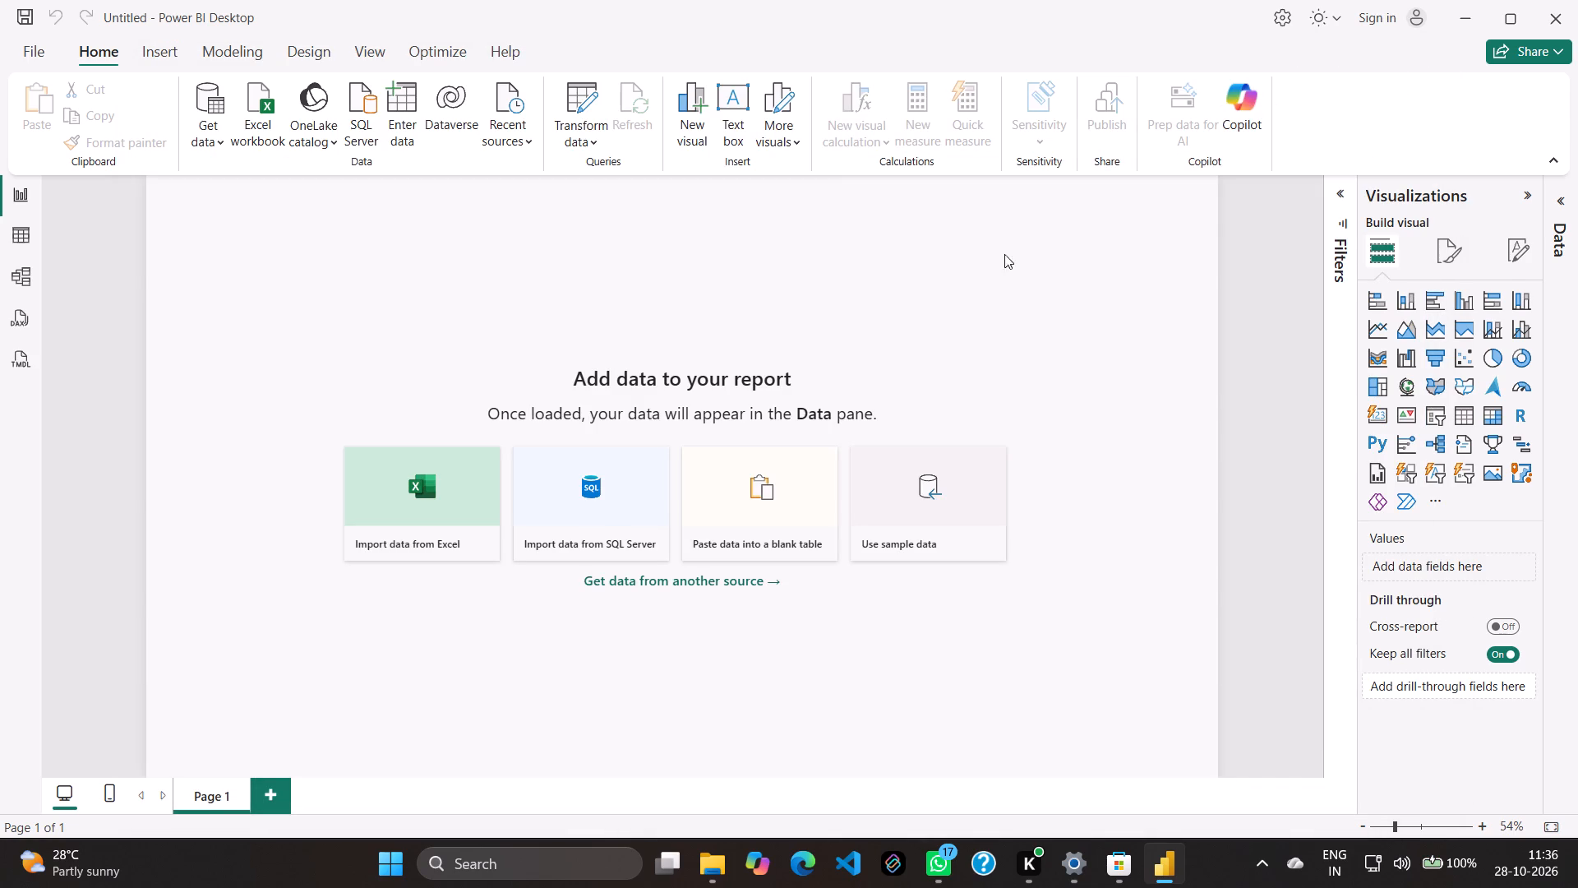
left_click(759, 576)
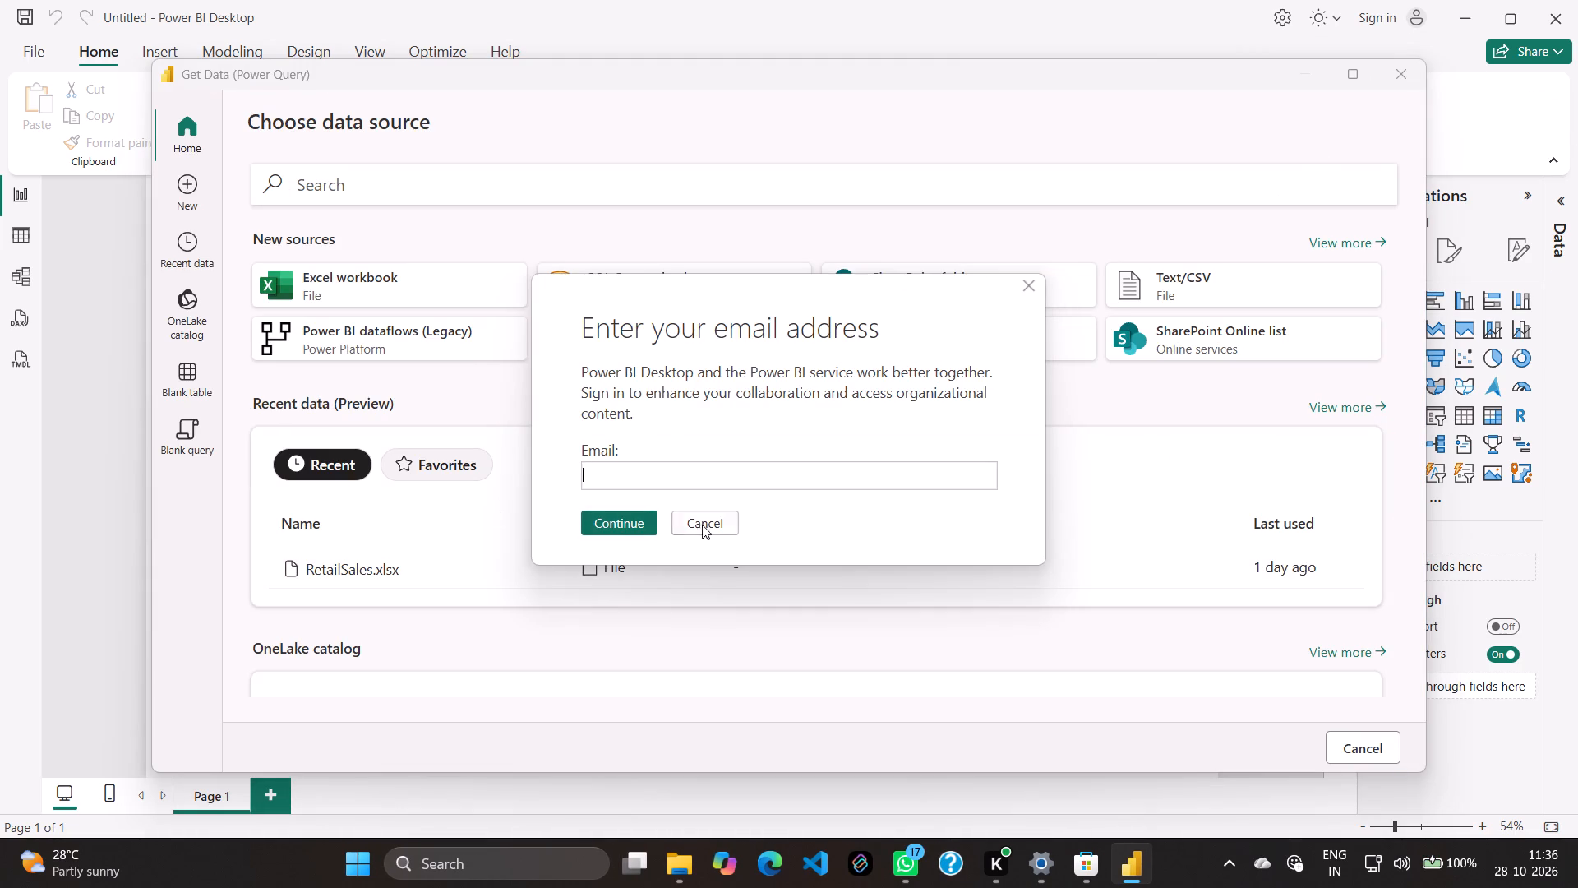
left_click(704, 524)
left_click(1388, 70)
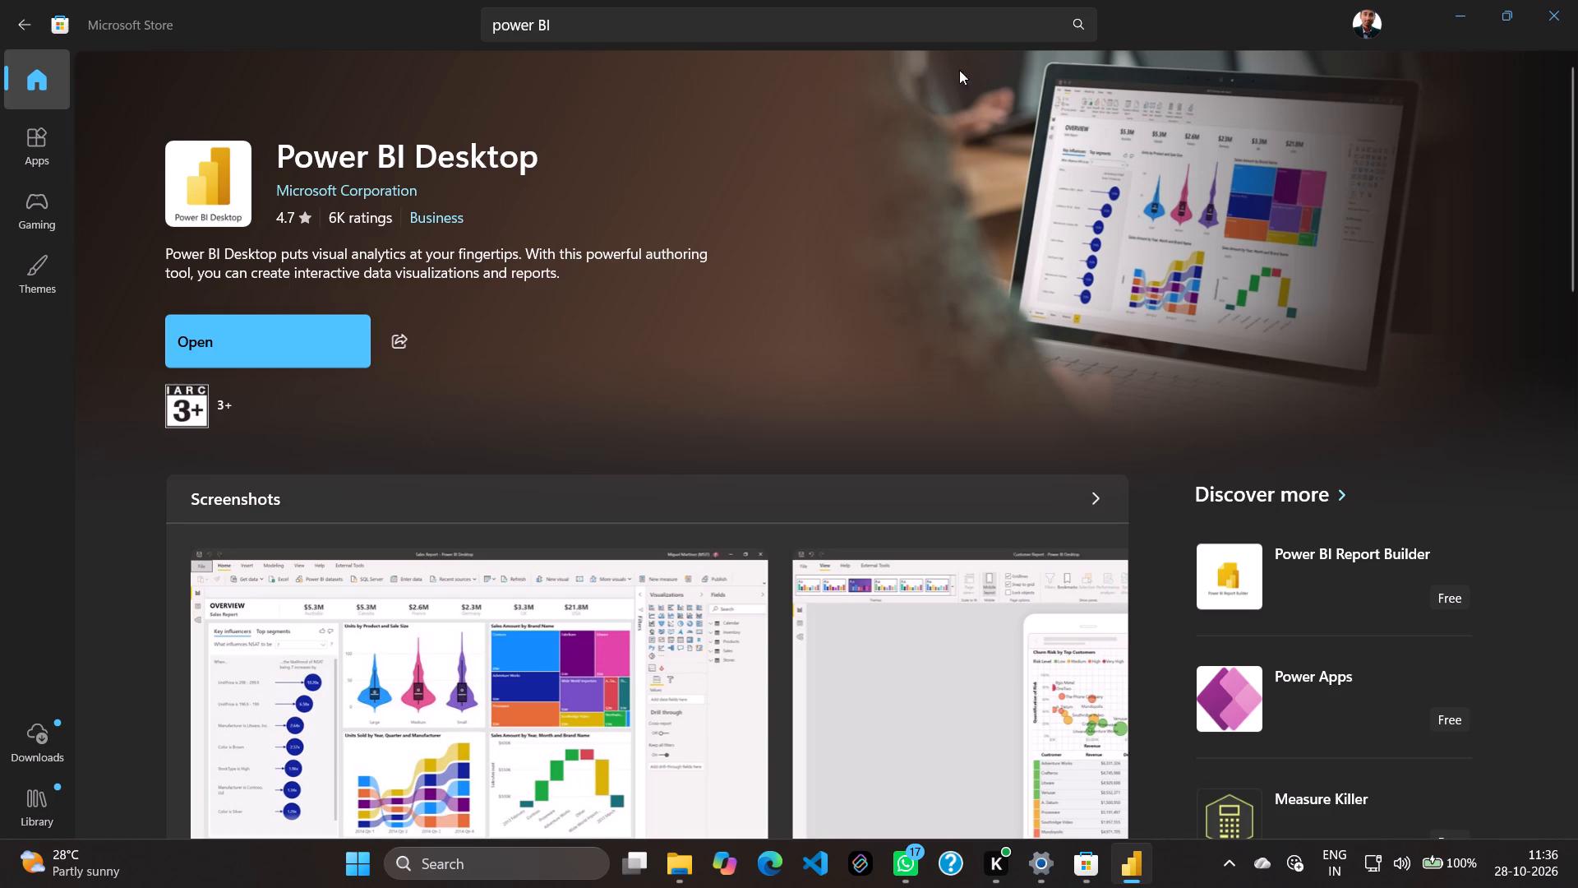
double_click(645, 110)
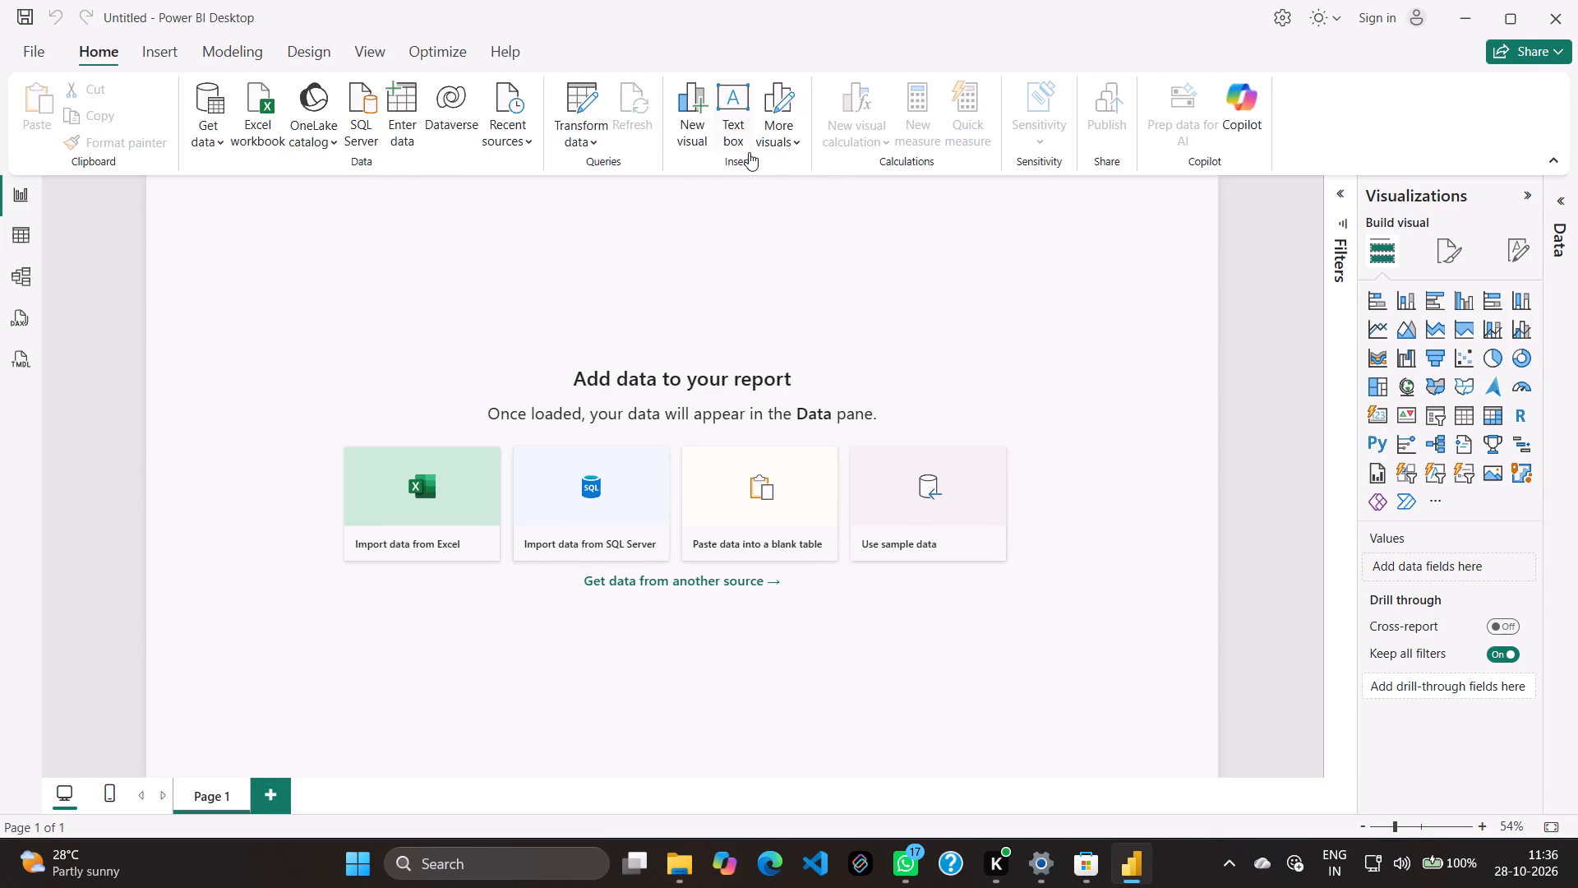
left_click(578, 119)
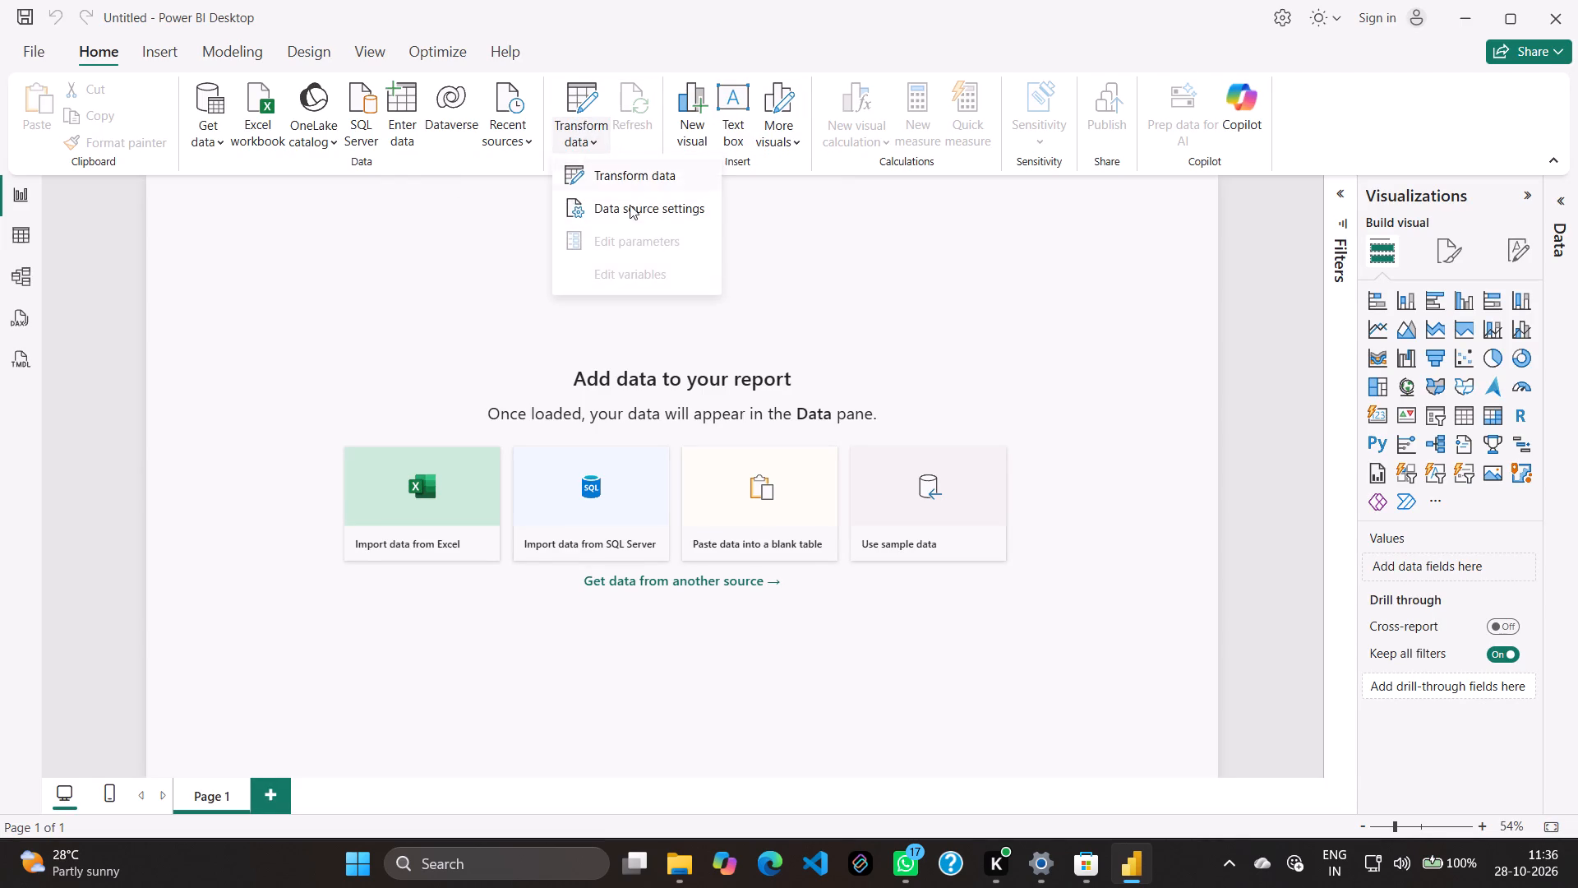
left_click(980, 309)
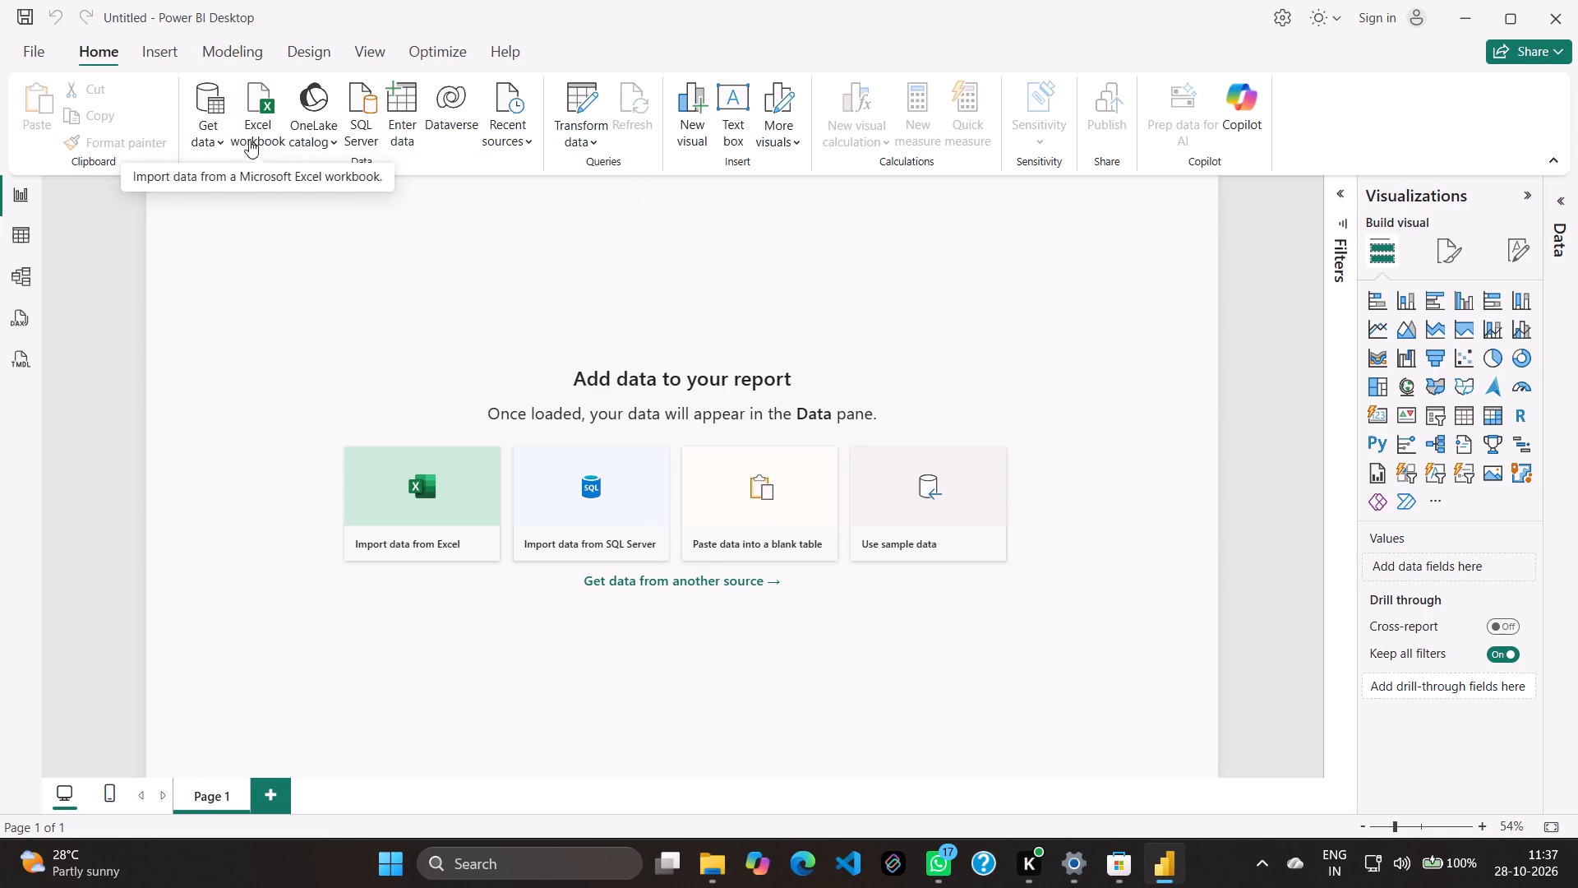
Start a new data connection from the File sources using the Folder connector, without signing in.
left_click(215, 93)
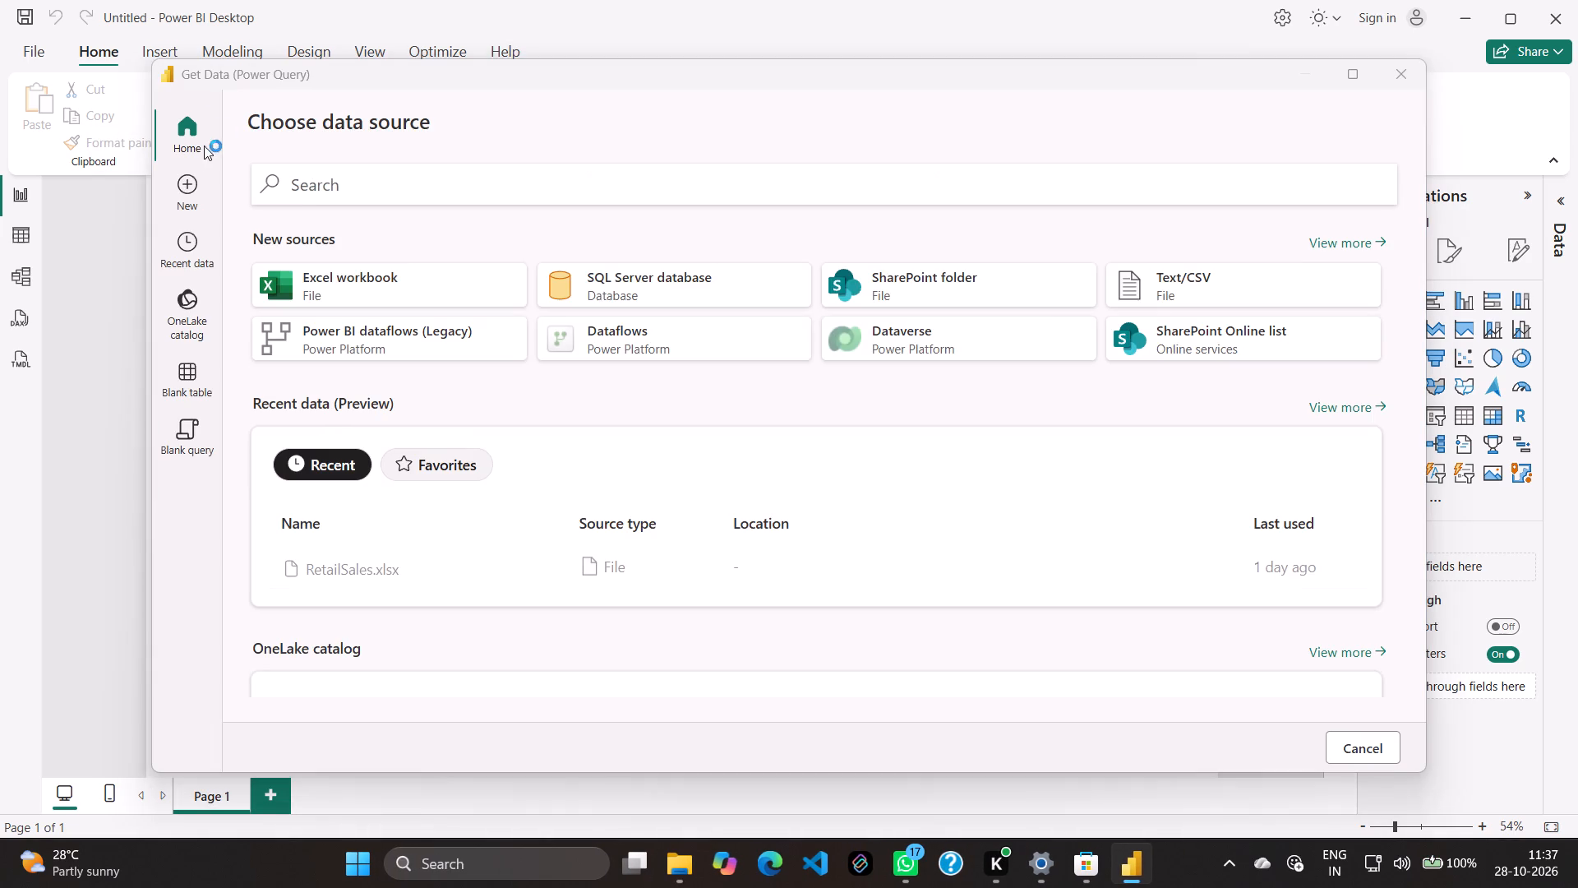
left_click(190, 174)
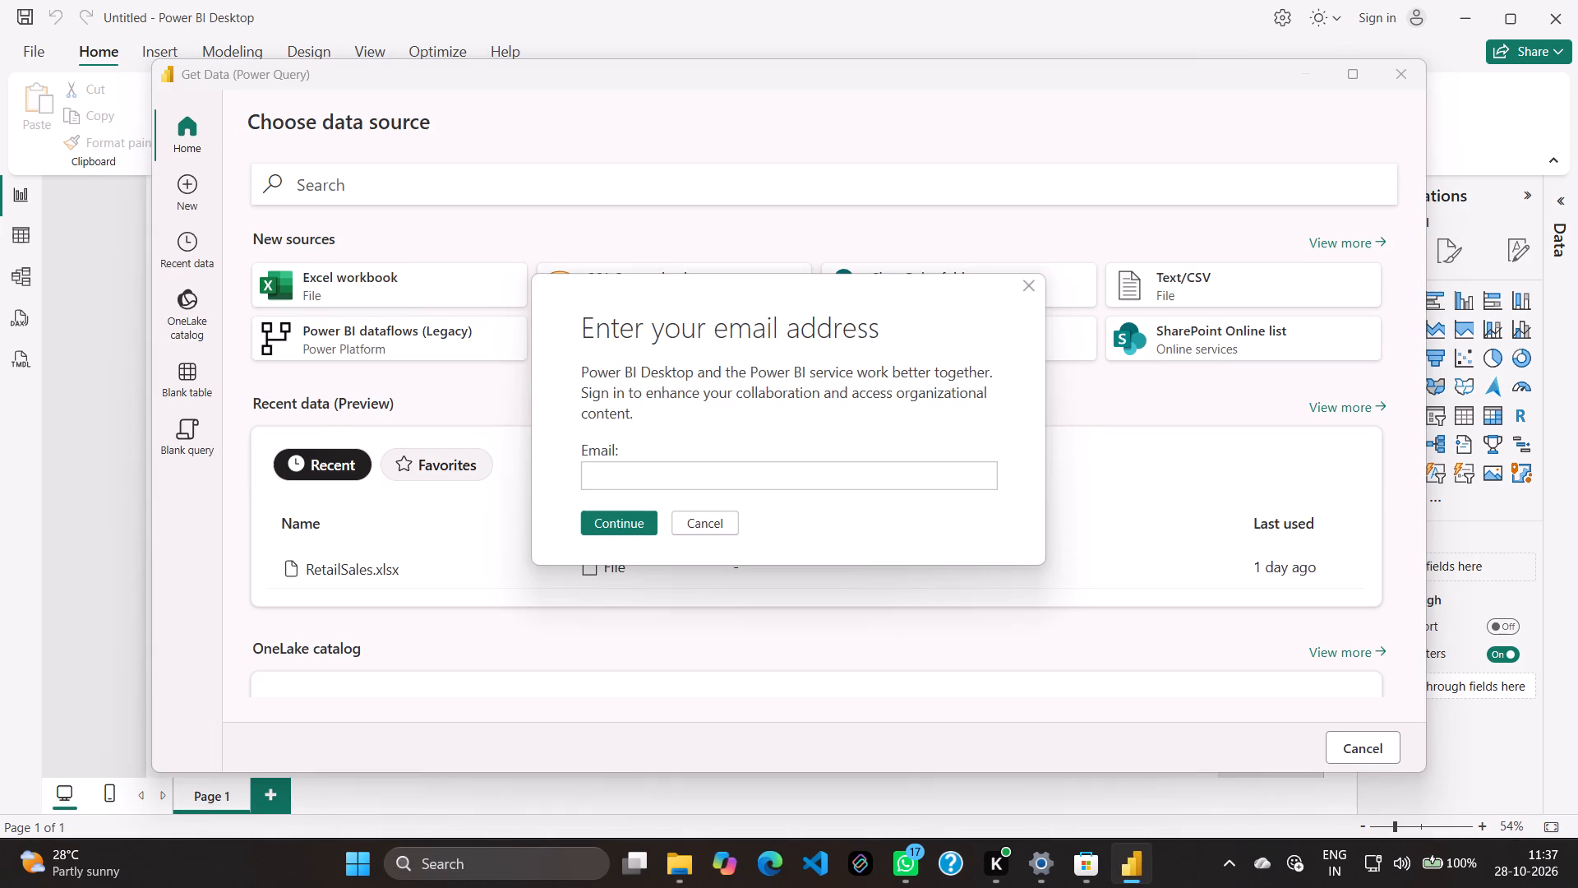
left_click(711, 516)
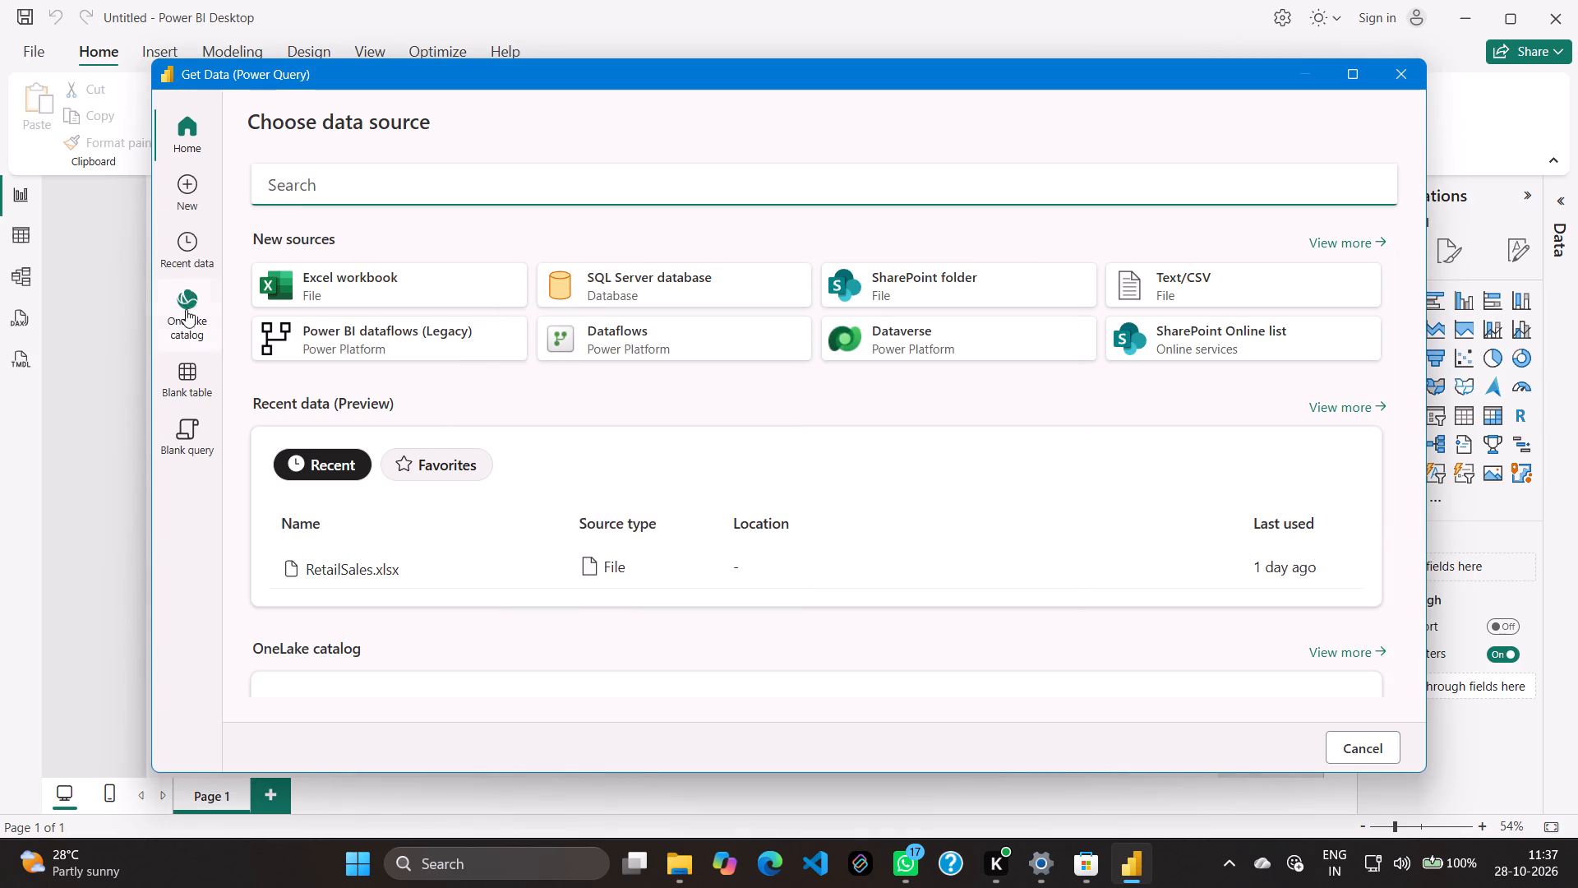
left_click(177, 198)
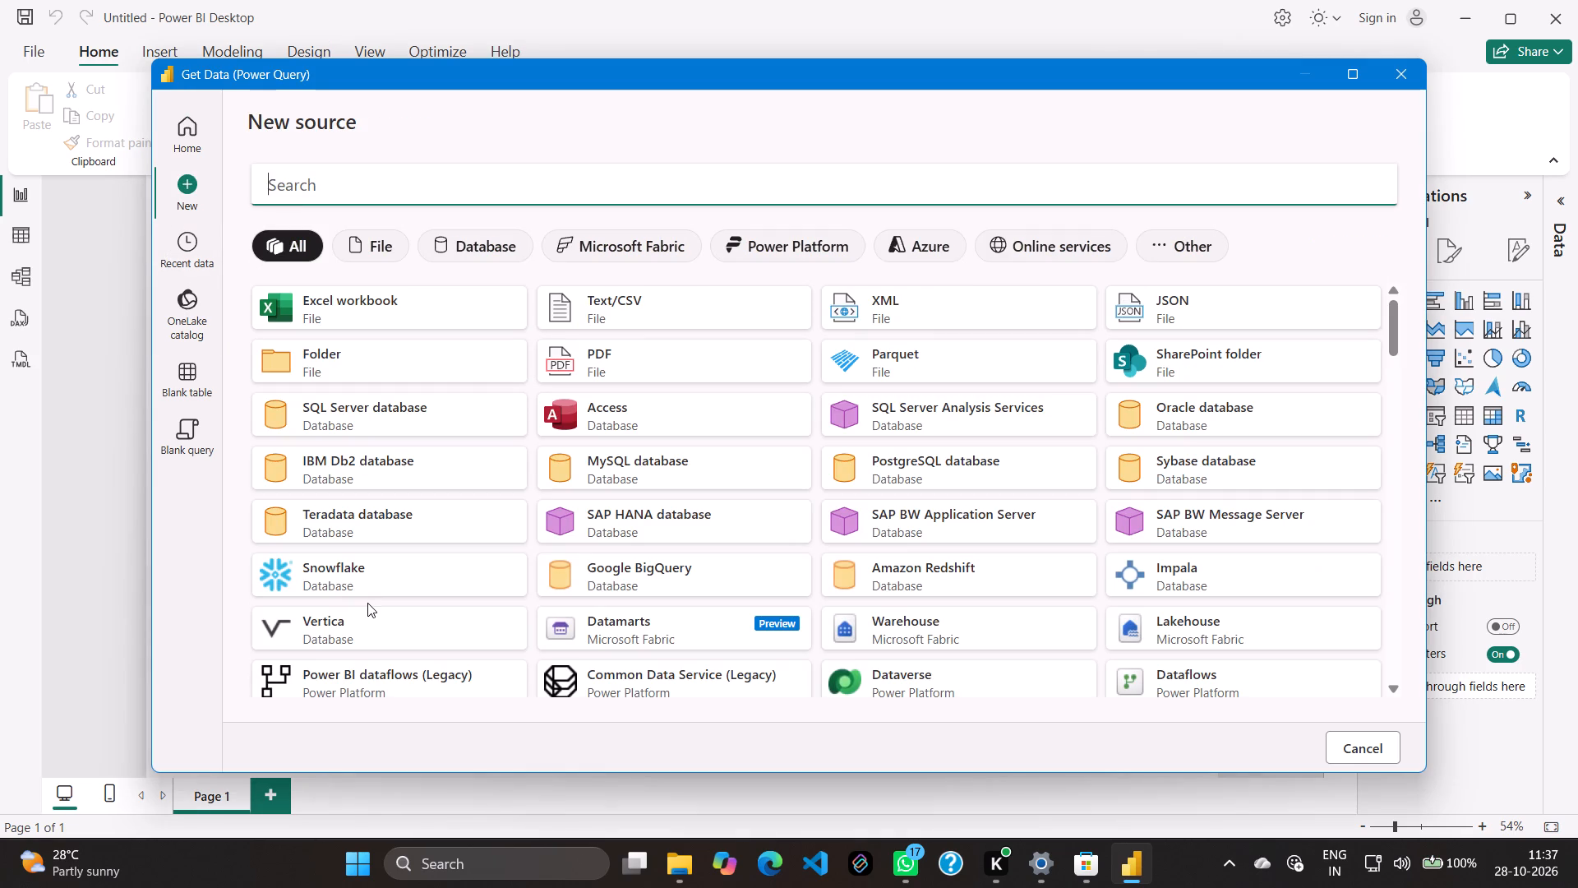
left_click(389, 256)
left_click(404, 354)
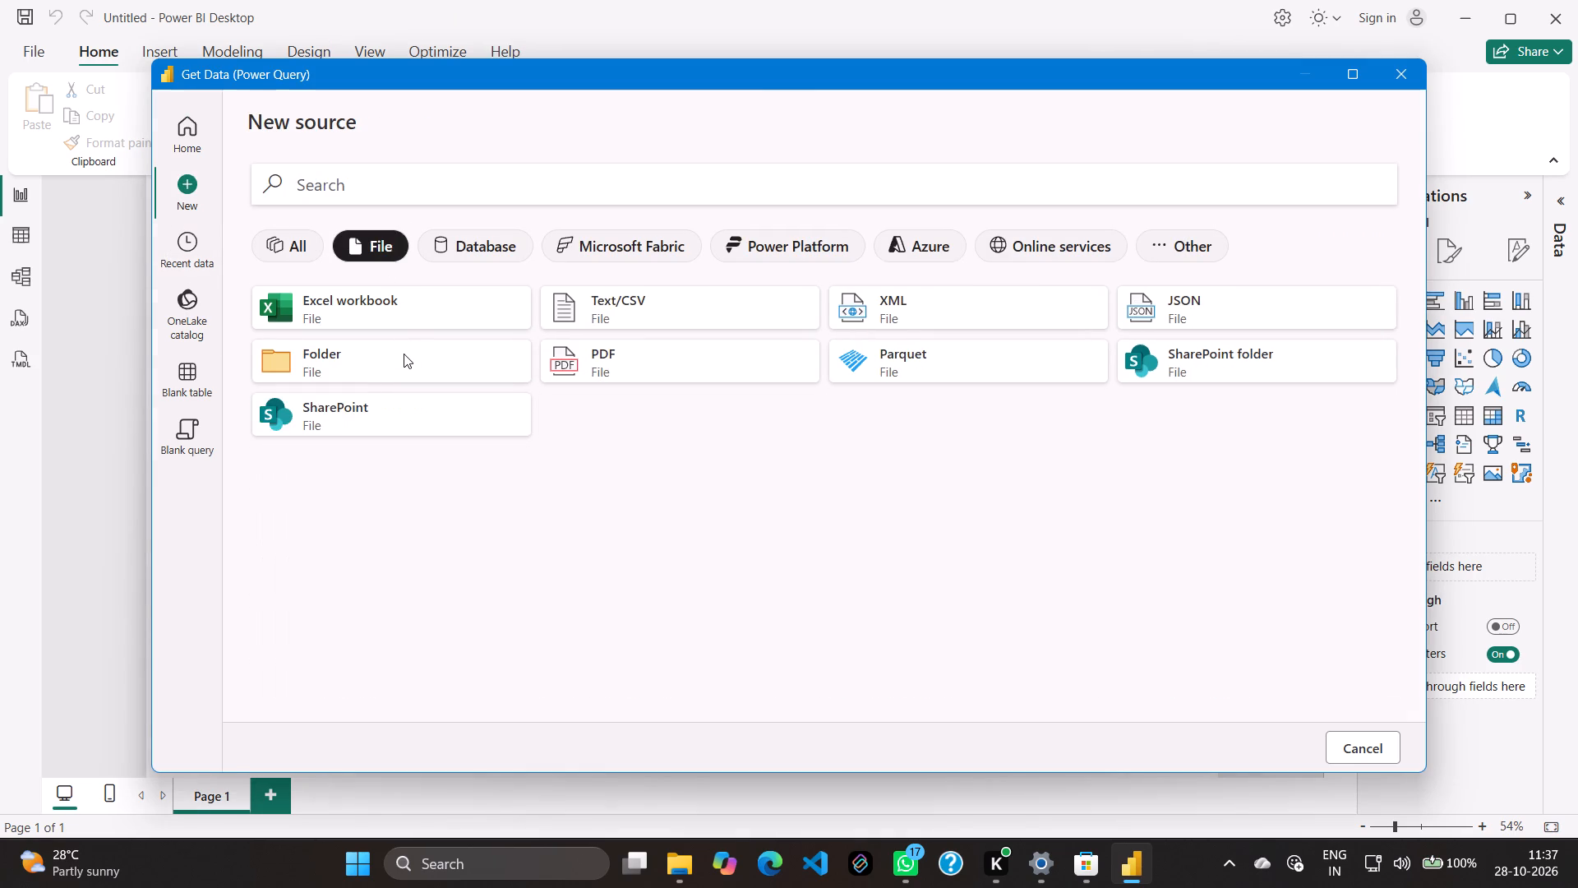
Browse the folder tree for the data source folder, checking Documents, Downloads and the user's folder under Users, and cancel the selection.
left_click(861, 224)
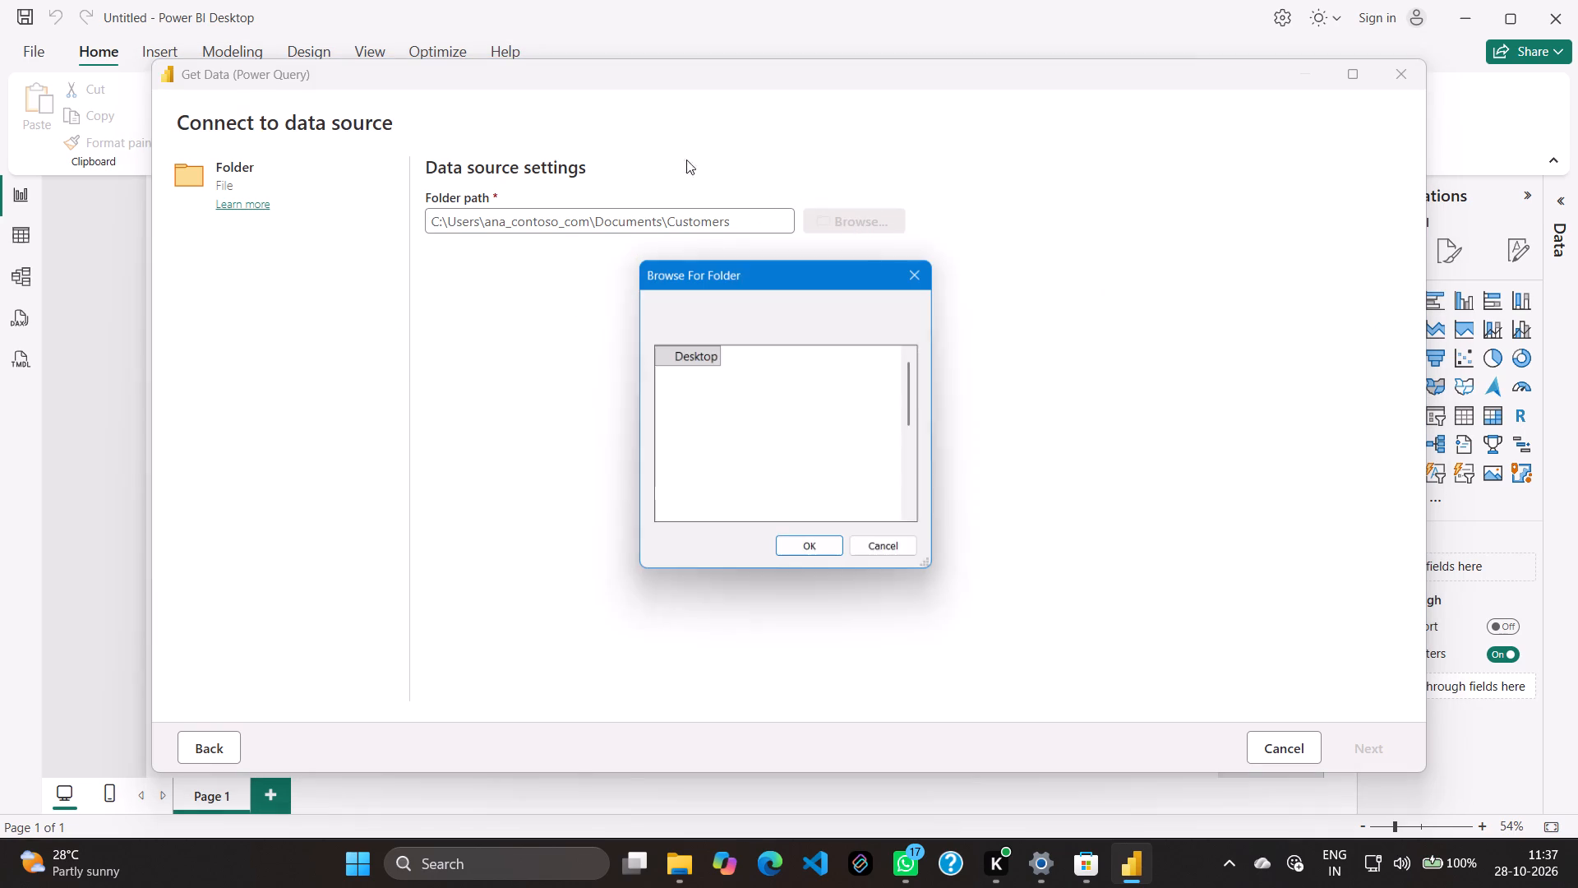
scroll(774, 482, "down", 9)
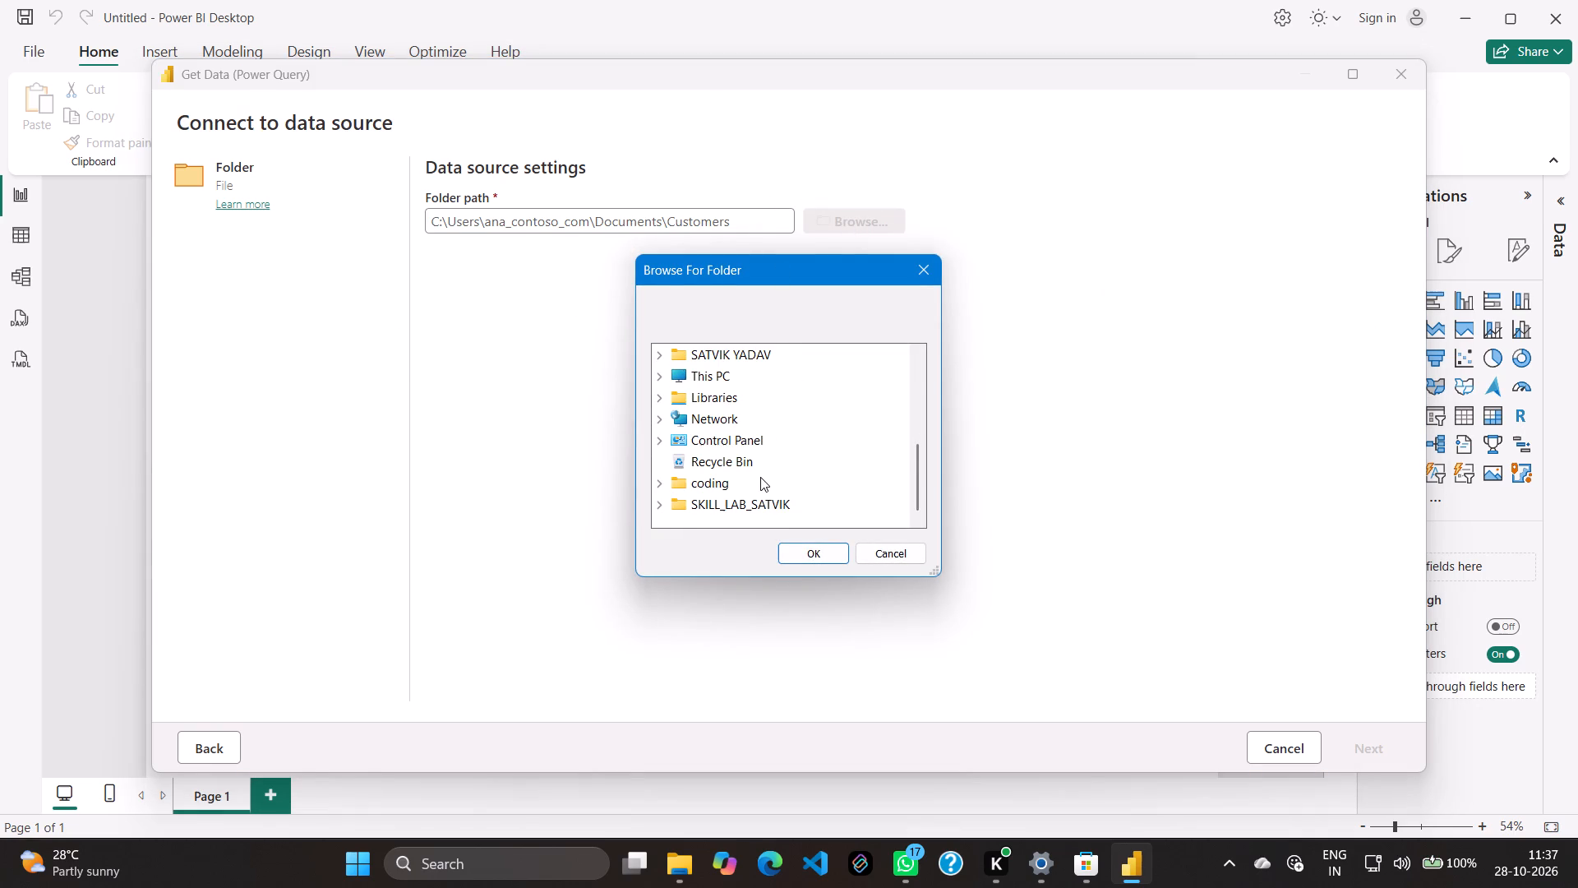
scroll(760, 477, "up", 2)
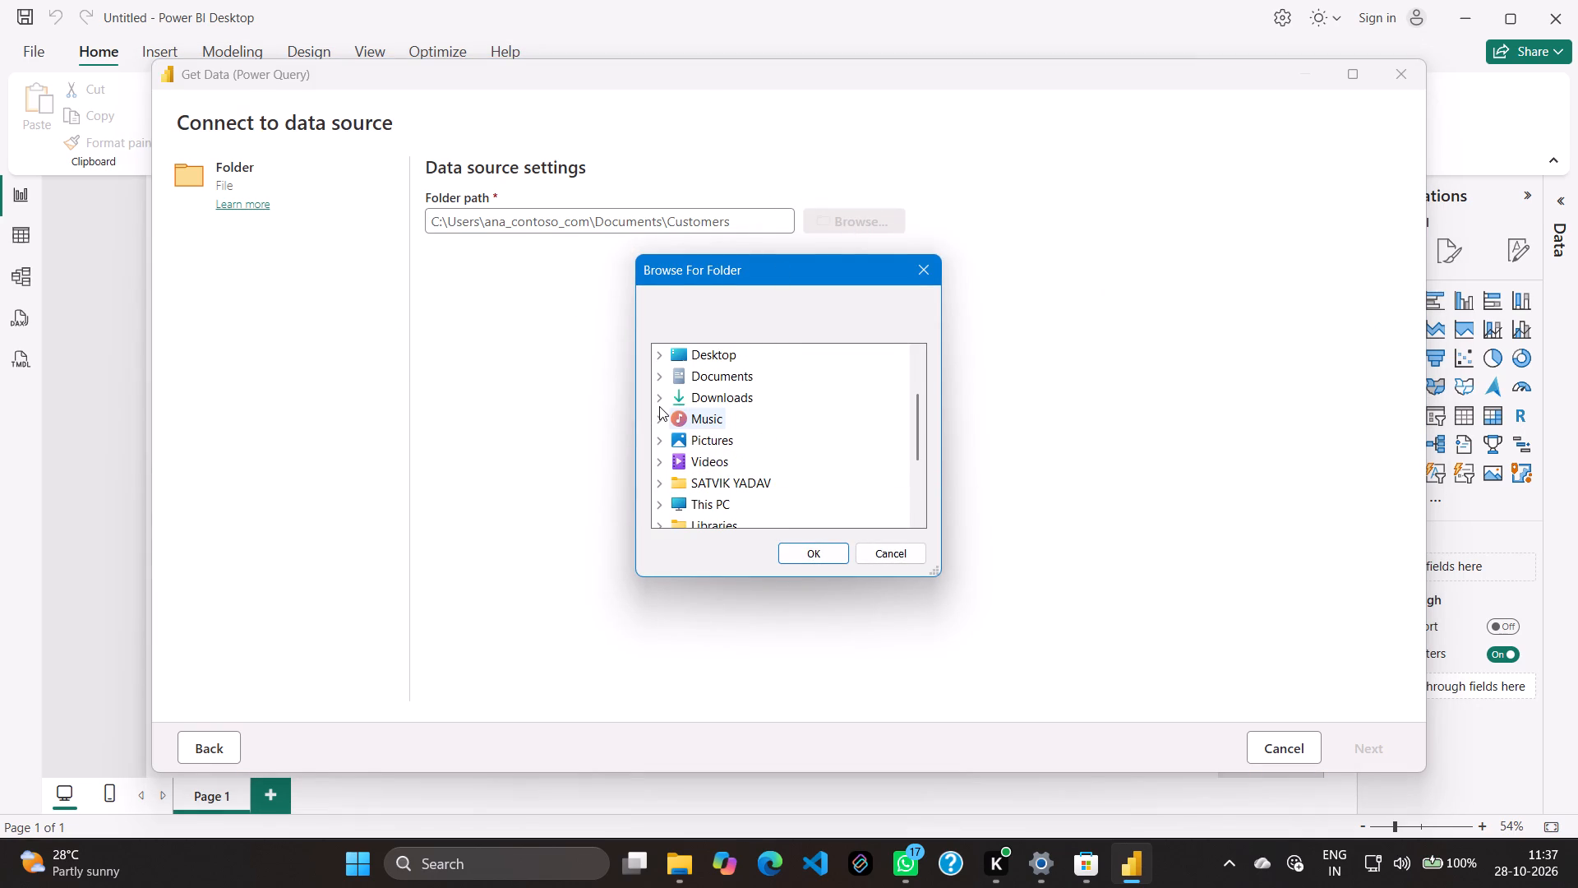
left_click(658, 402)
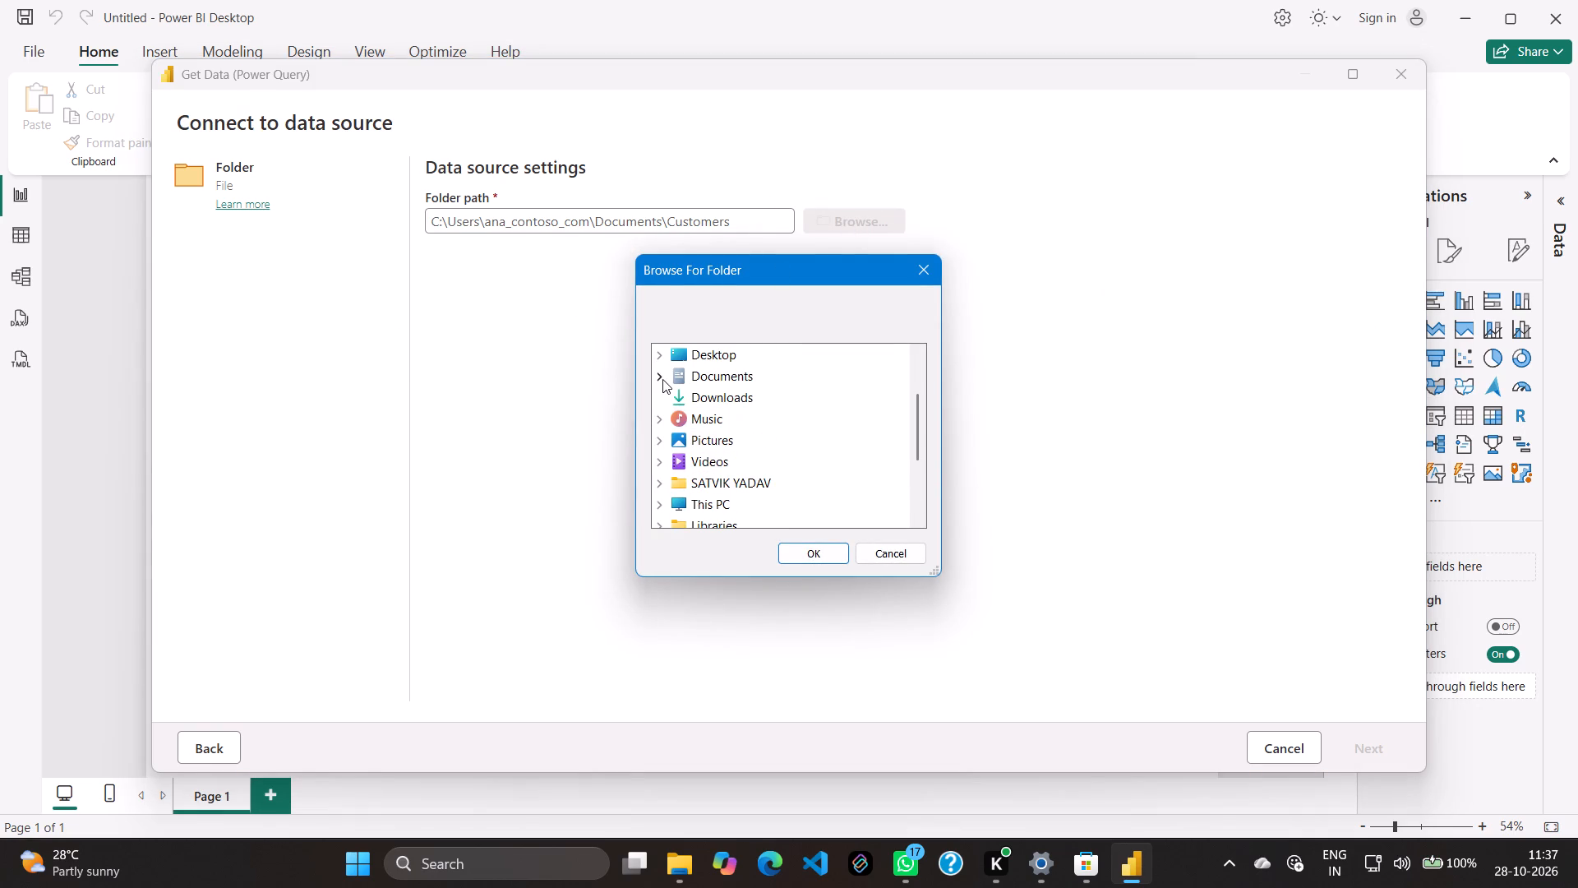
left_click(662, 379)
left_click(658, 350)
scroll(710, 477, "down", 1)
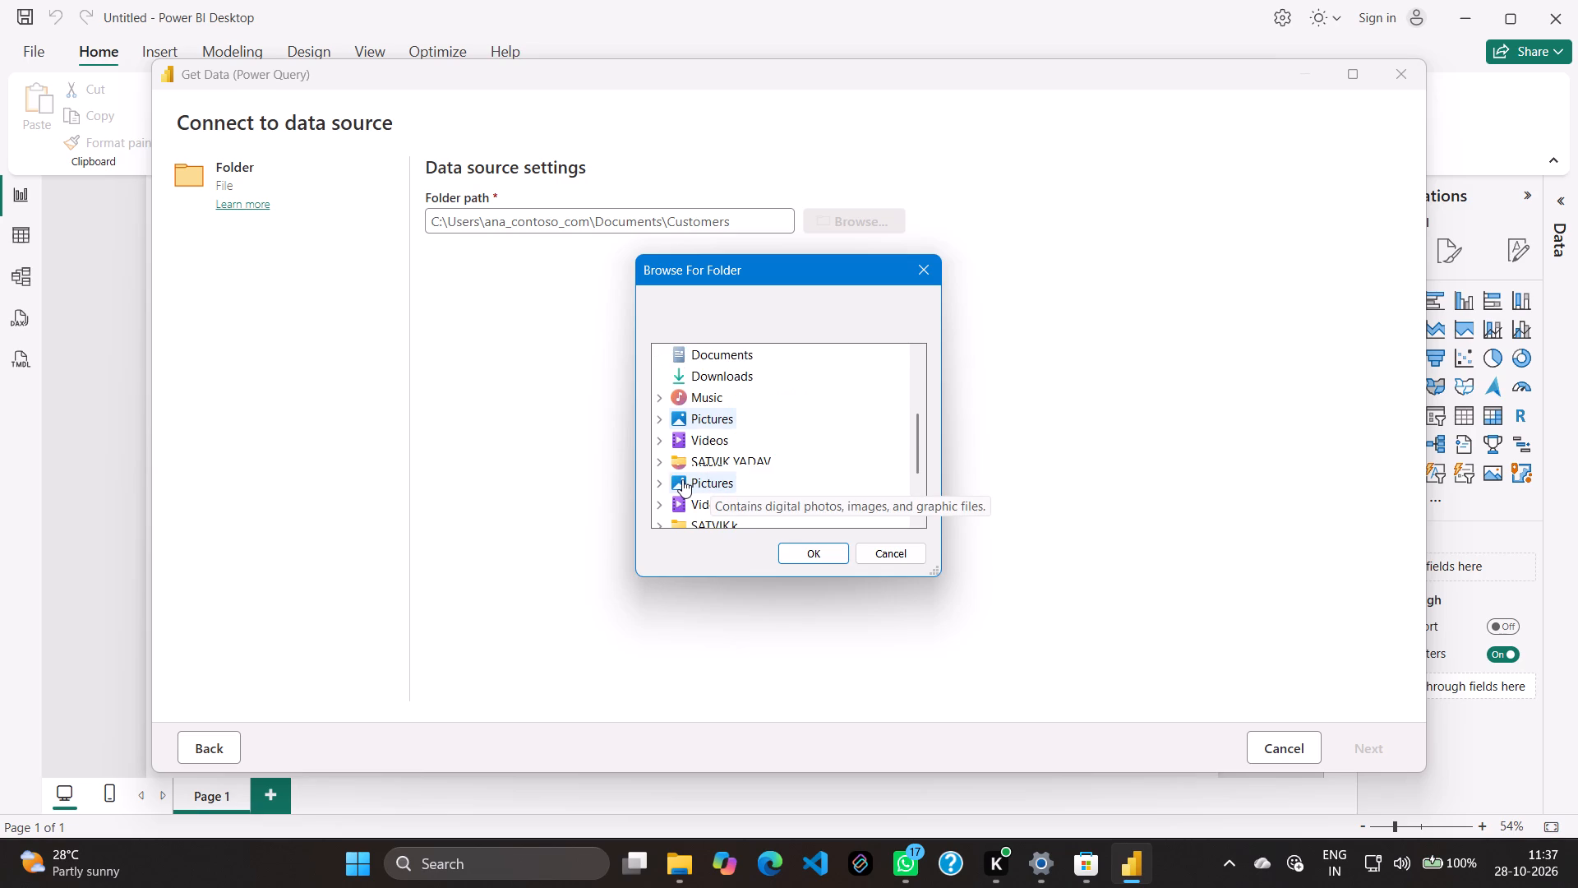
scroll(682, 479, "down", 1)
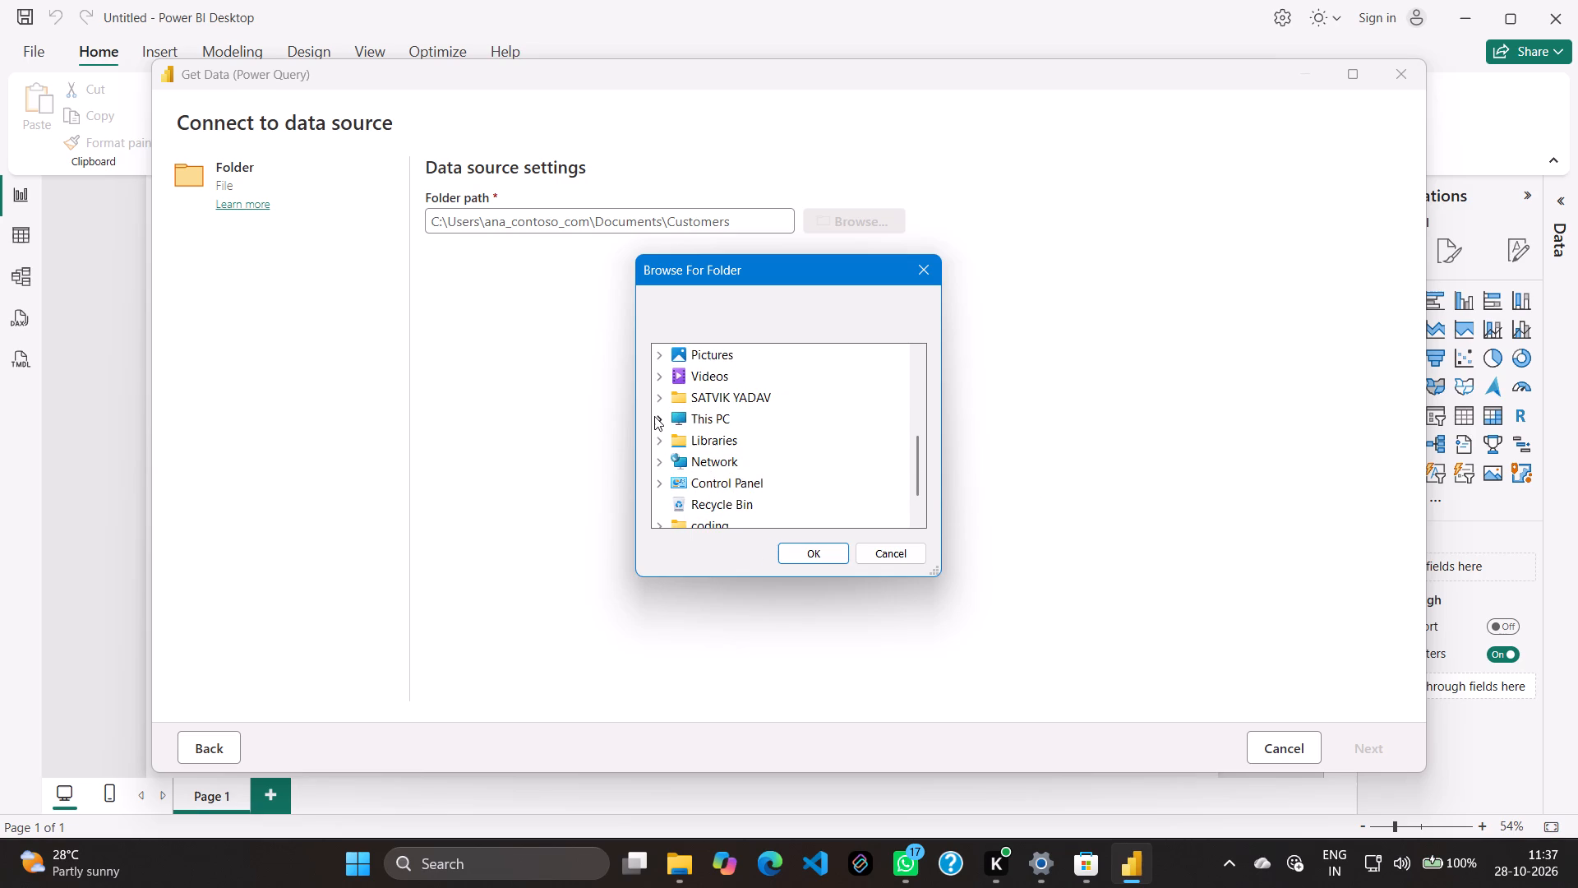
left_click(654, 416)
scroll(693, 432, "down", 4)
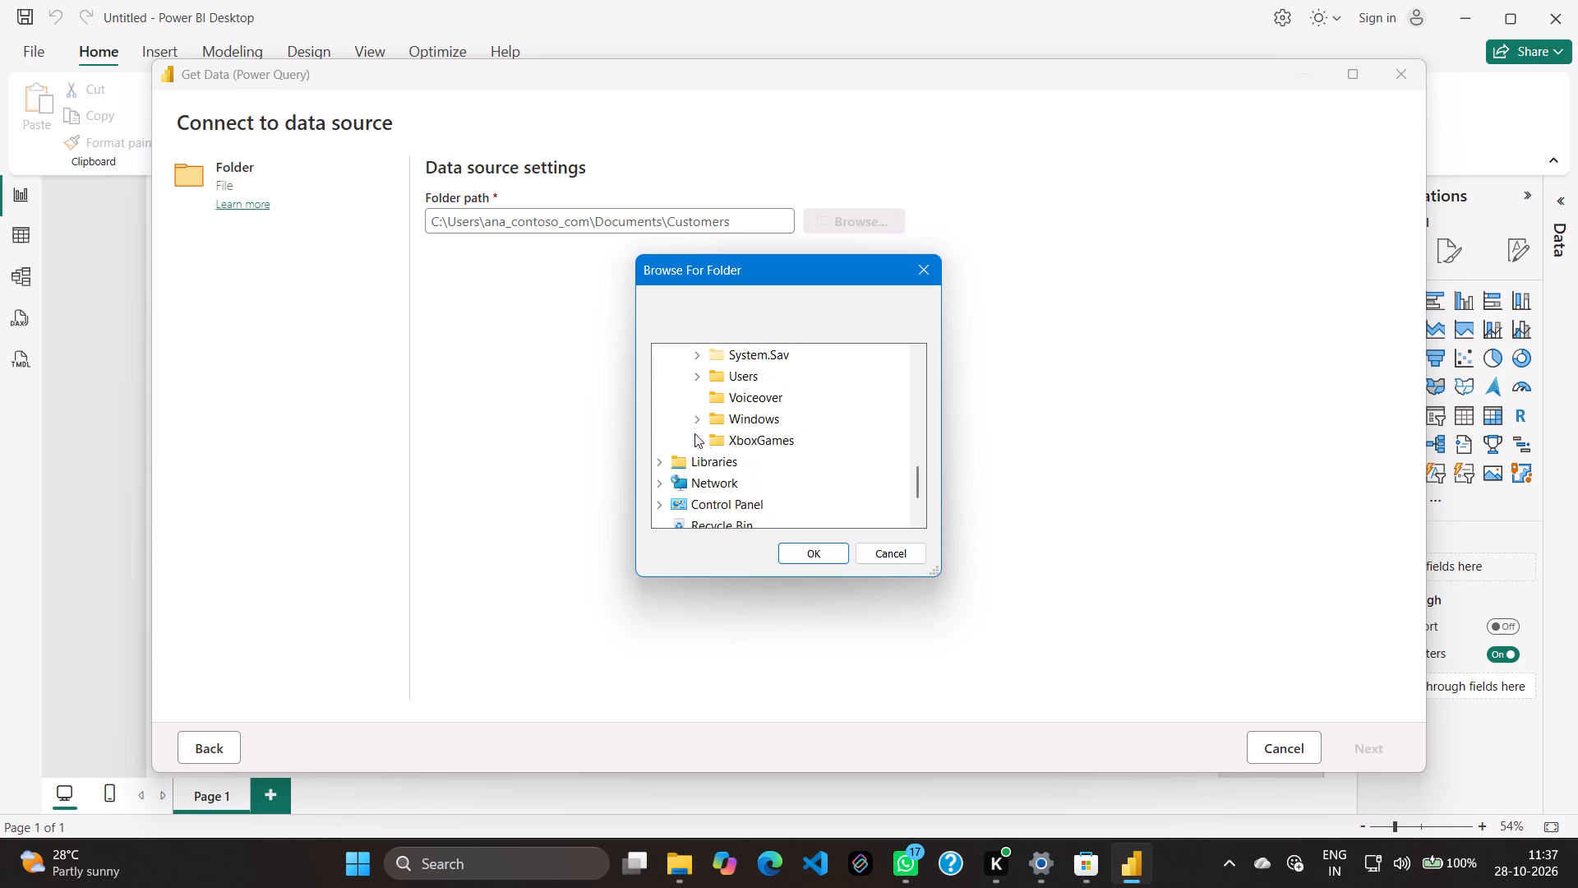
scroll(713, 429, "up", 1)
left_click(698, 441)
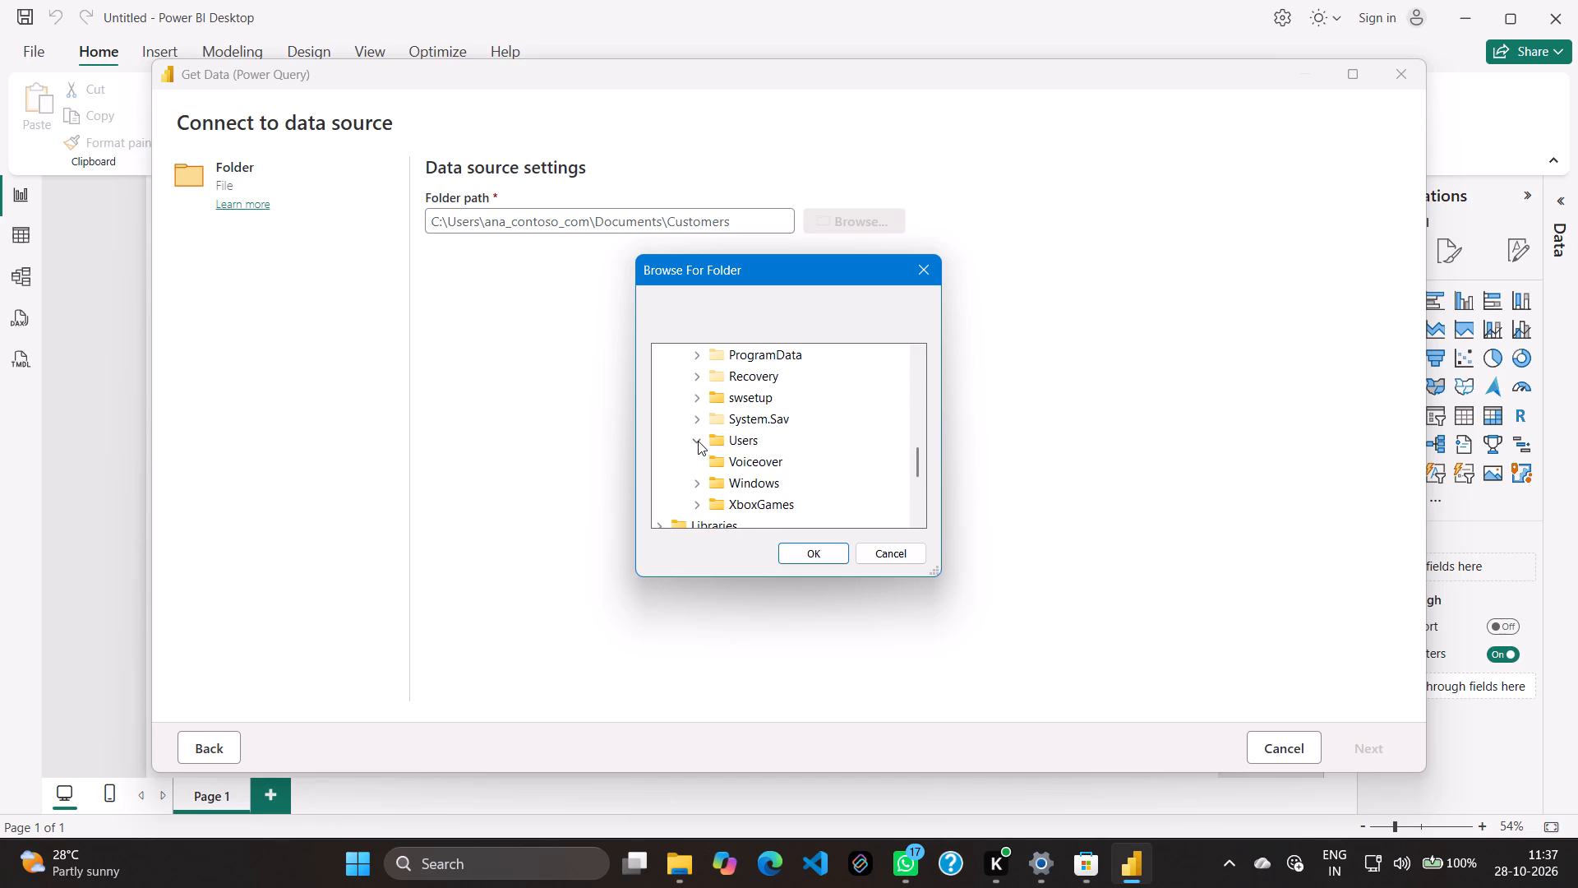
scroll(753, 460, "down", 1)
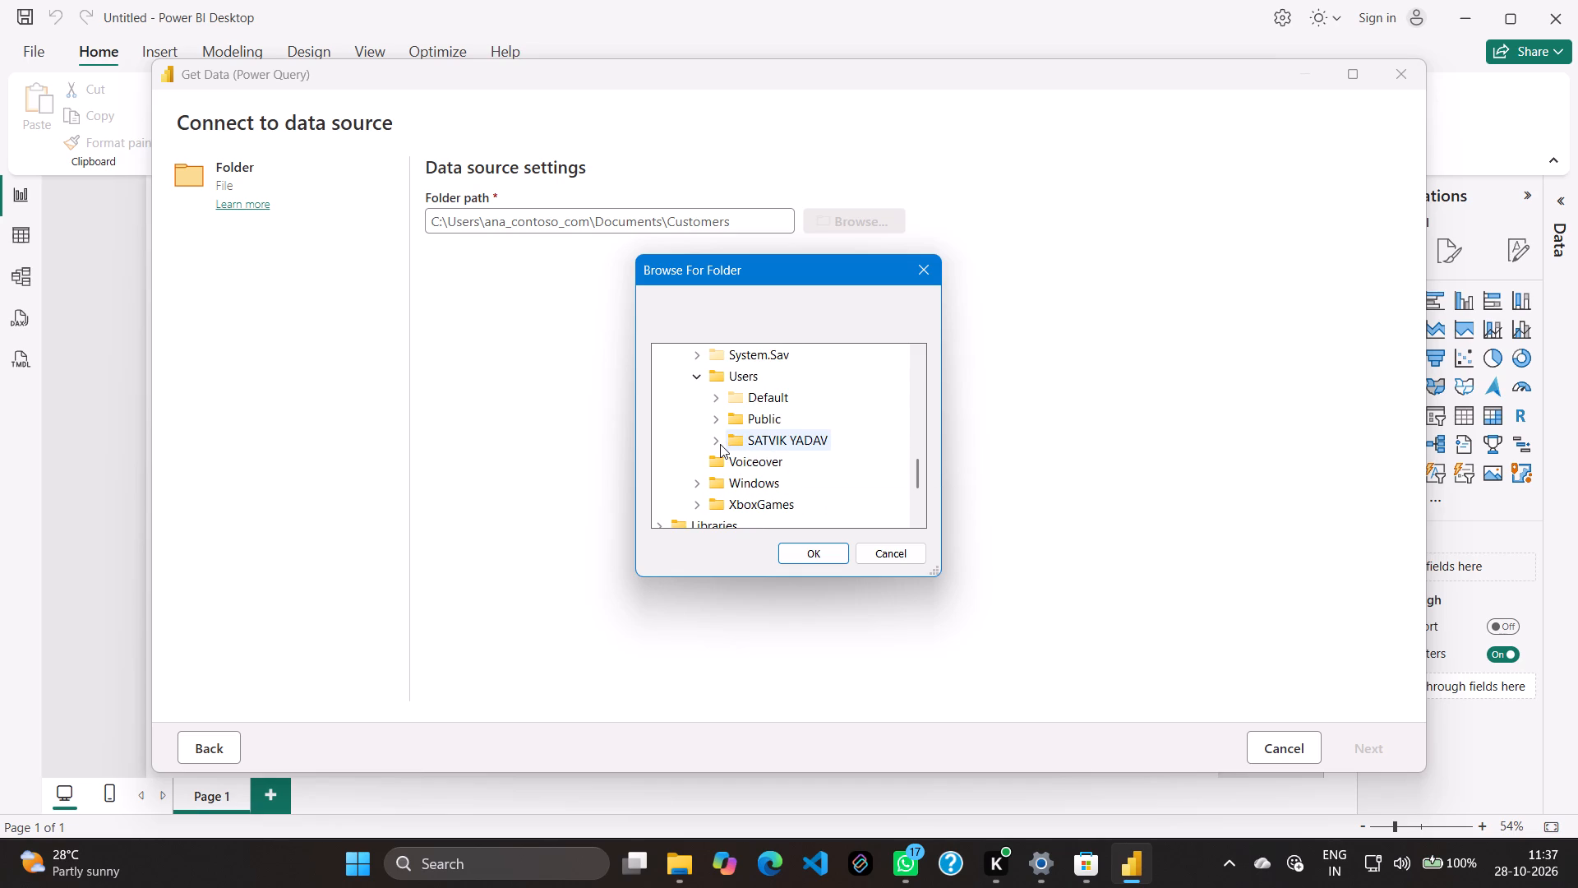
left_click(718, 444)
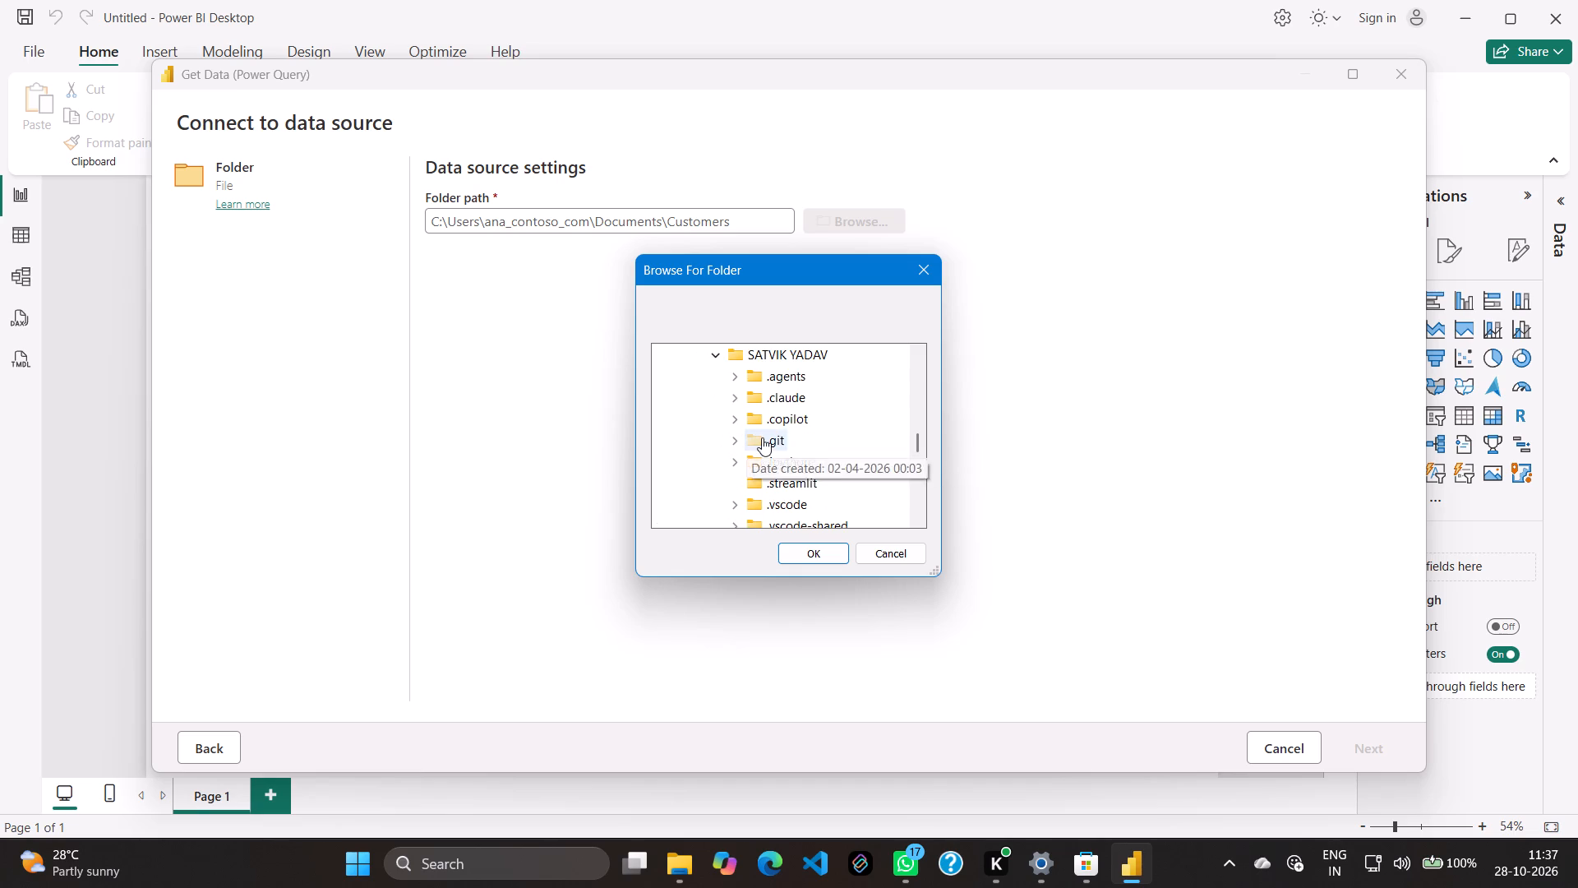
scroll(762, 437, "down", 4)
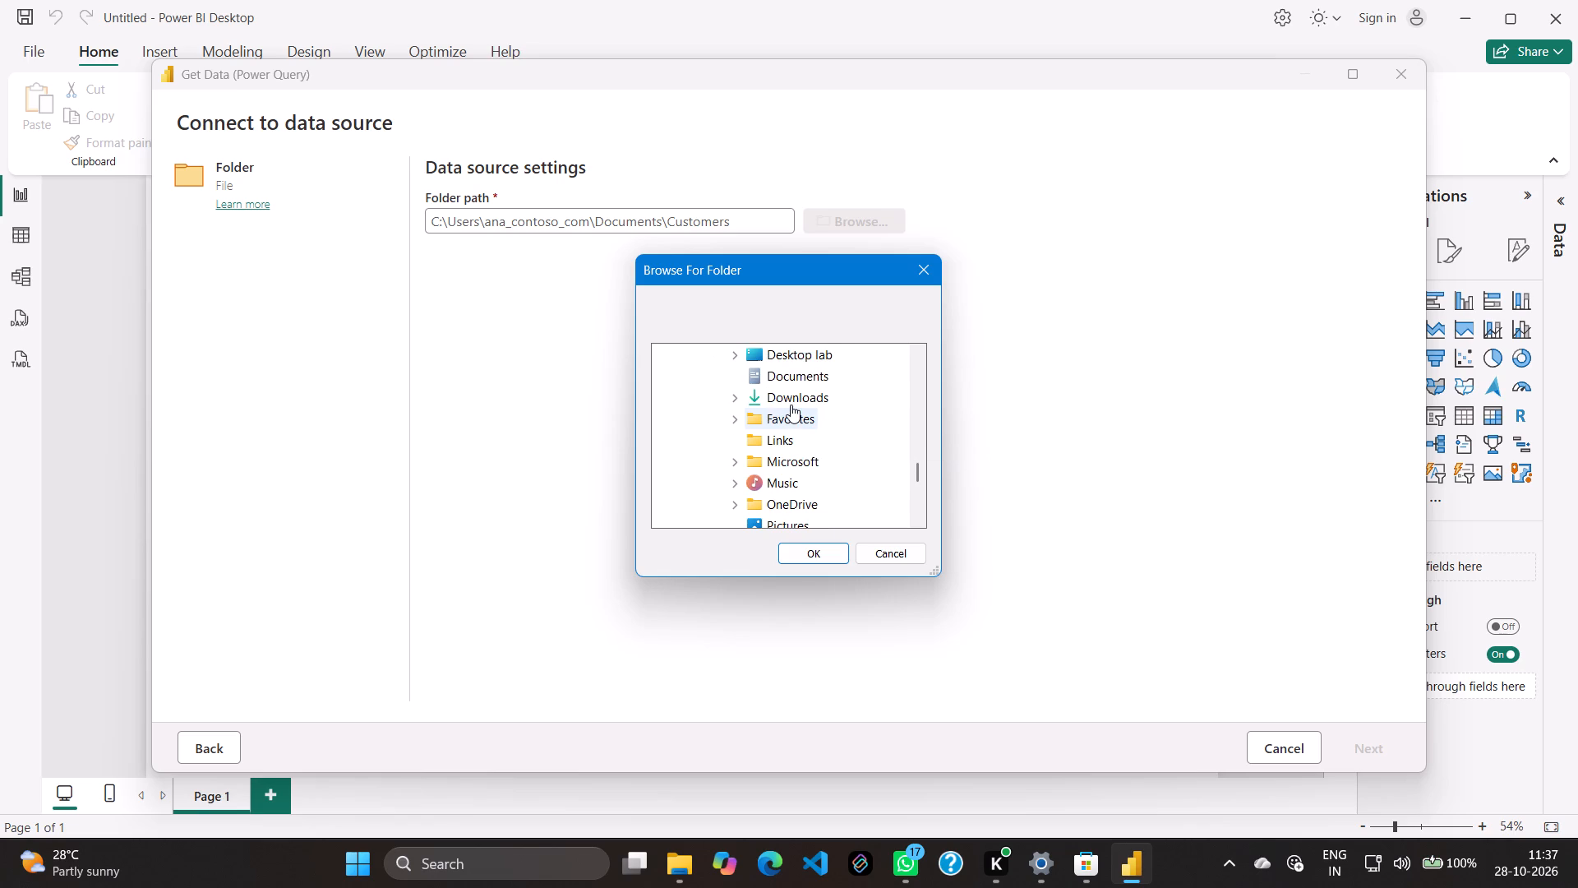
scroll(779, 416, "up", 1)
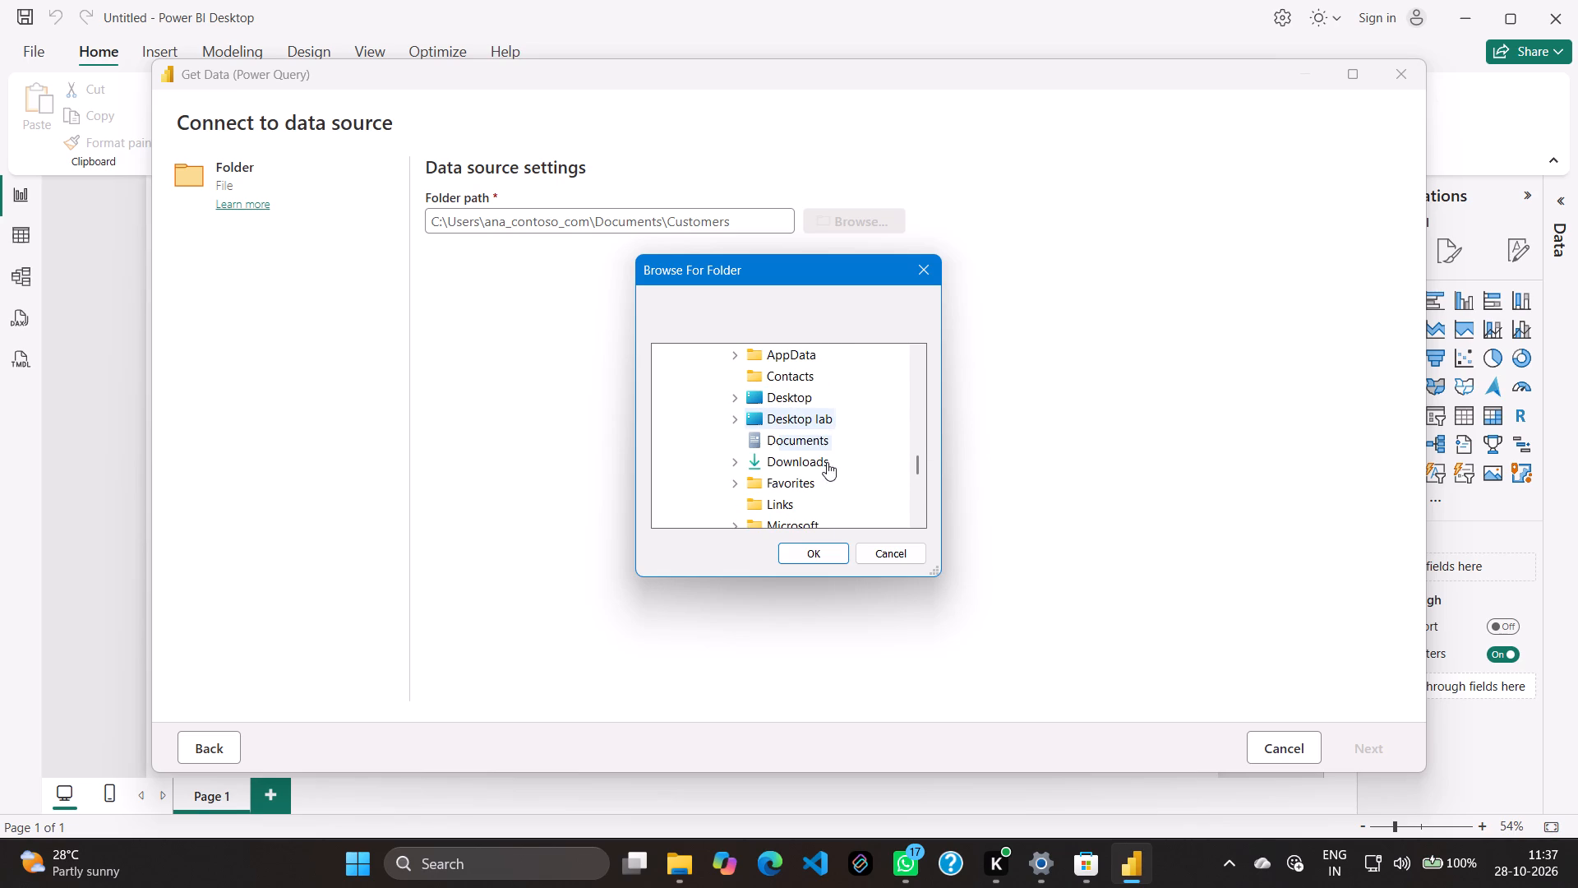
left_click(735, 465)
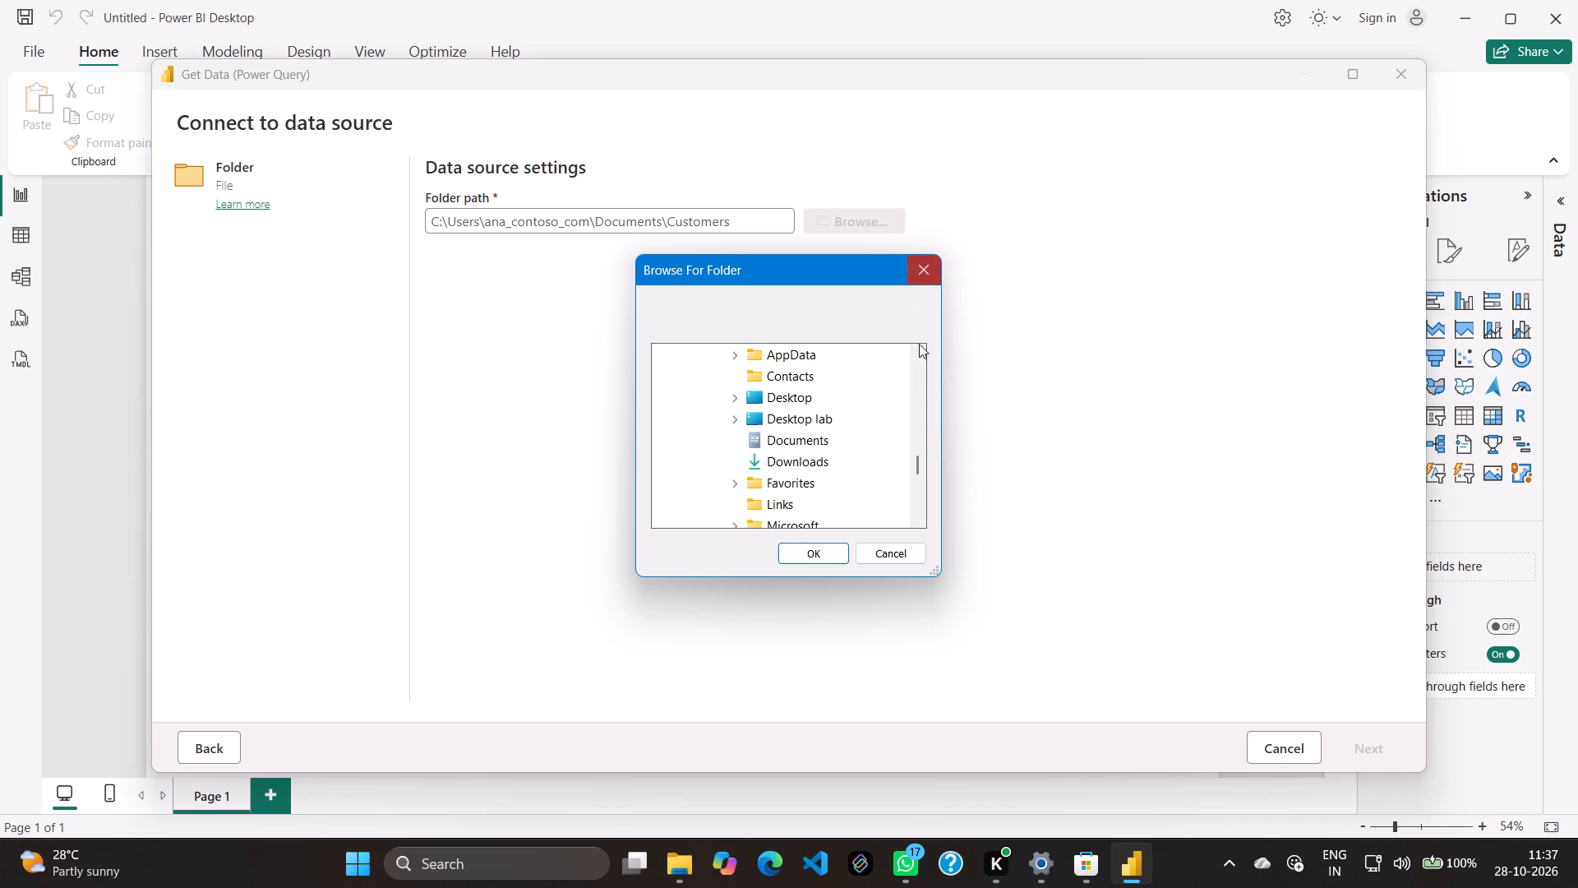
left_click(909, 561)
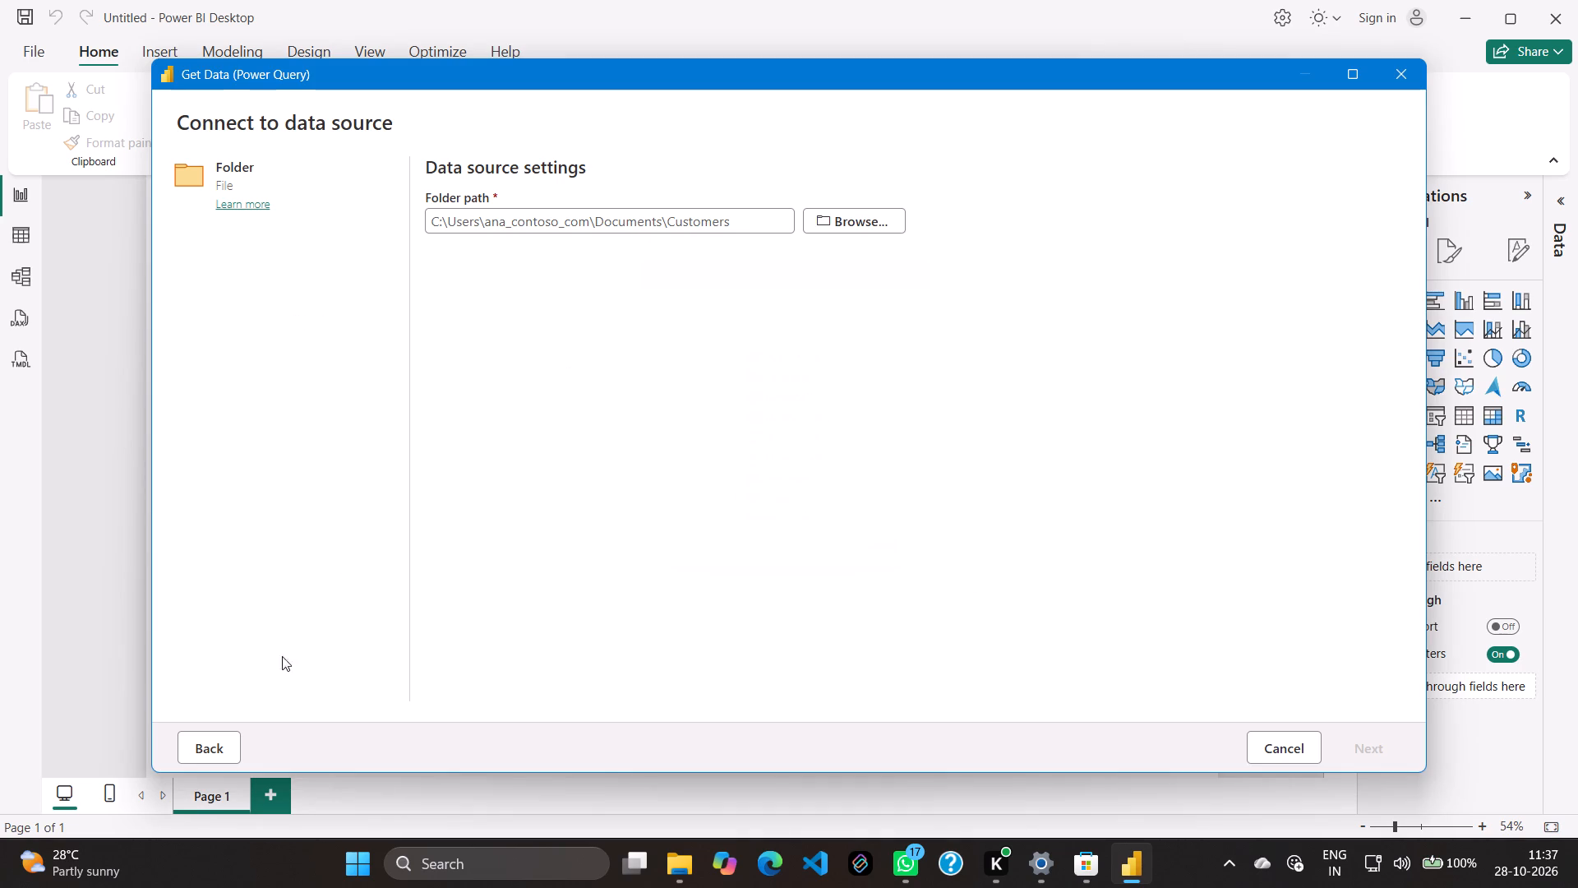
Open the Folder connector's online help in Edge, return to Power BI Desktop and close the Get Data window.
left_click(256, 201)
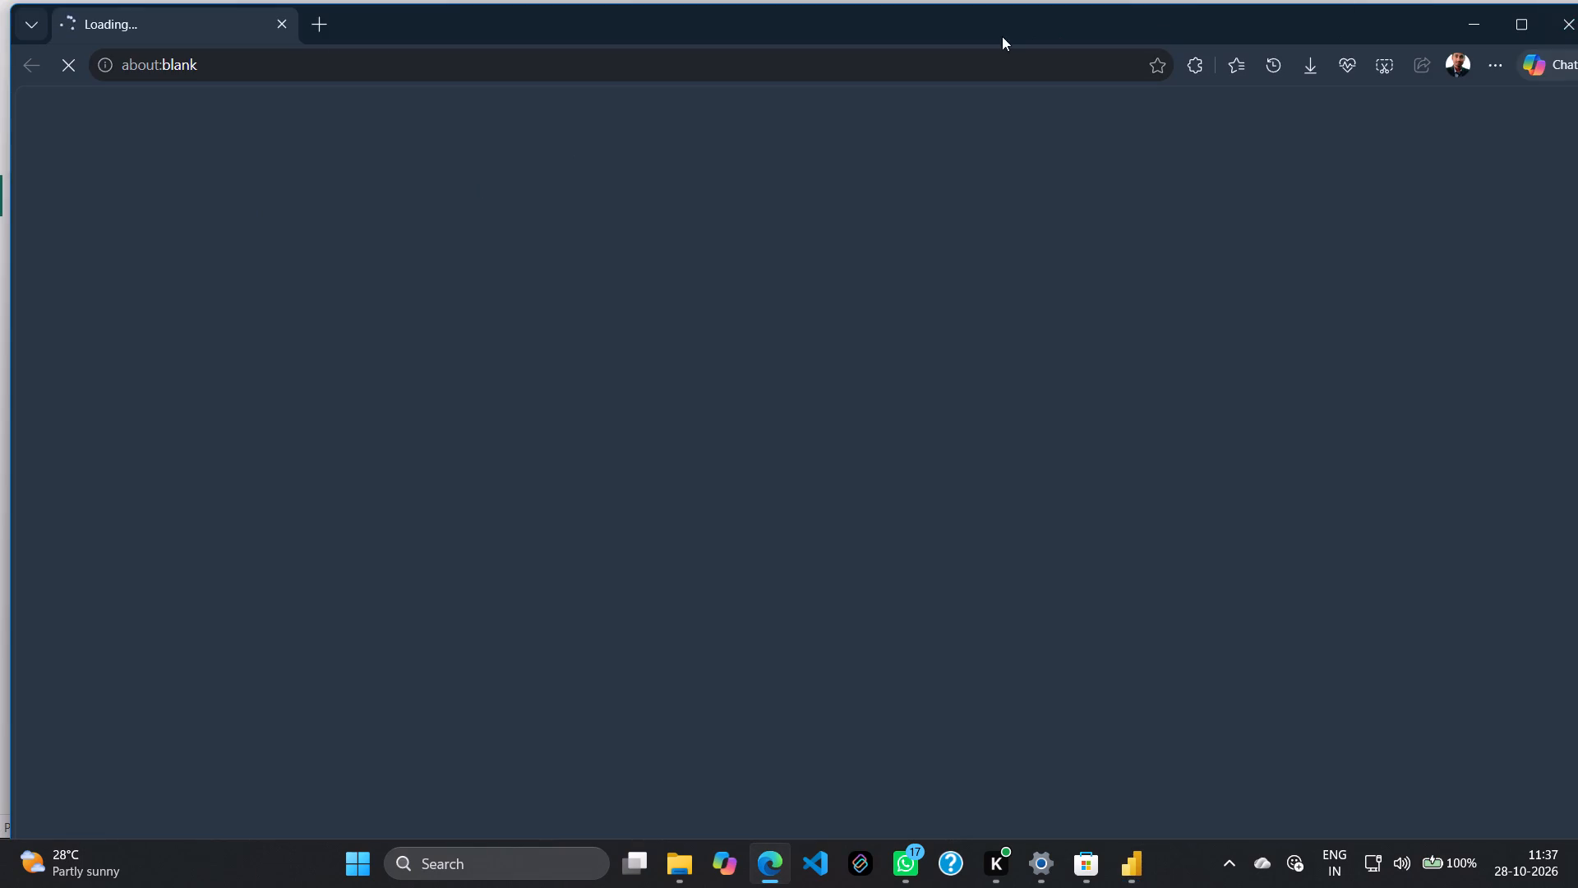
double_click(996, 25)
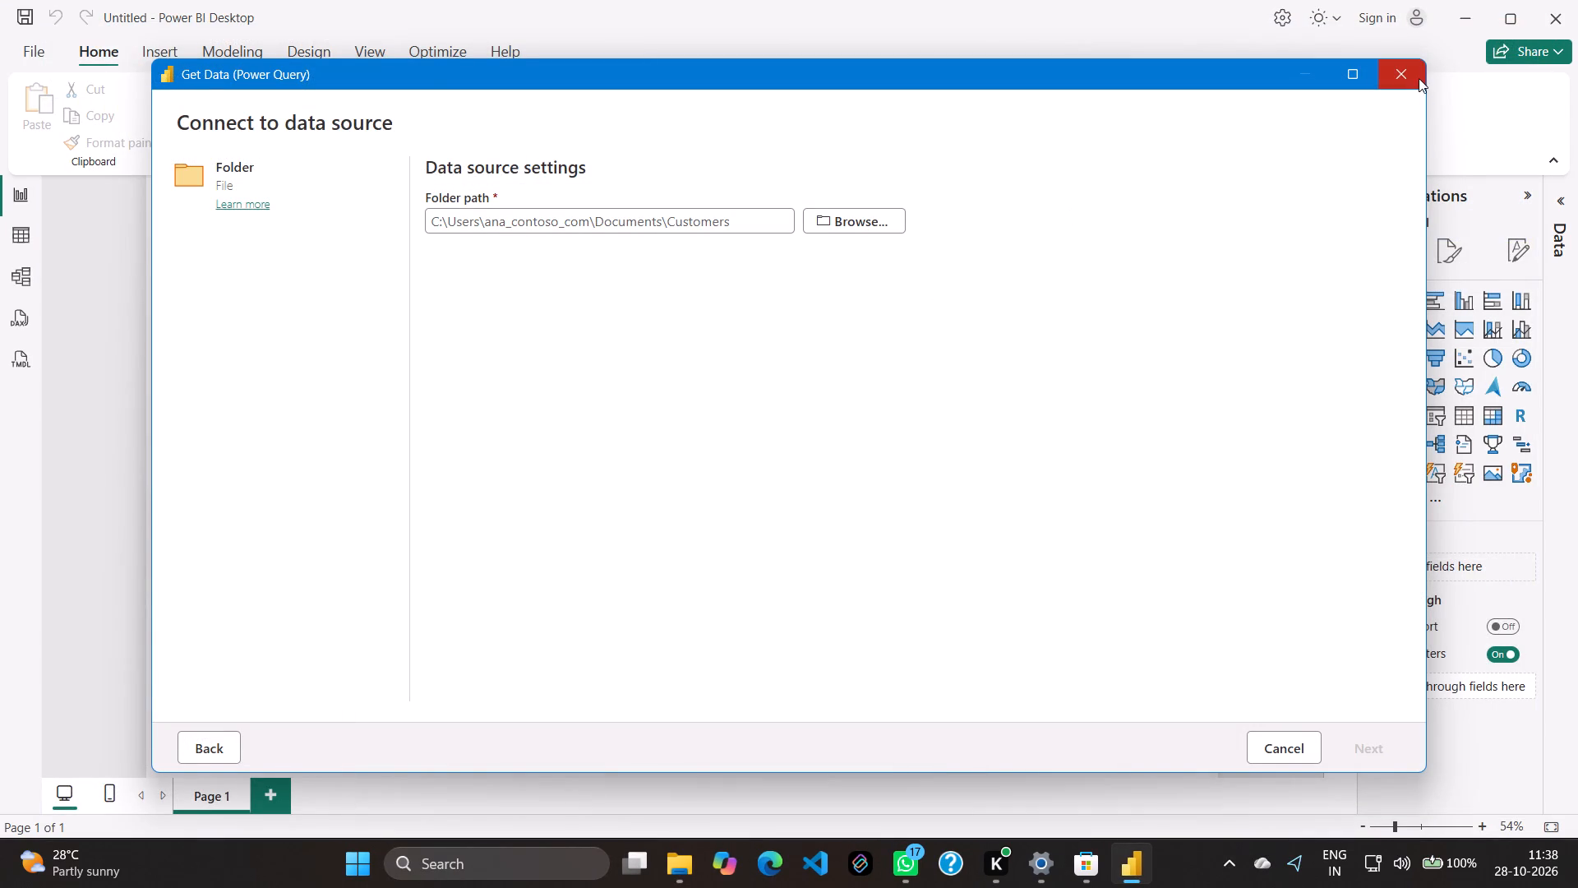
left_click(1417, 76)
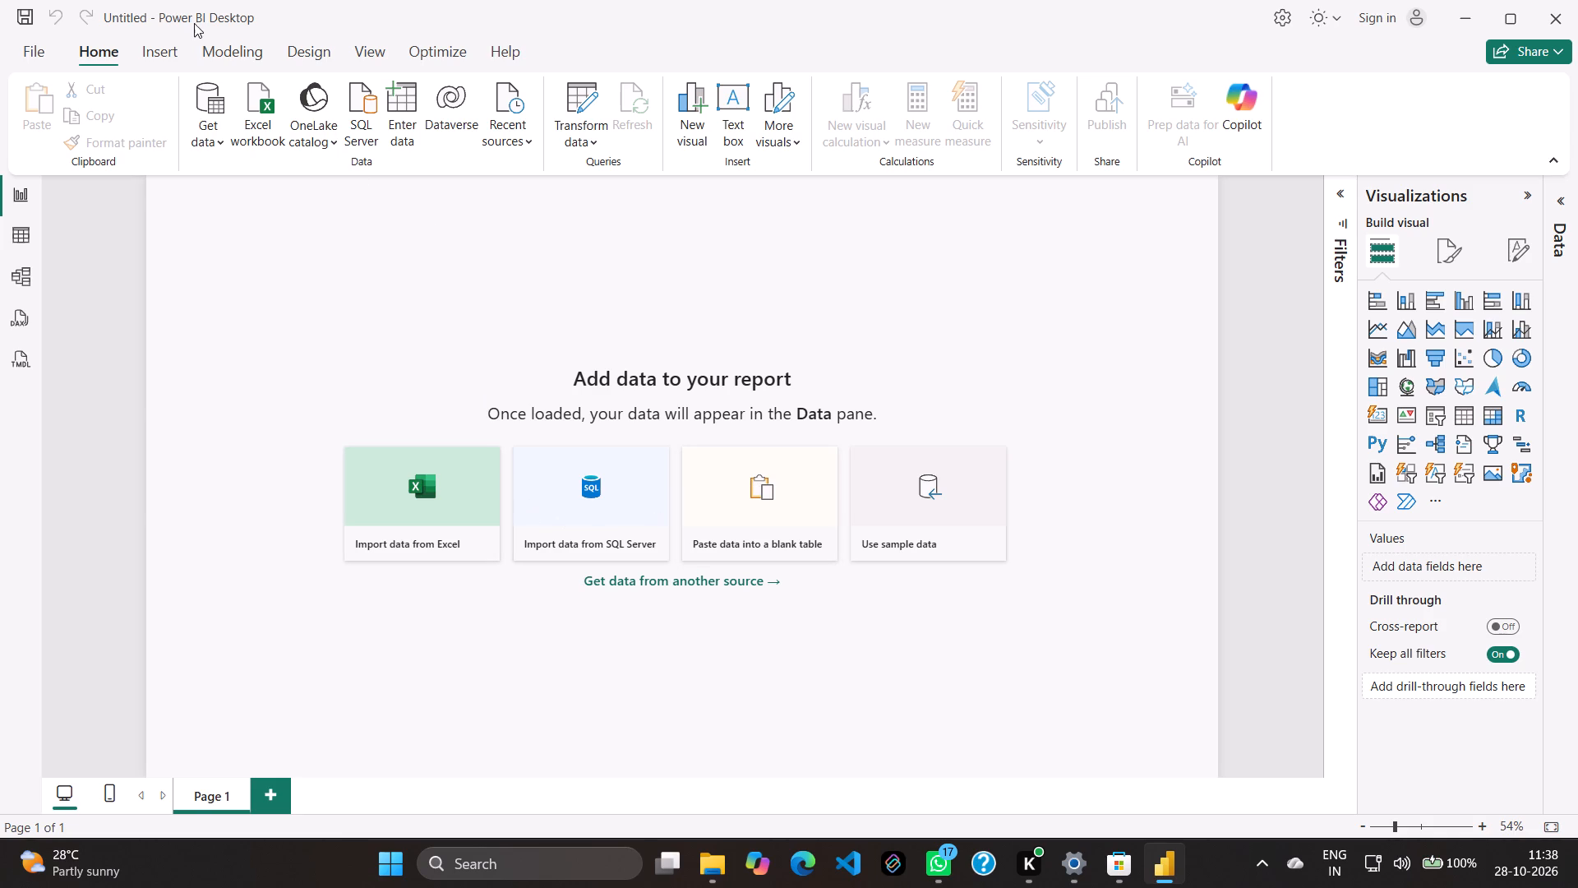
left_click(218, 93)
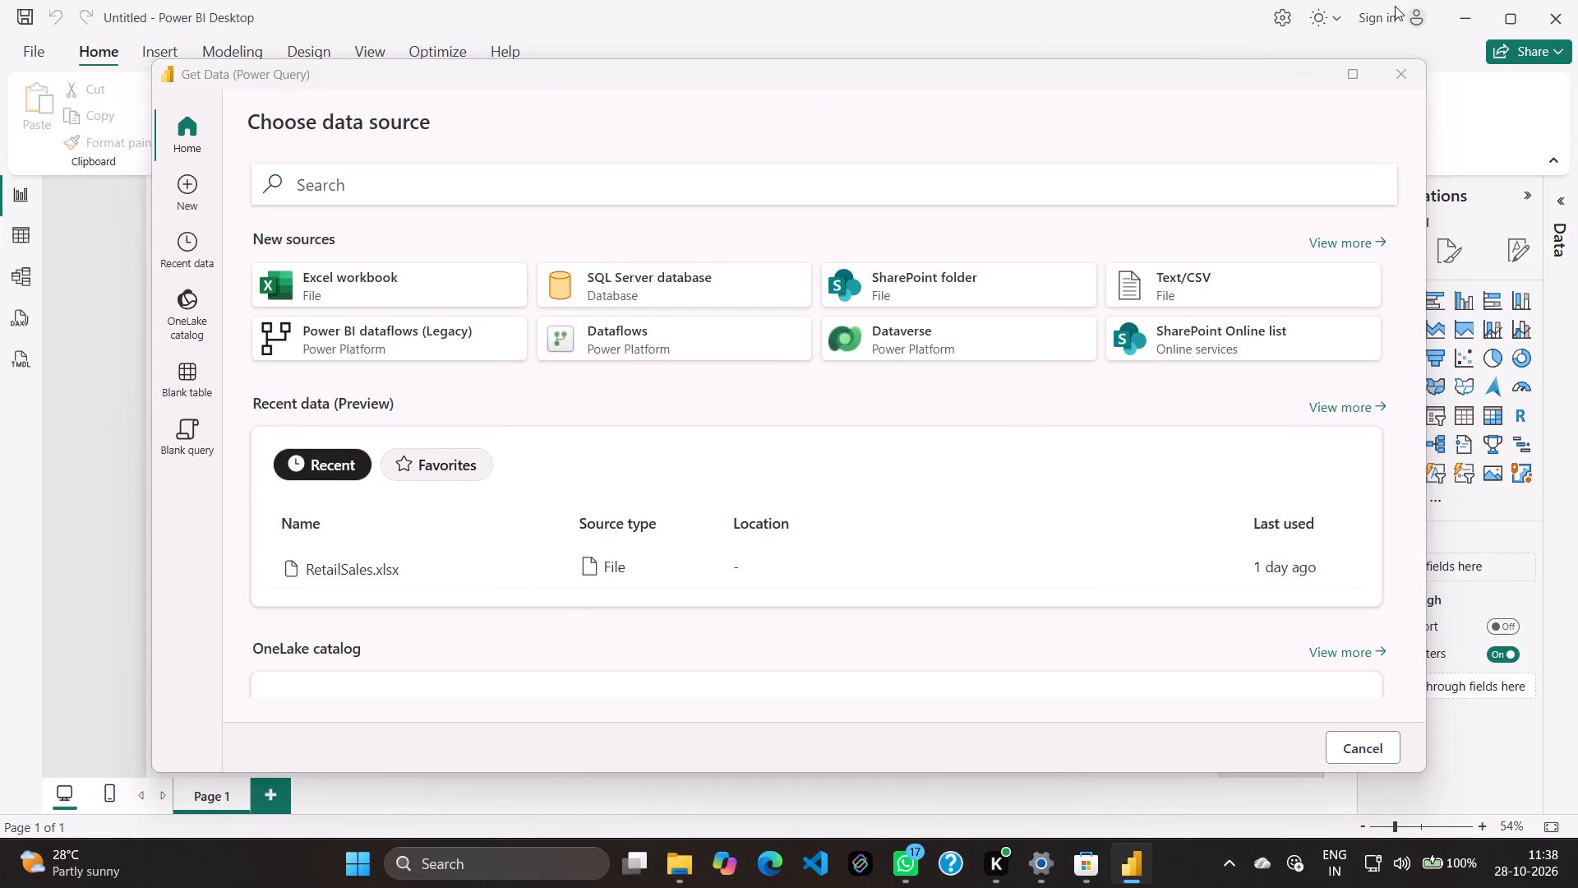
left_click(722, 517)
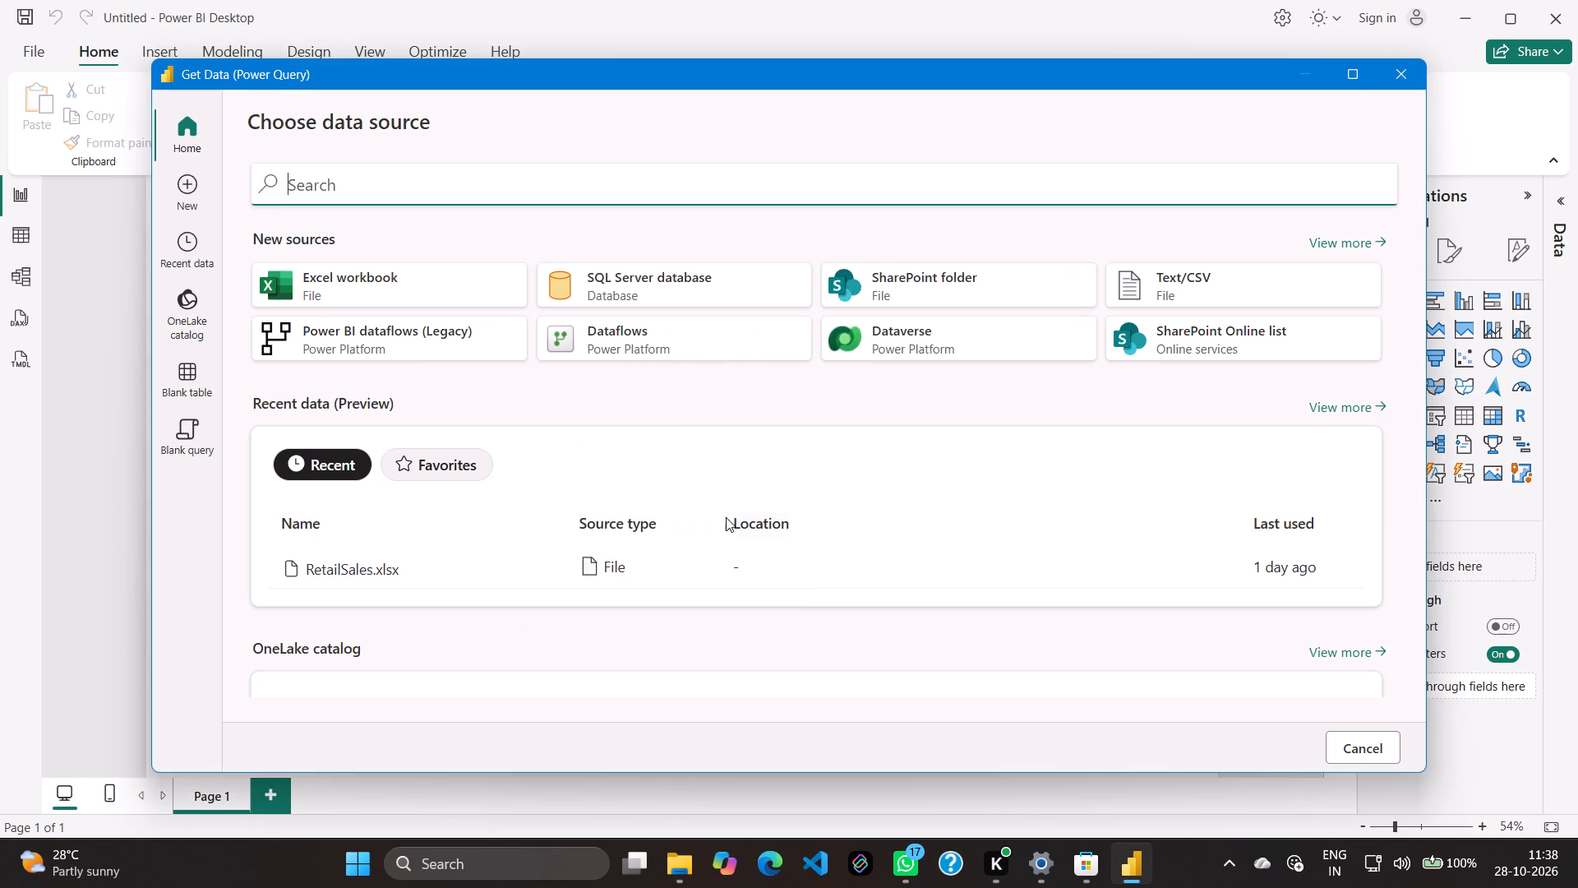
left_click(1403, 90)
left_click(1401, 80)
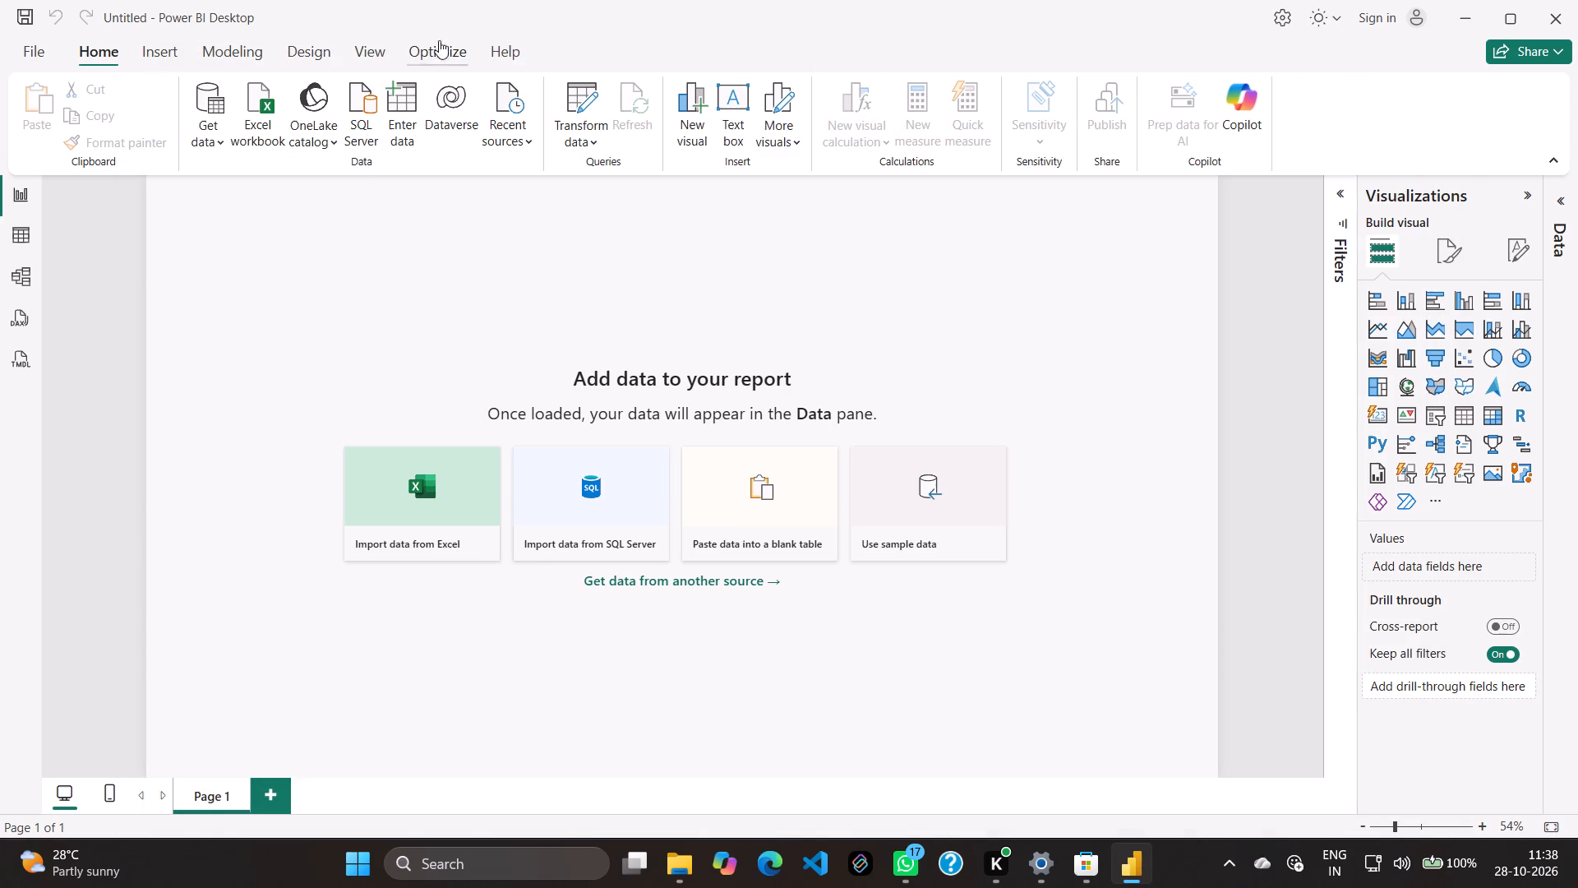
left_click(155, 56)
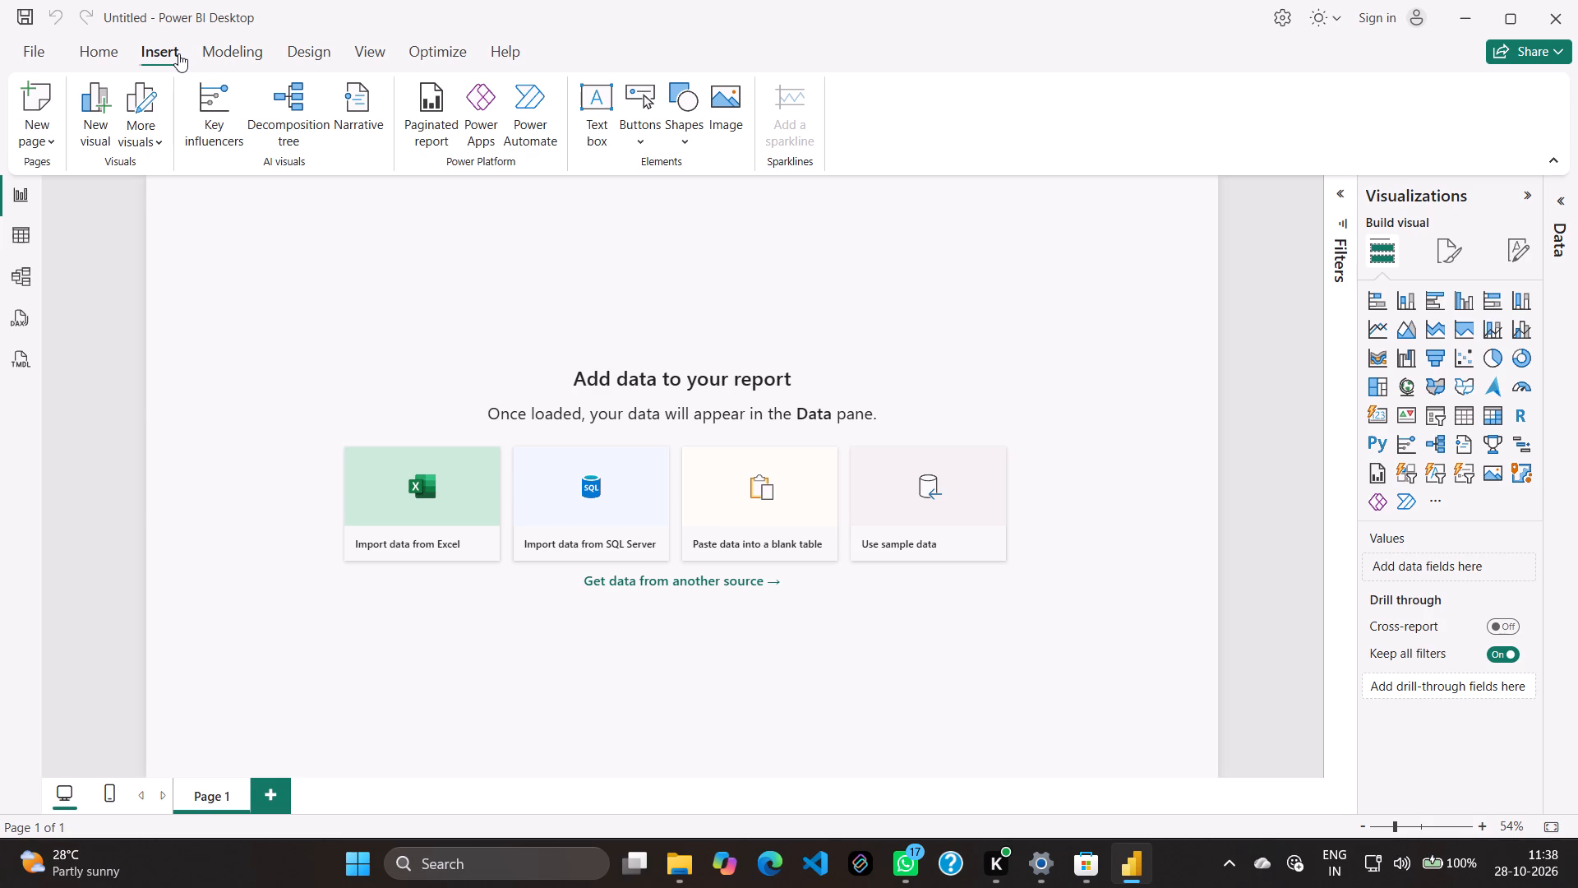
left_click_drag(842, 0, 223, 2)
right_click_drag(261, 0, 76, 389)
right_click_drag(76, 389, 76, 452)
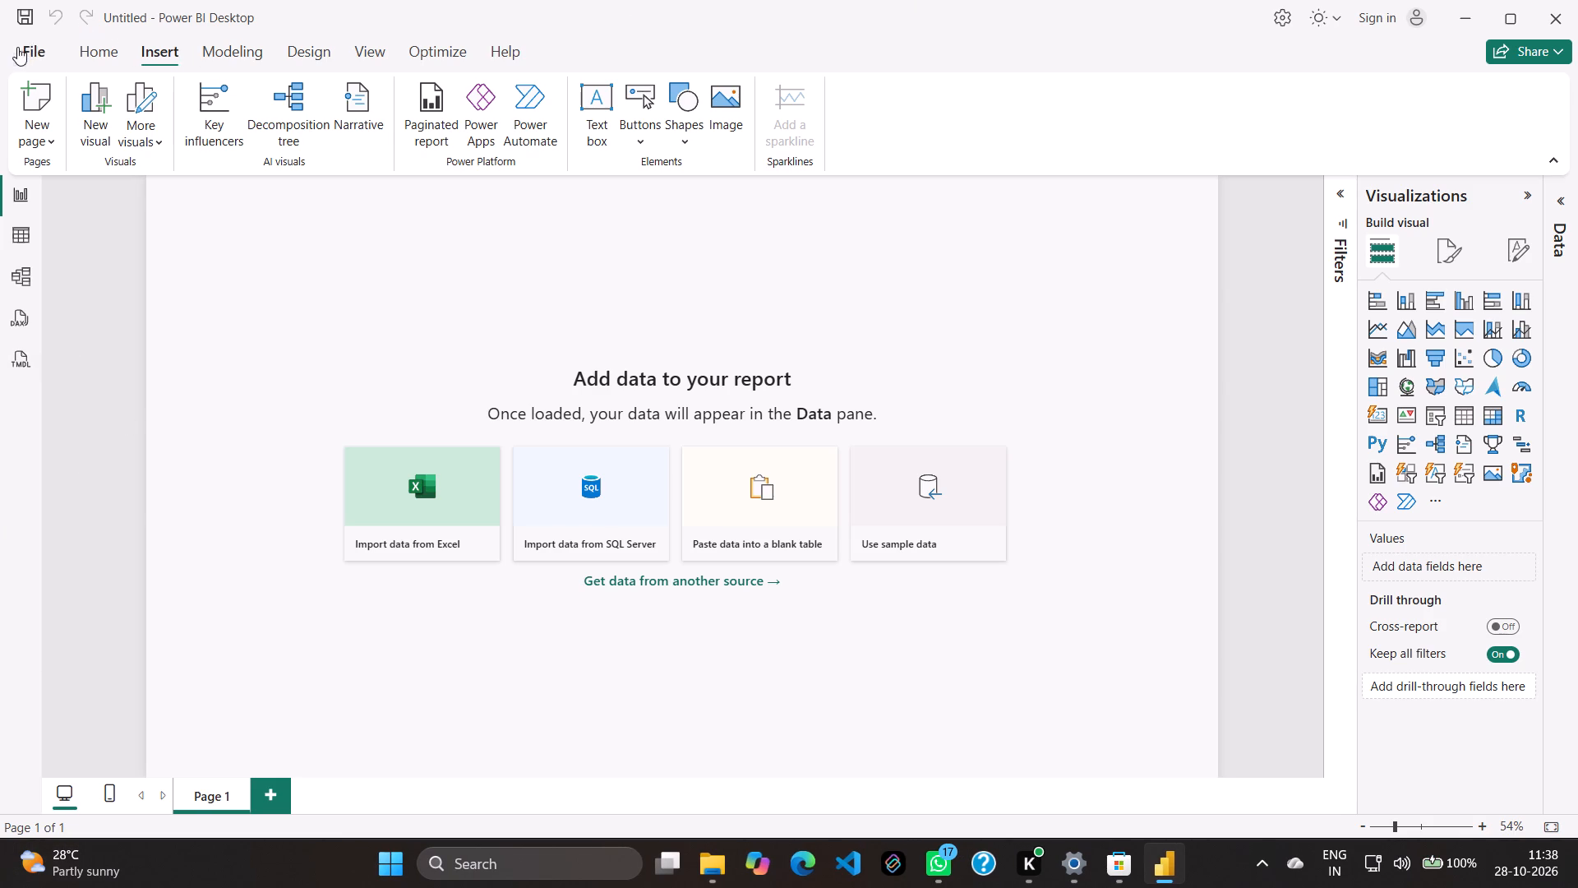
Examine the global Data Load and Copilot (preview) settings in the Options window and close it without changes.
left_click(17, 47)
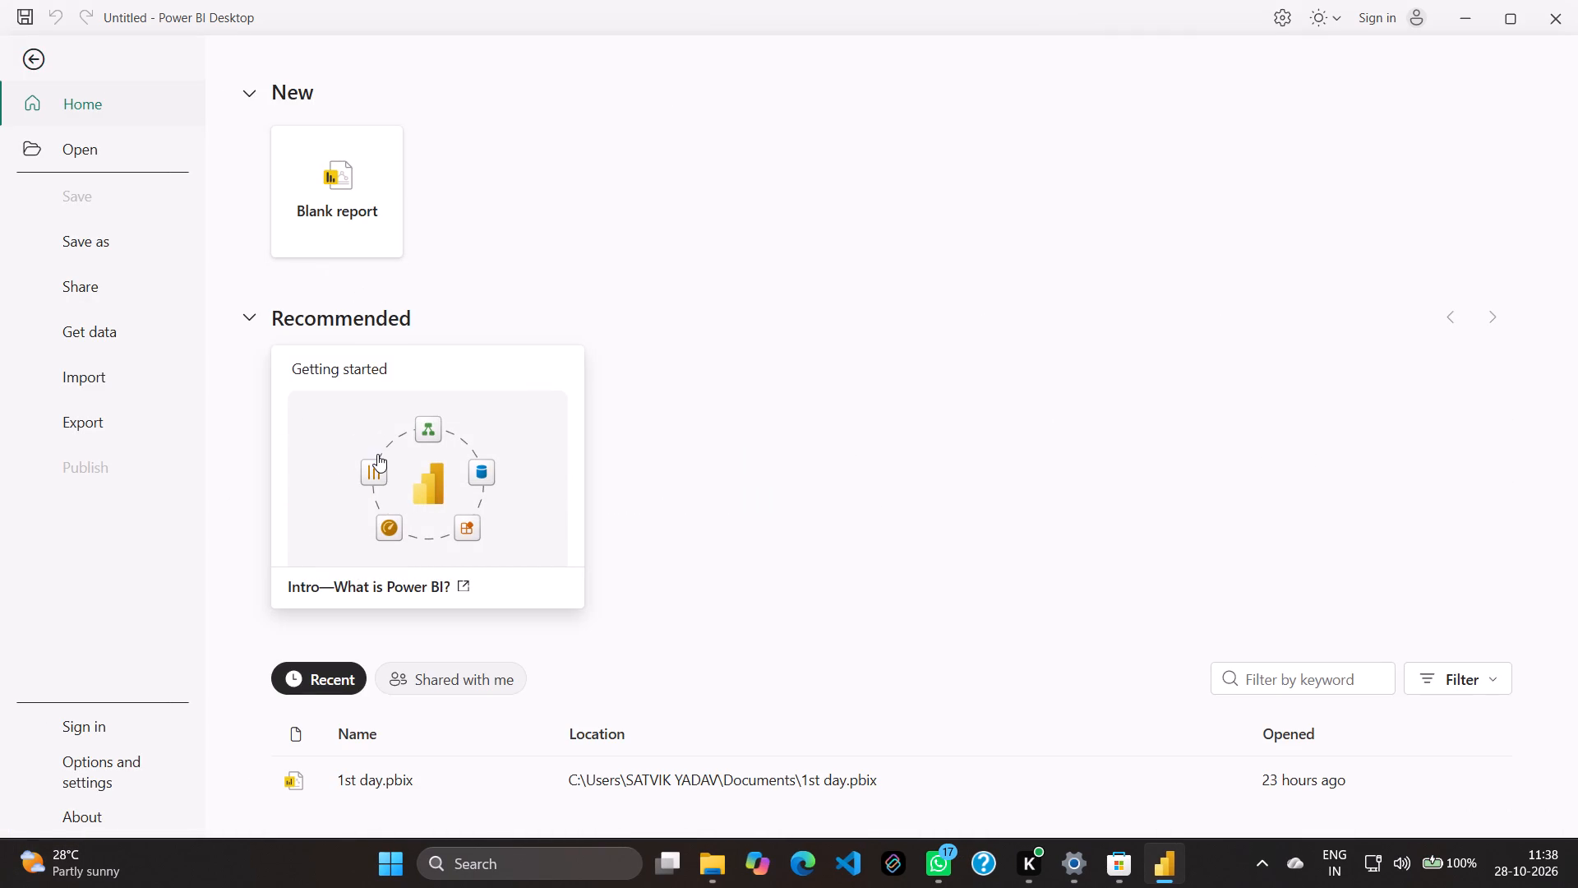
scroll(473, 606, "down", 5)
scroll(406, 673, "down", 1)
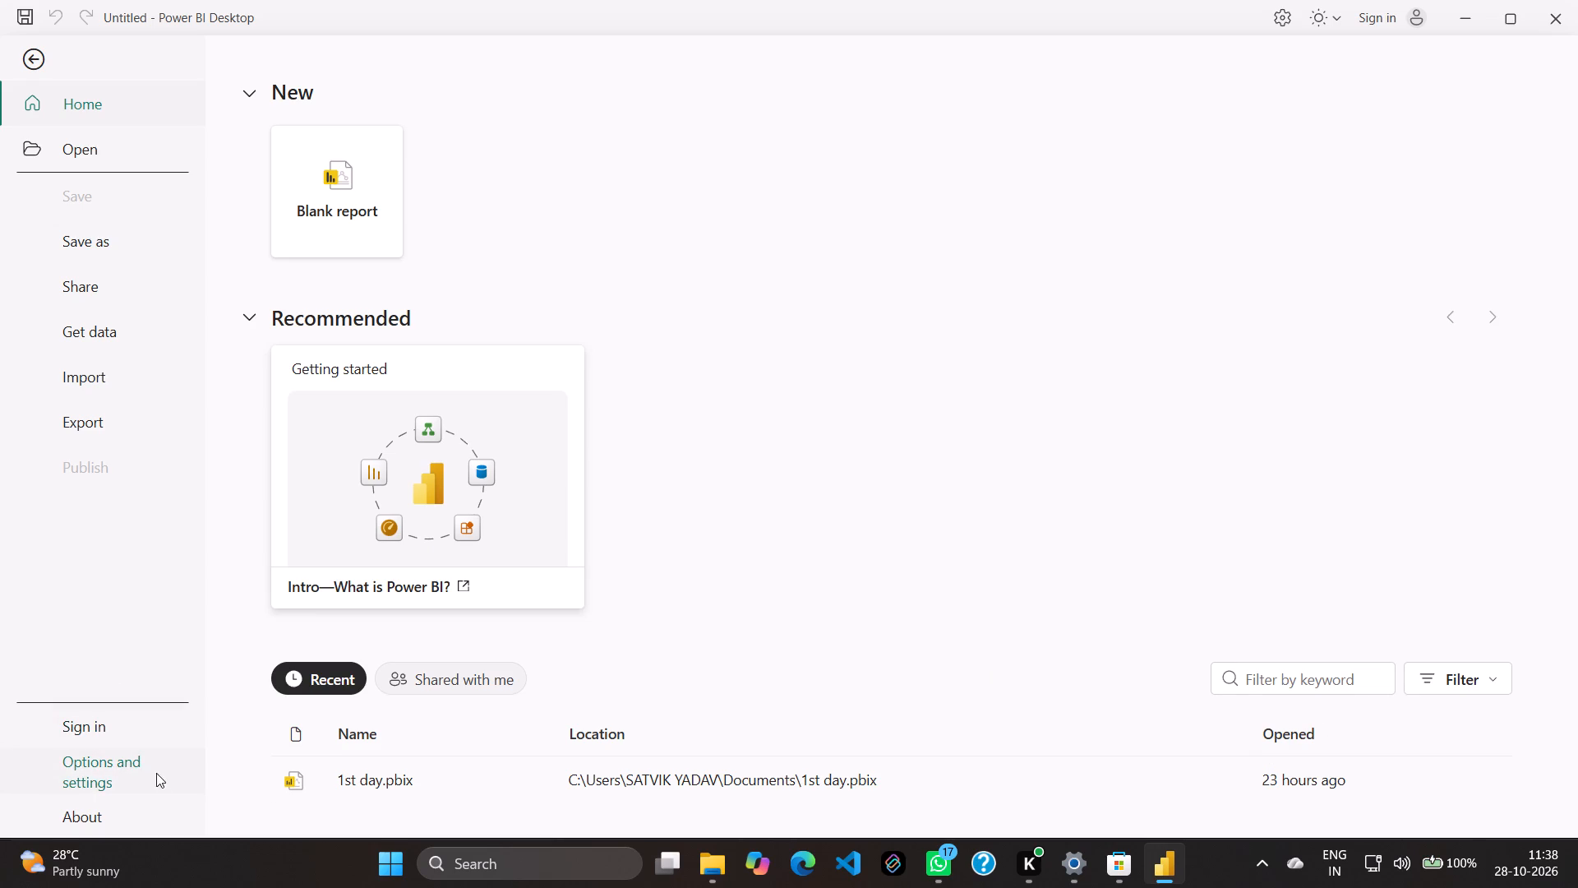
left_click(89, 761)
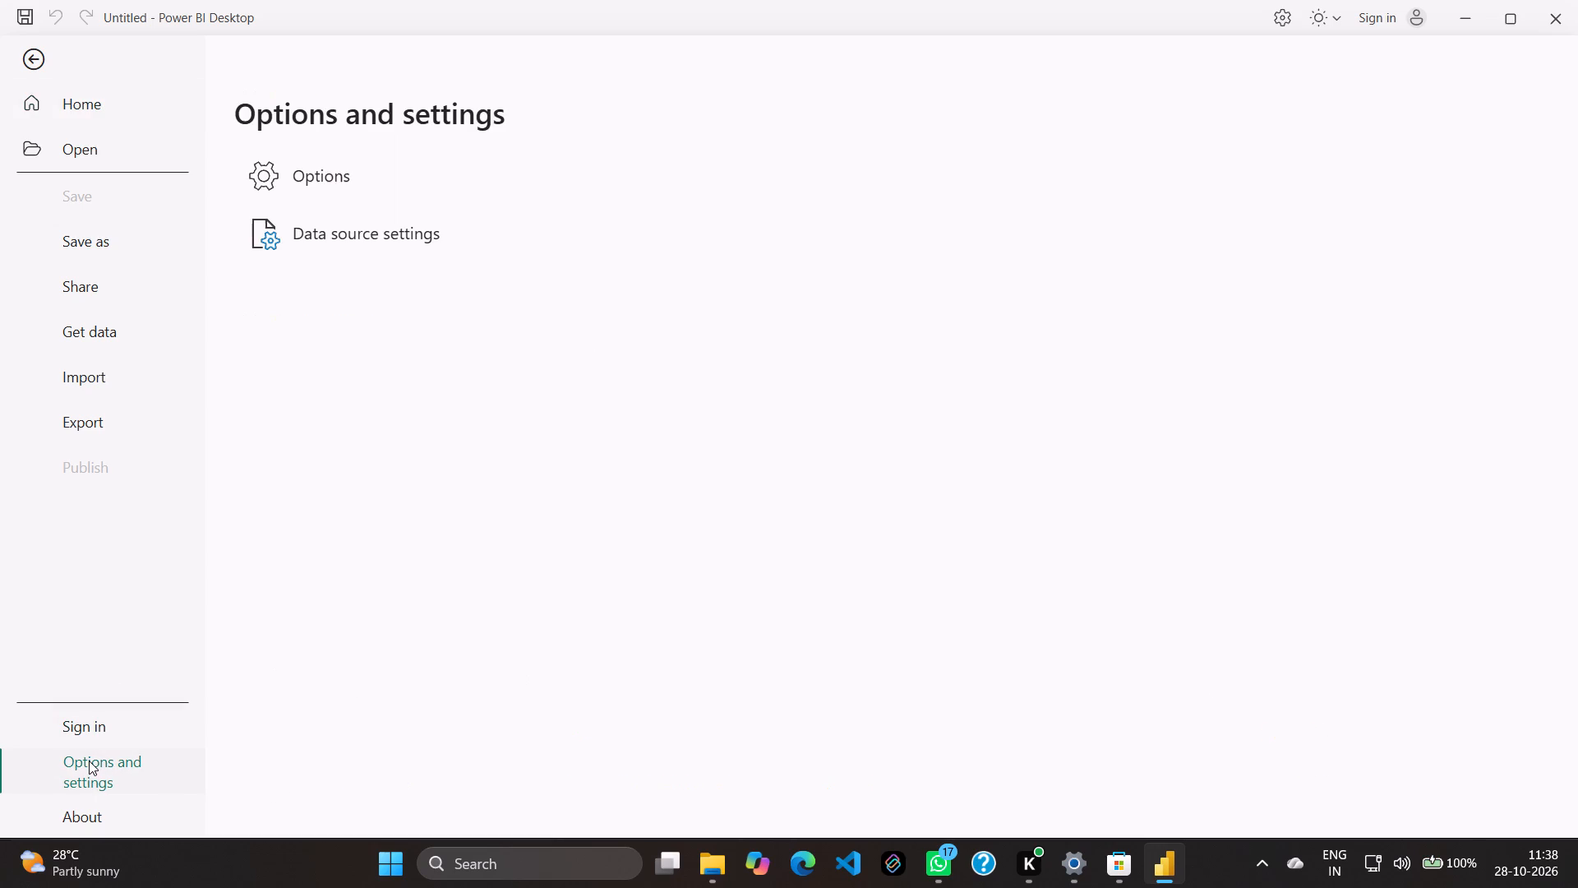
left_click(260, 172)
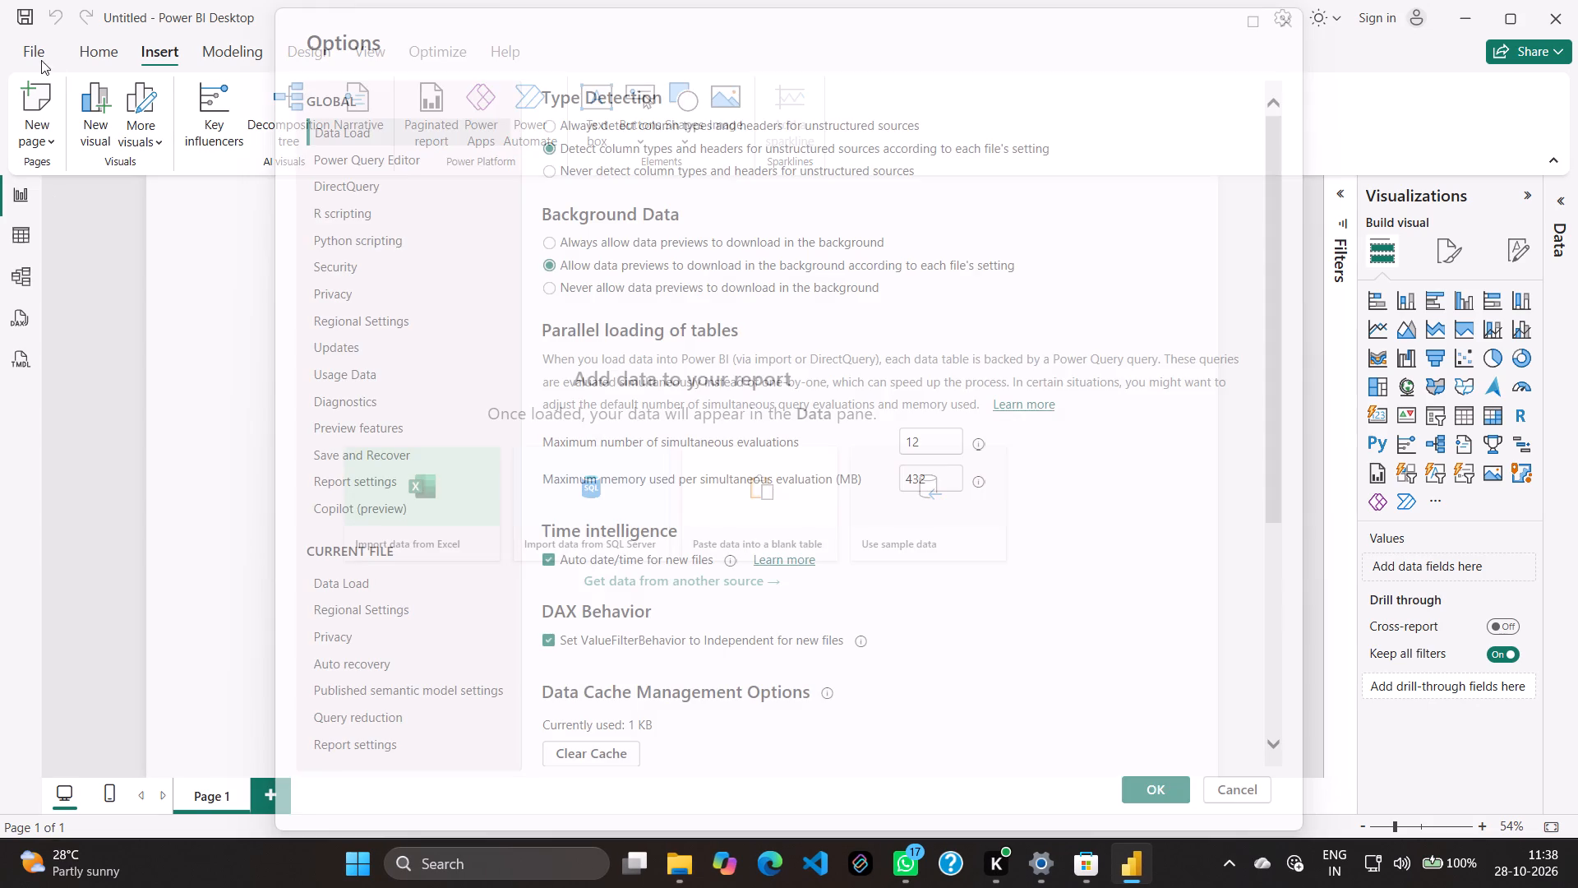
scroll(864, 650, "down", 6)
scroll(767, 598, "down", 7)
scroll(319, 642, "down", 8)
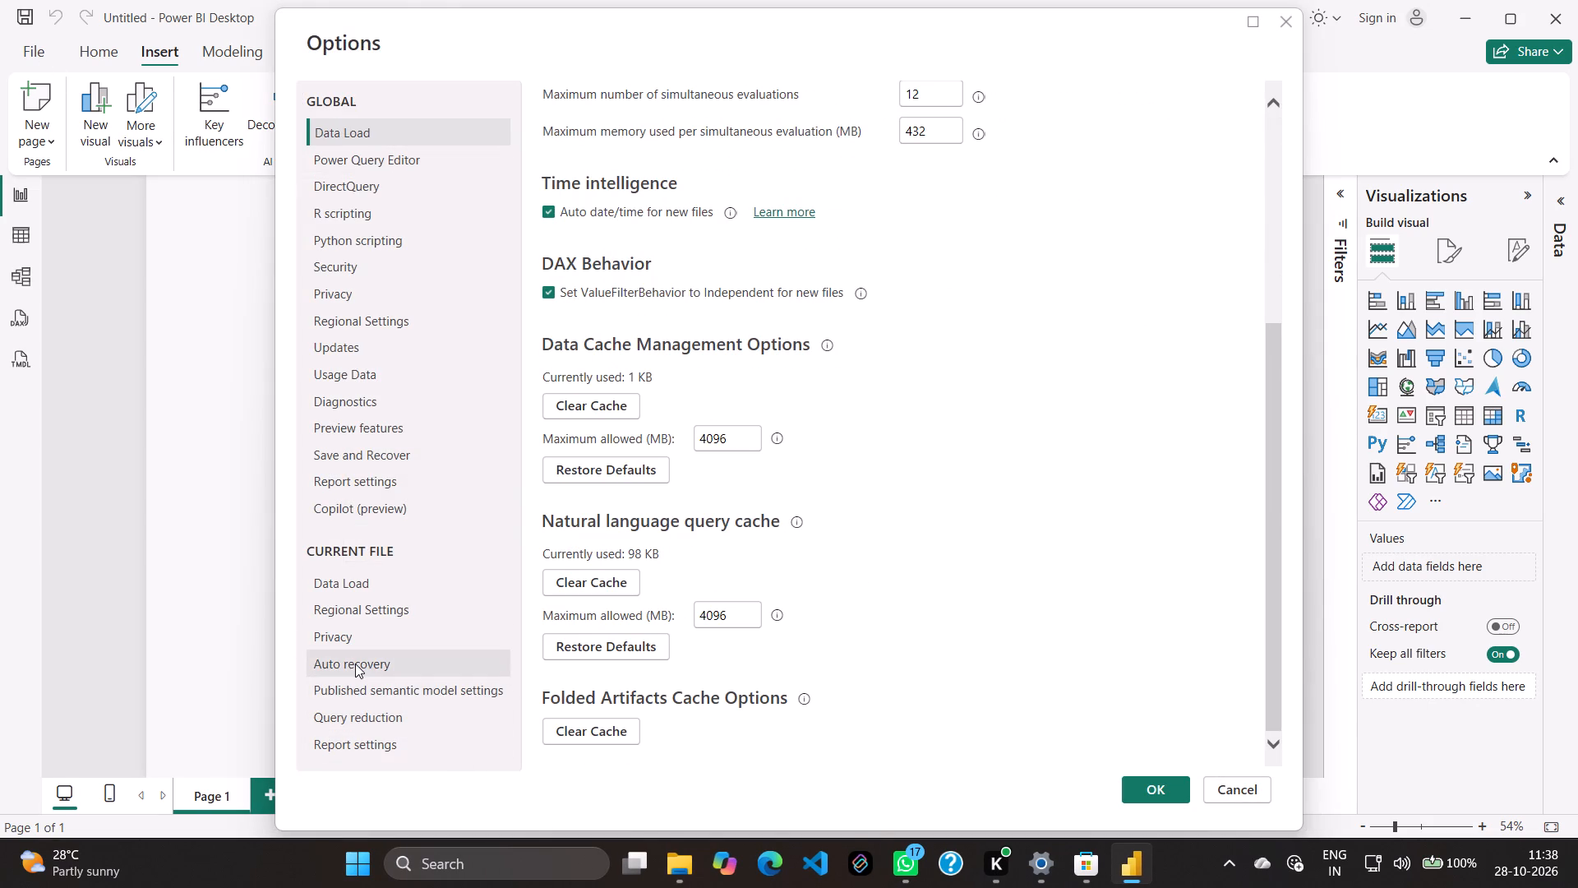
scroll(387, 539, "up", 10)
left_click(392, 511)
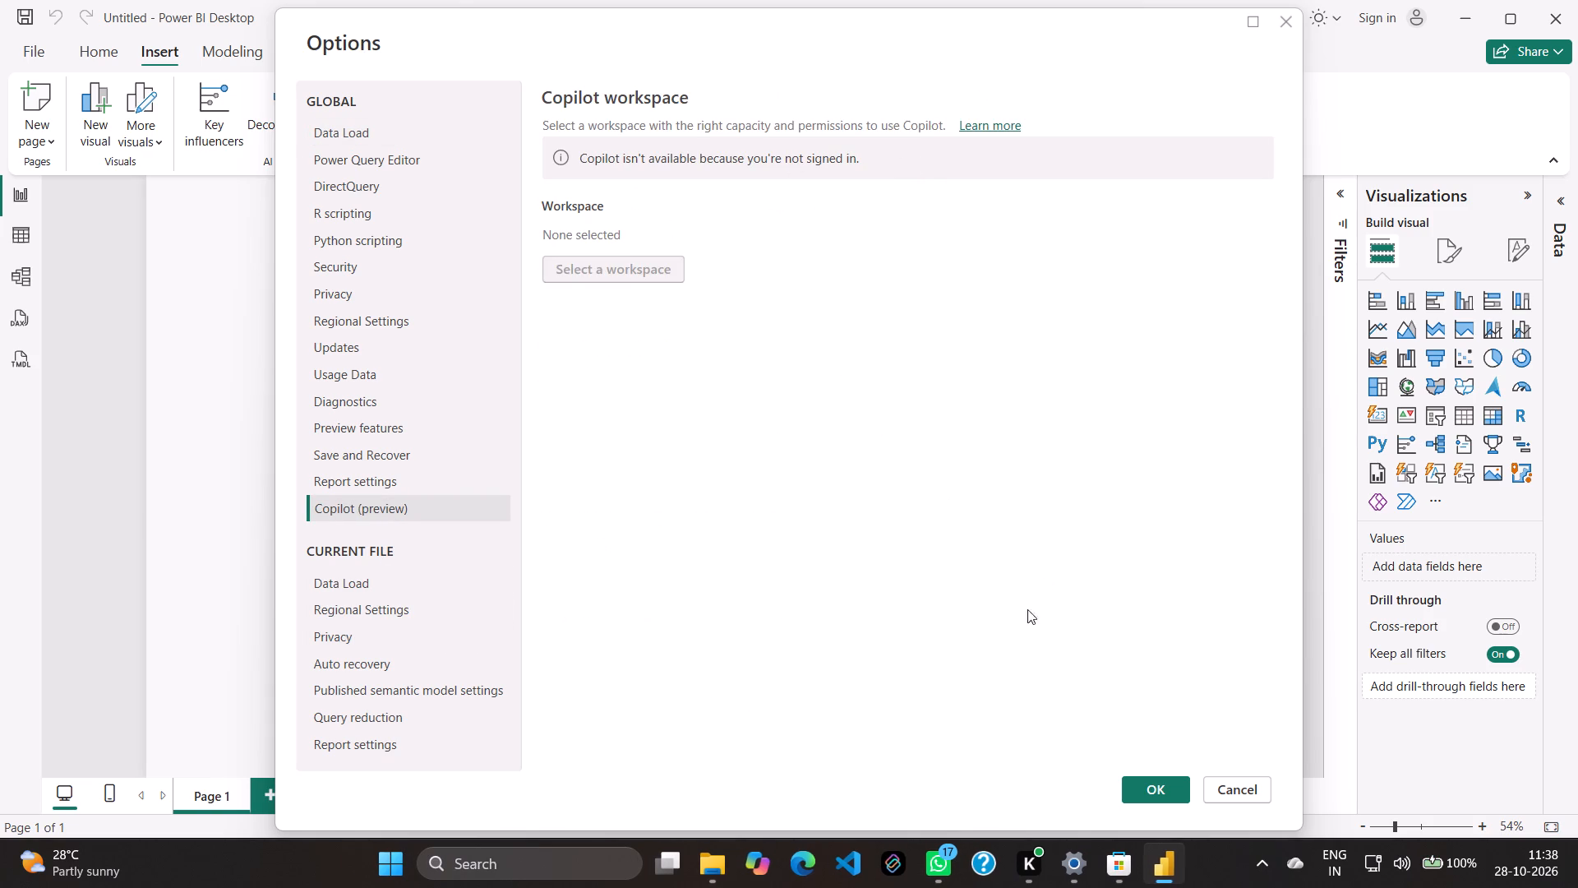
left_click(1204, 792)
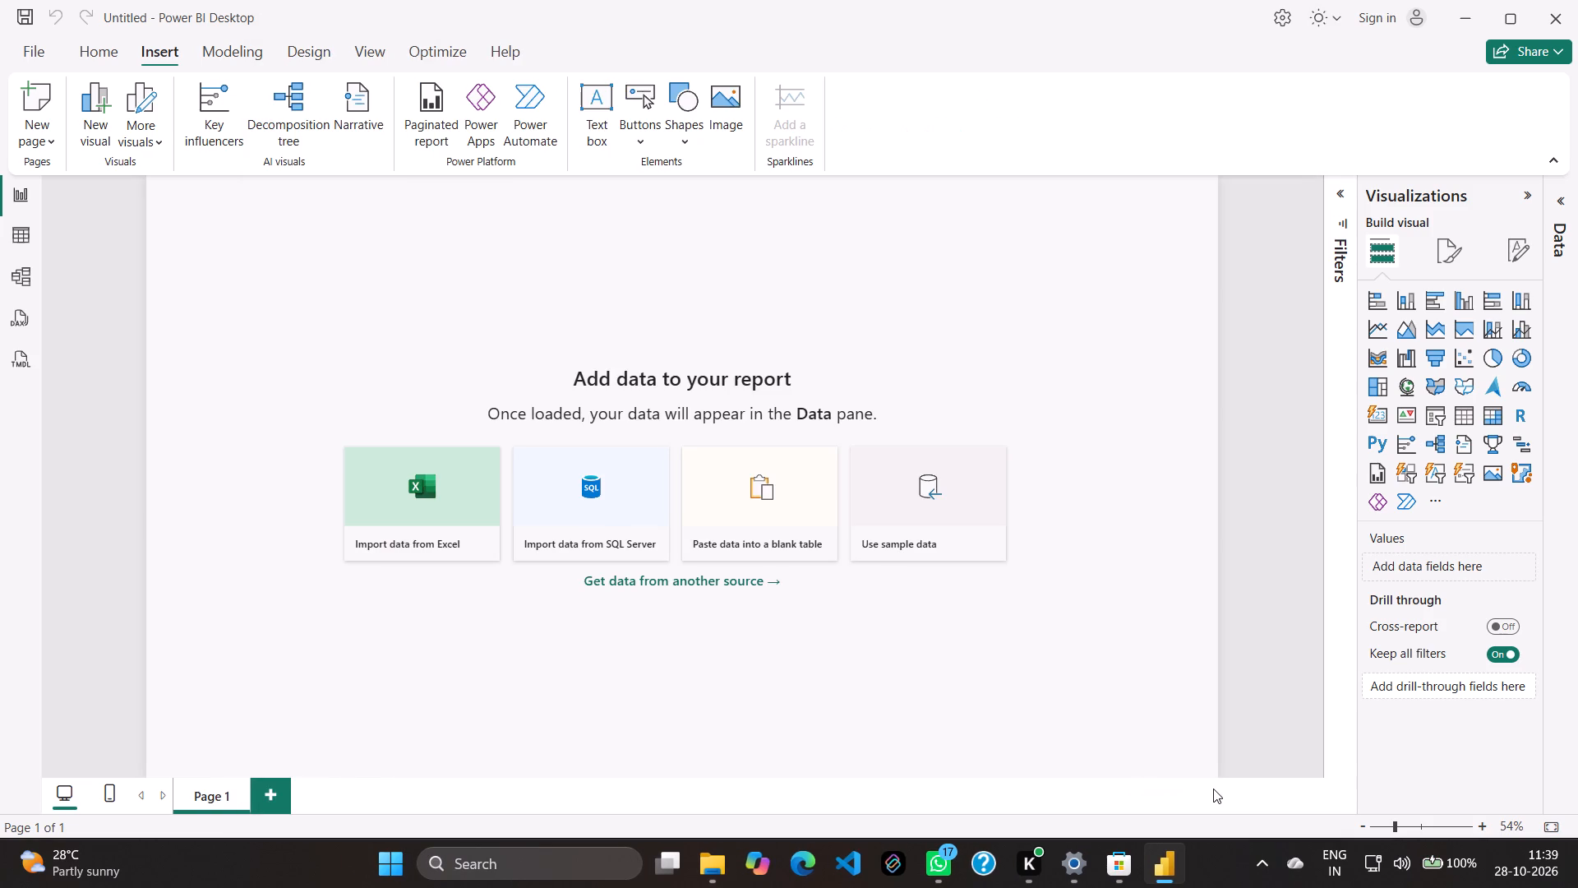
Search the Get Data sources for "fil" without signing in, clear the search and examine the full list of new sources.
left_click(92, 57)
left_click(196, 95)
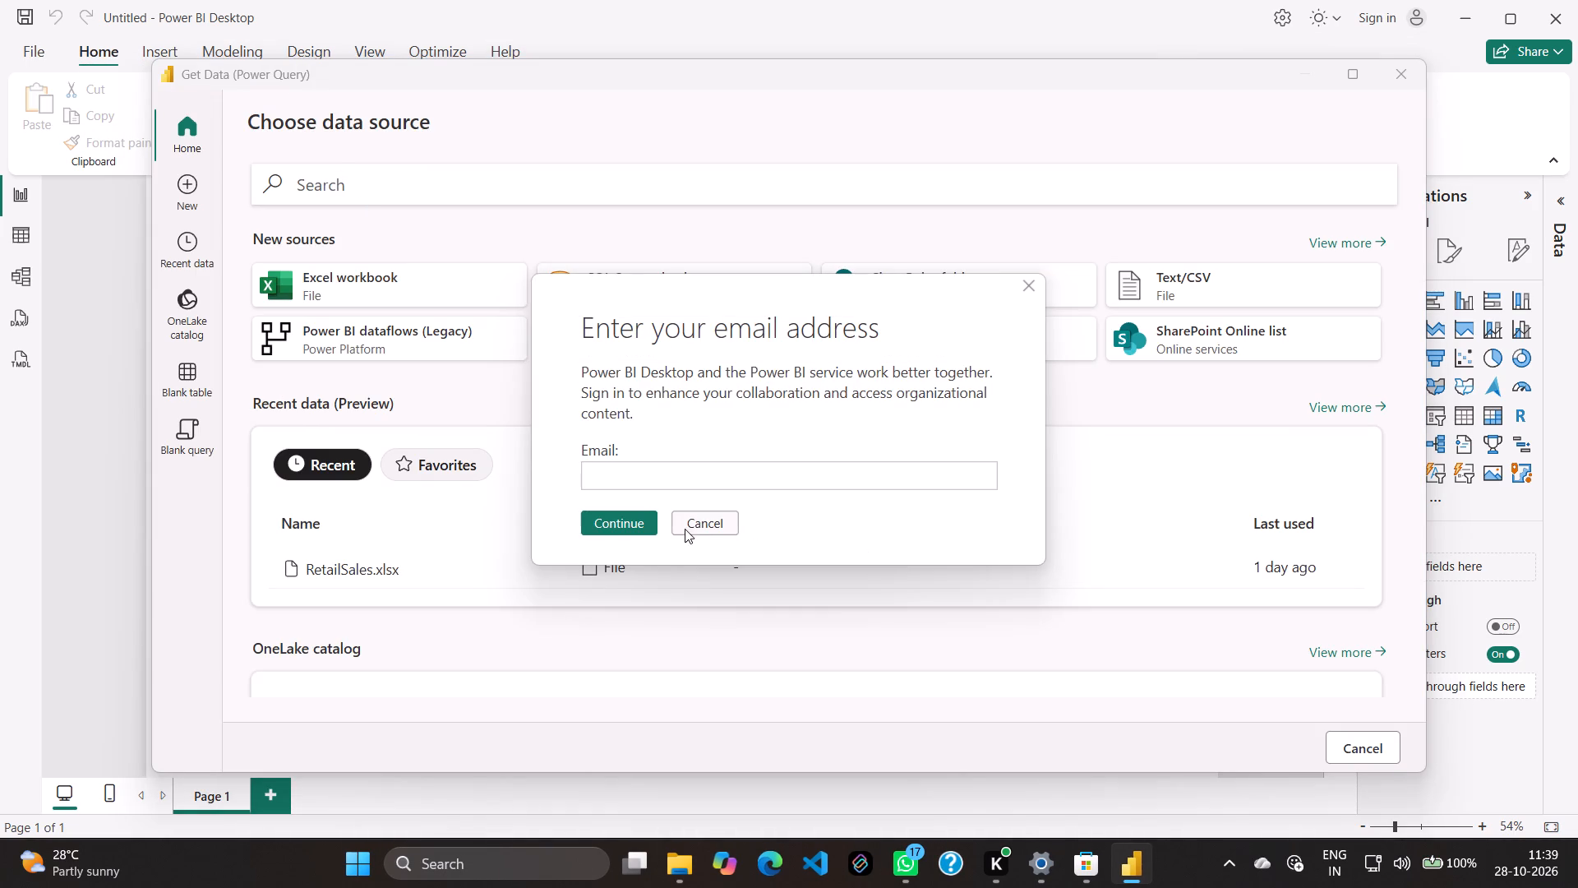
left_click(694, 527)
left_click(358, 188)
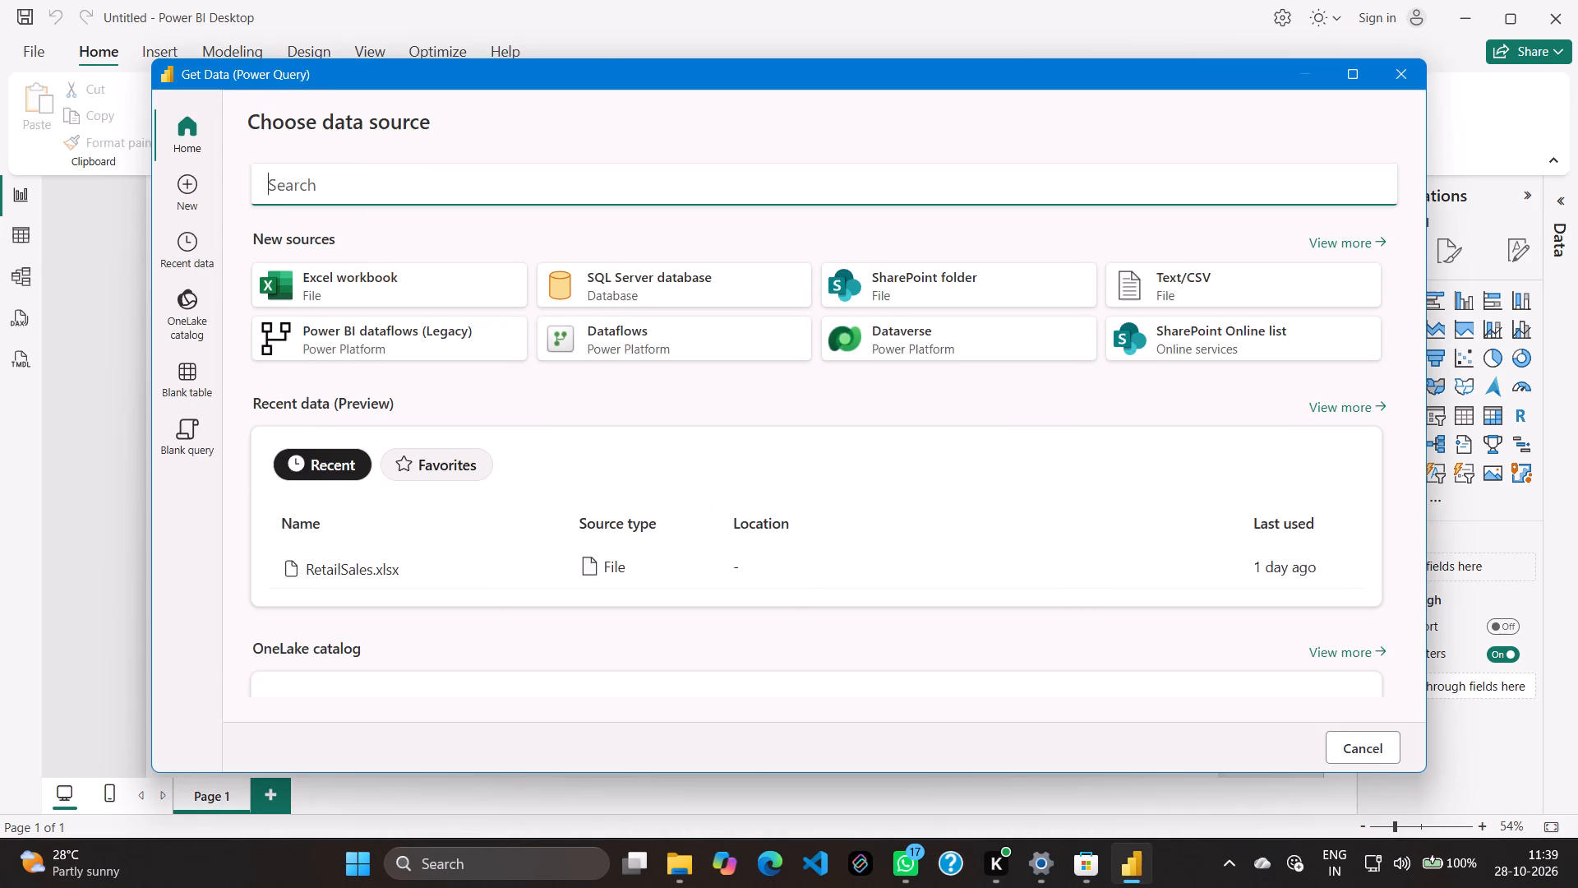
type("fil")
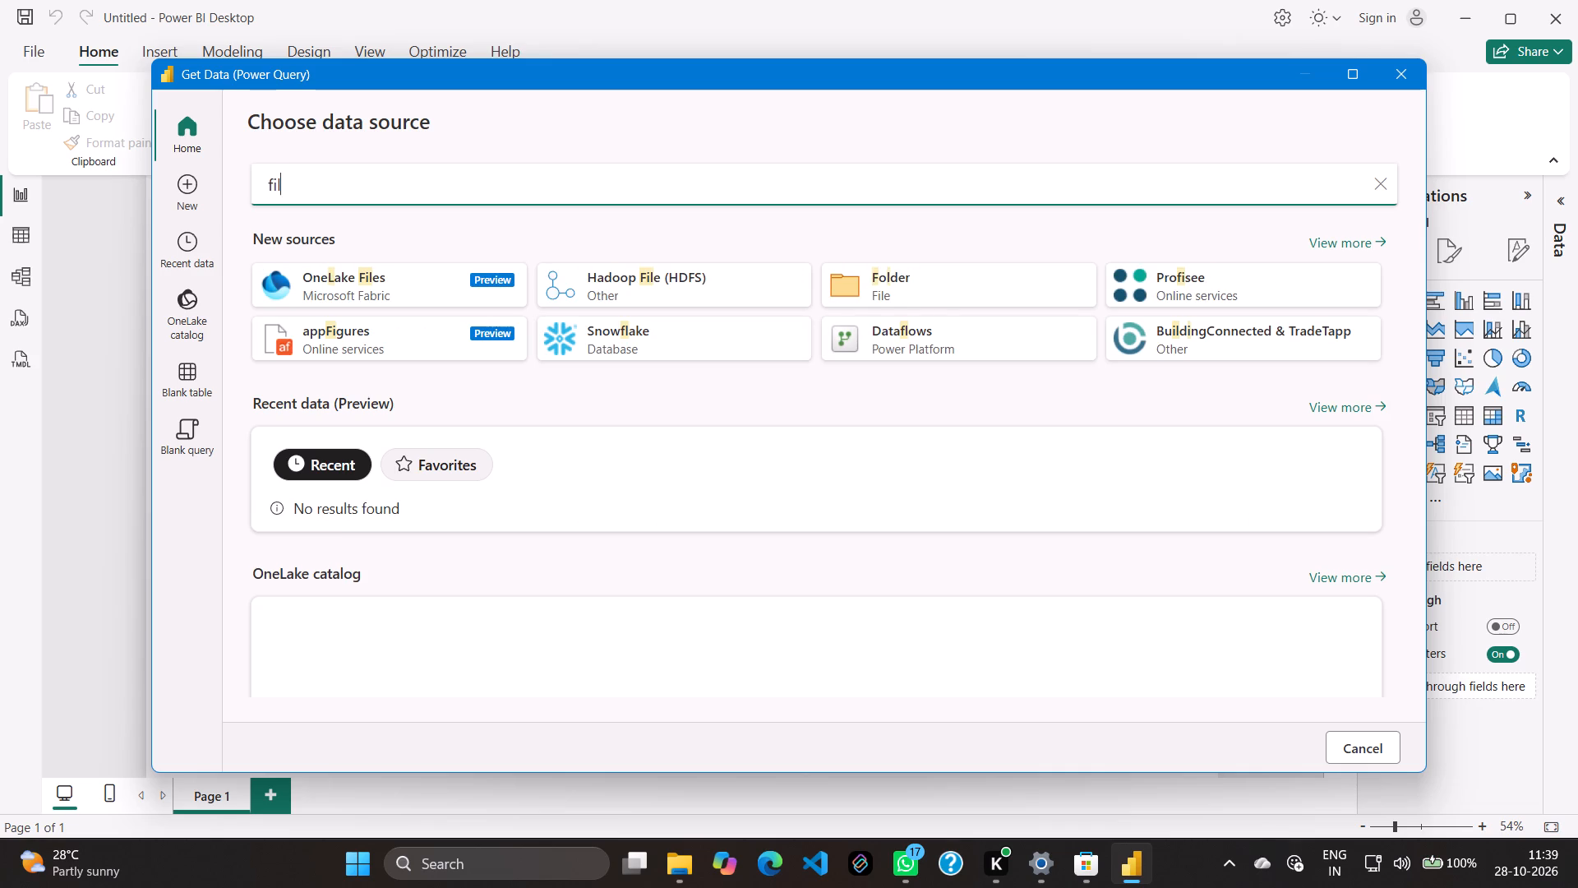
key("BackSpace")
key("BackSpace")
key("BackSpace")
key("BackSpace")
key("BackSpace")
key("BackSpace")
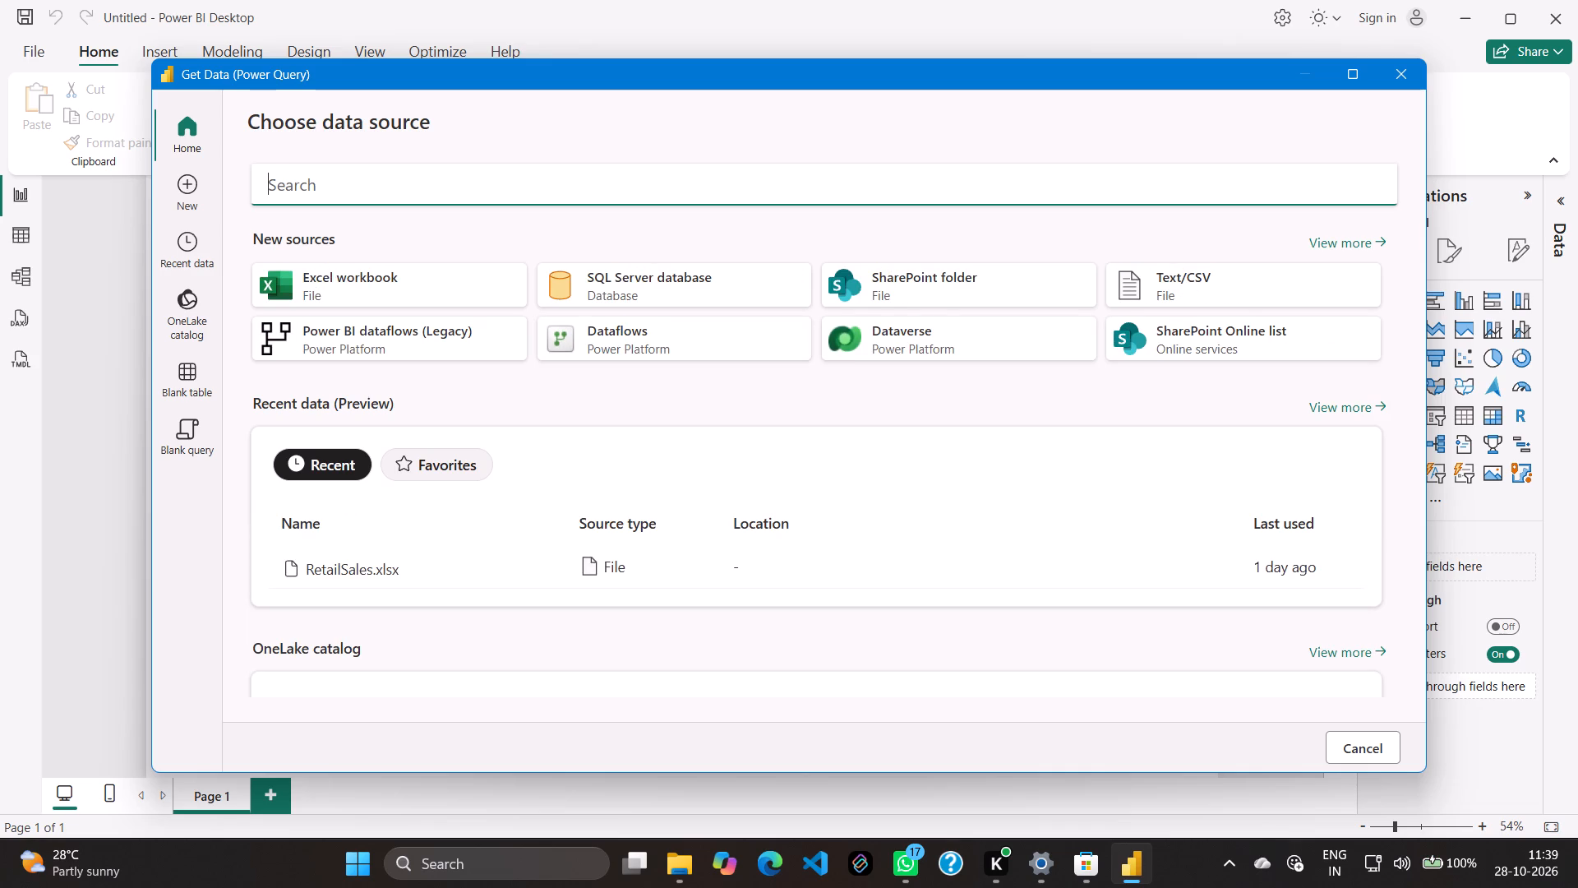
key("BackSpace")
key("BackSpace")
key("BackSpace")
key("BackSpace")
left_click(1359, 238)
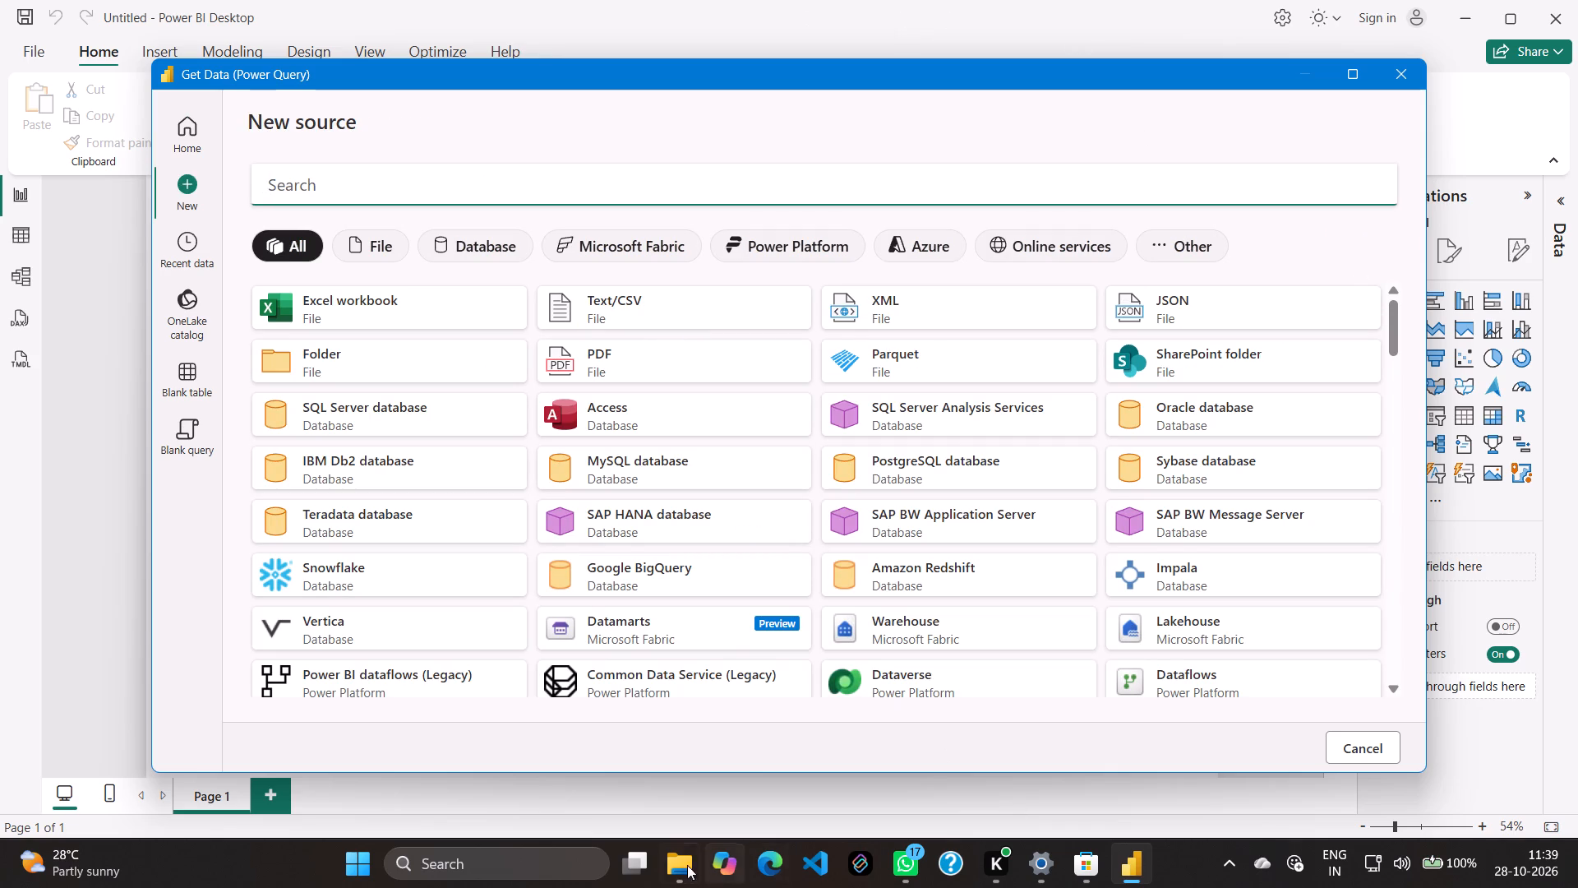
Switch to File Explorer and open the Downloads folder, keeping only one tab open.
left_click(657, 865)
left_click(53, 176)
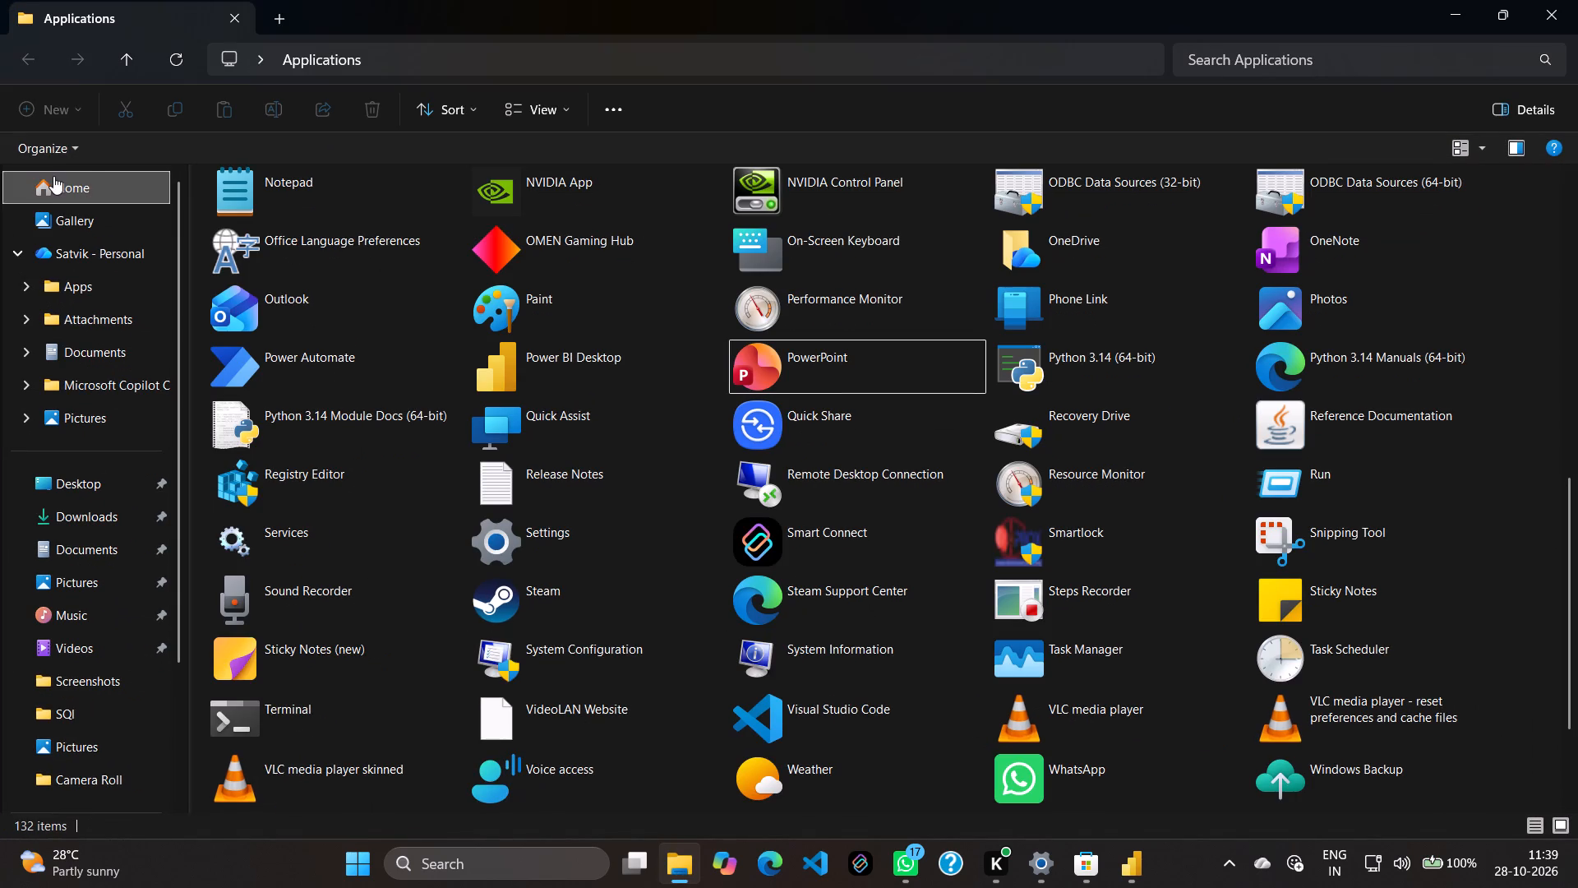
left_click(293, 12)
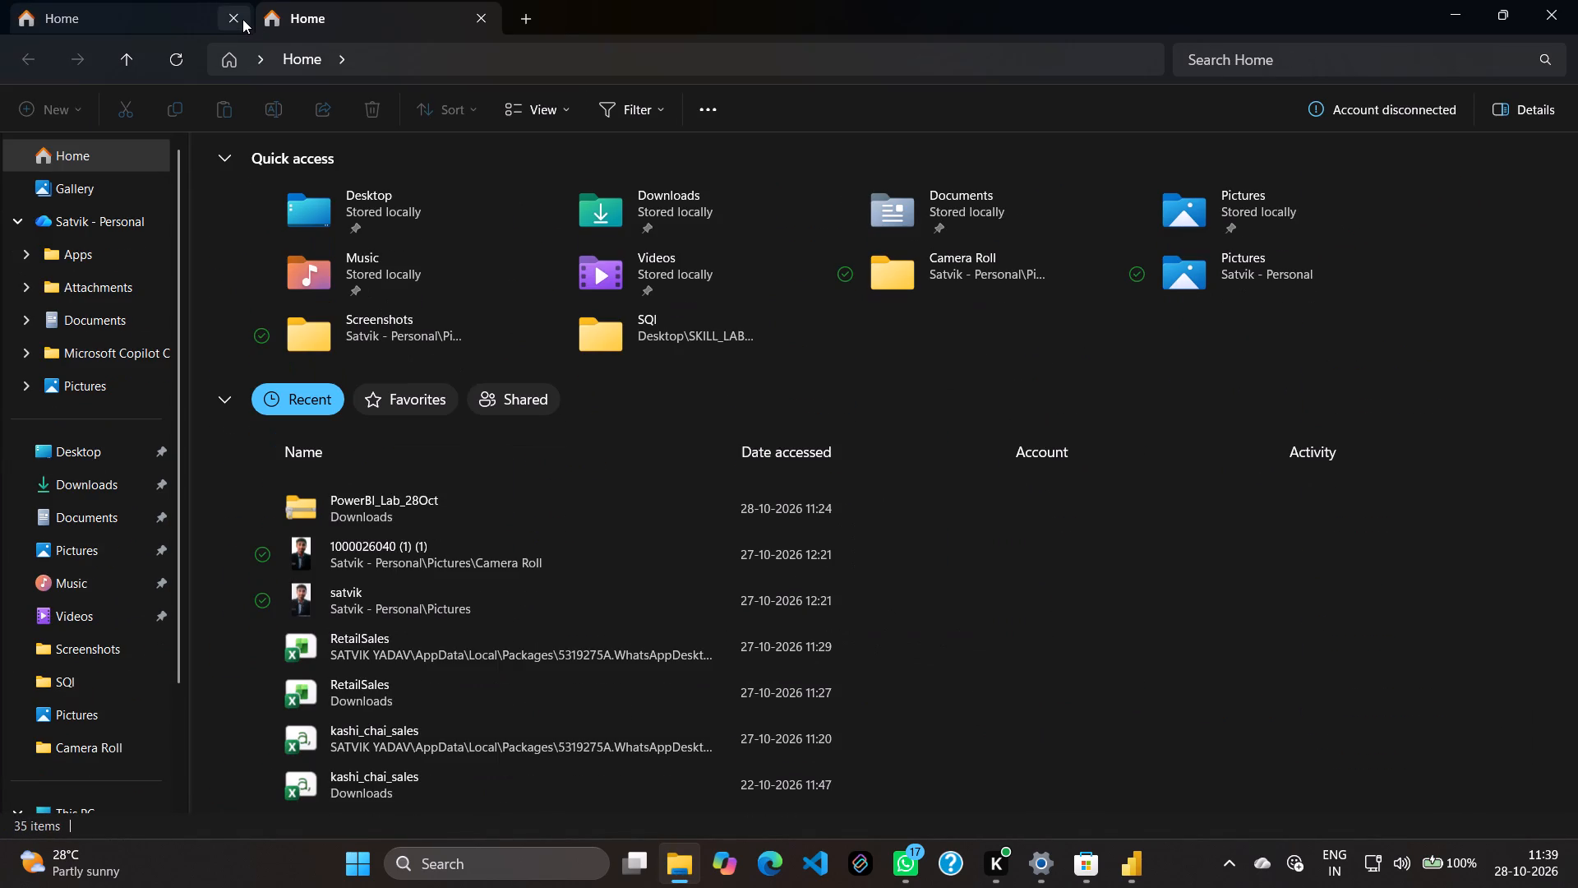
left_click(241, 19)
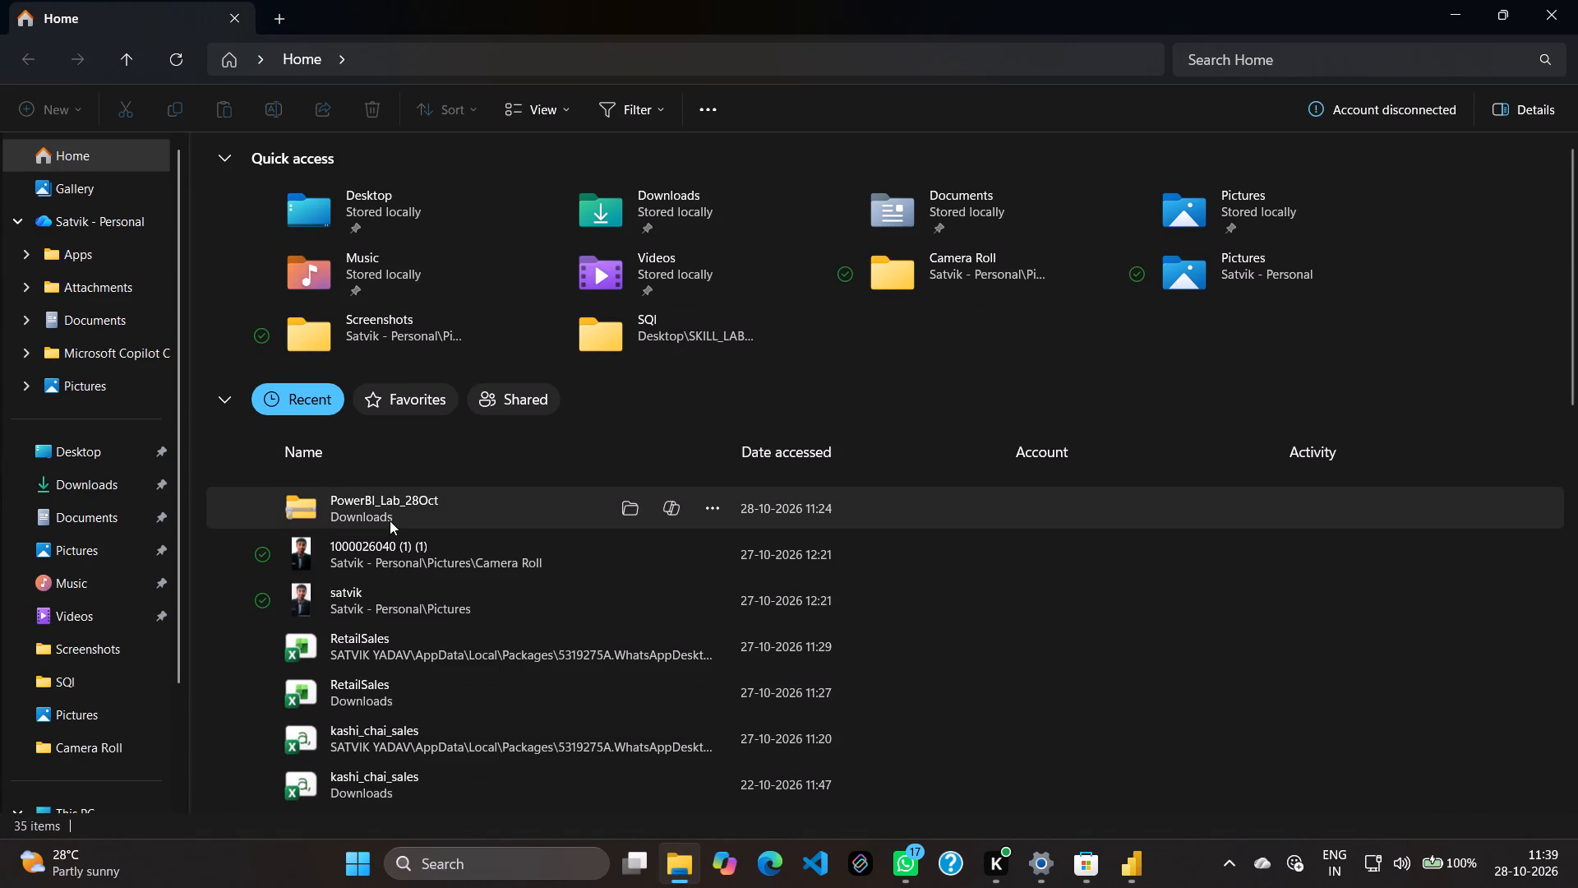
left_click(103, 490)
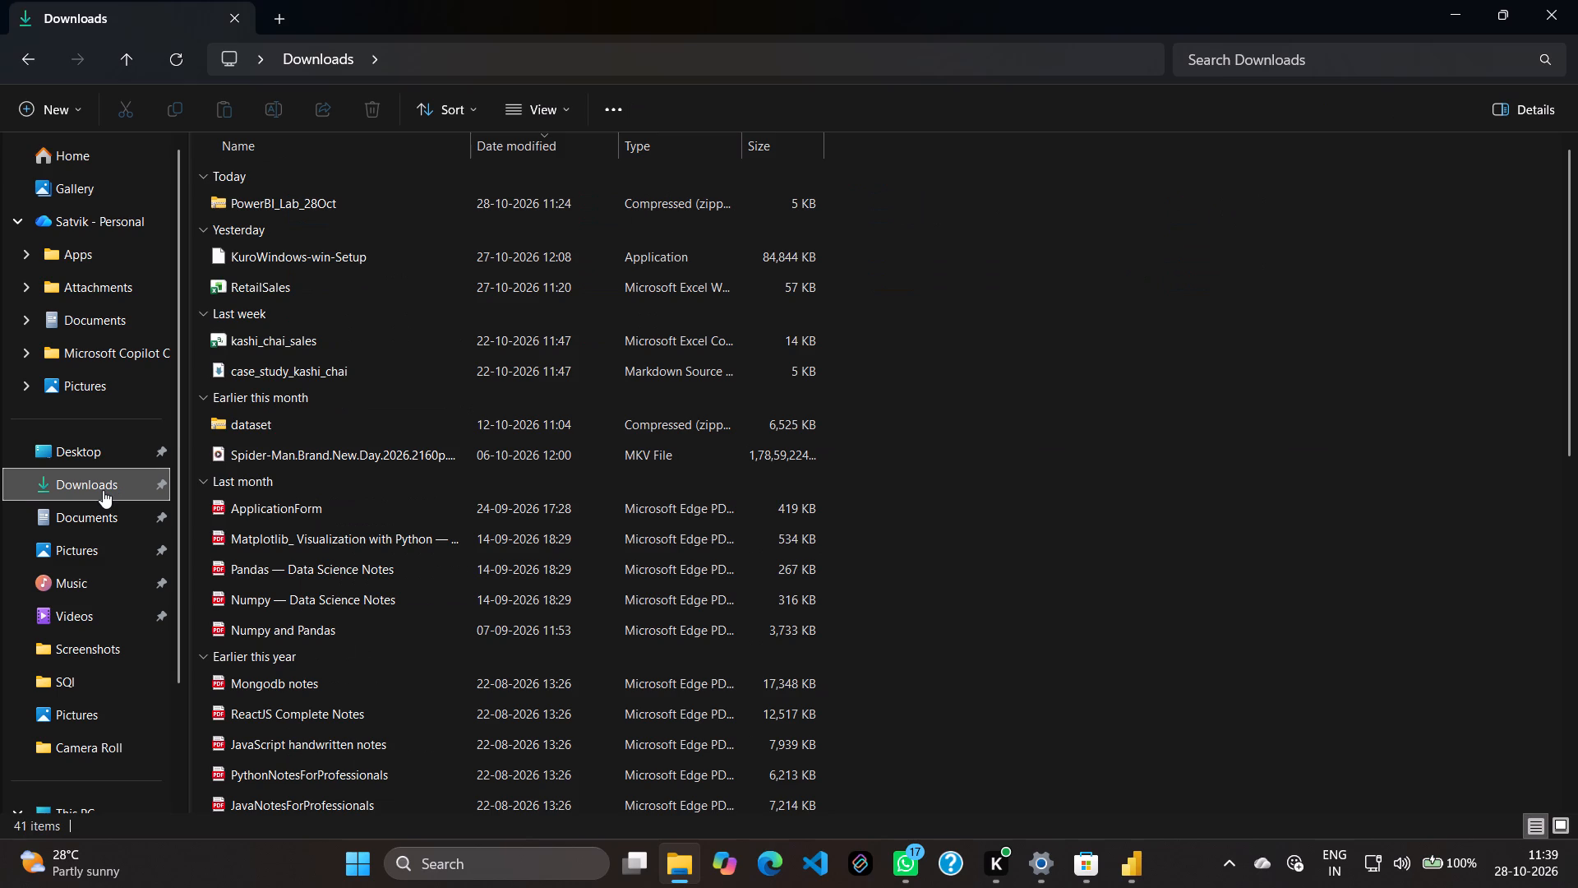
Extract the compressed PowerBI_Lab_28Oct folder into Downloads, with extracted files shown when complete.
left_click(395, 210)
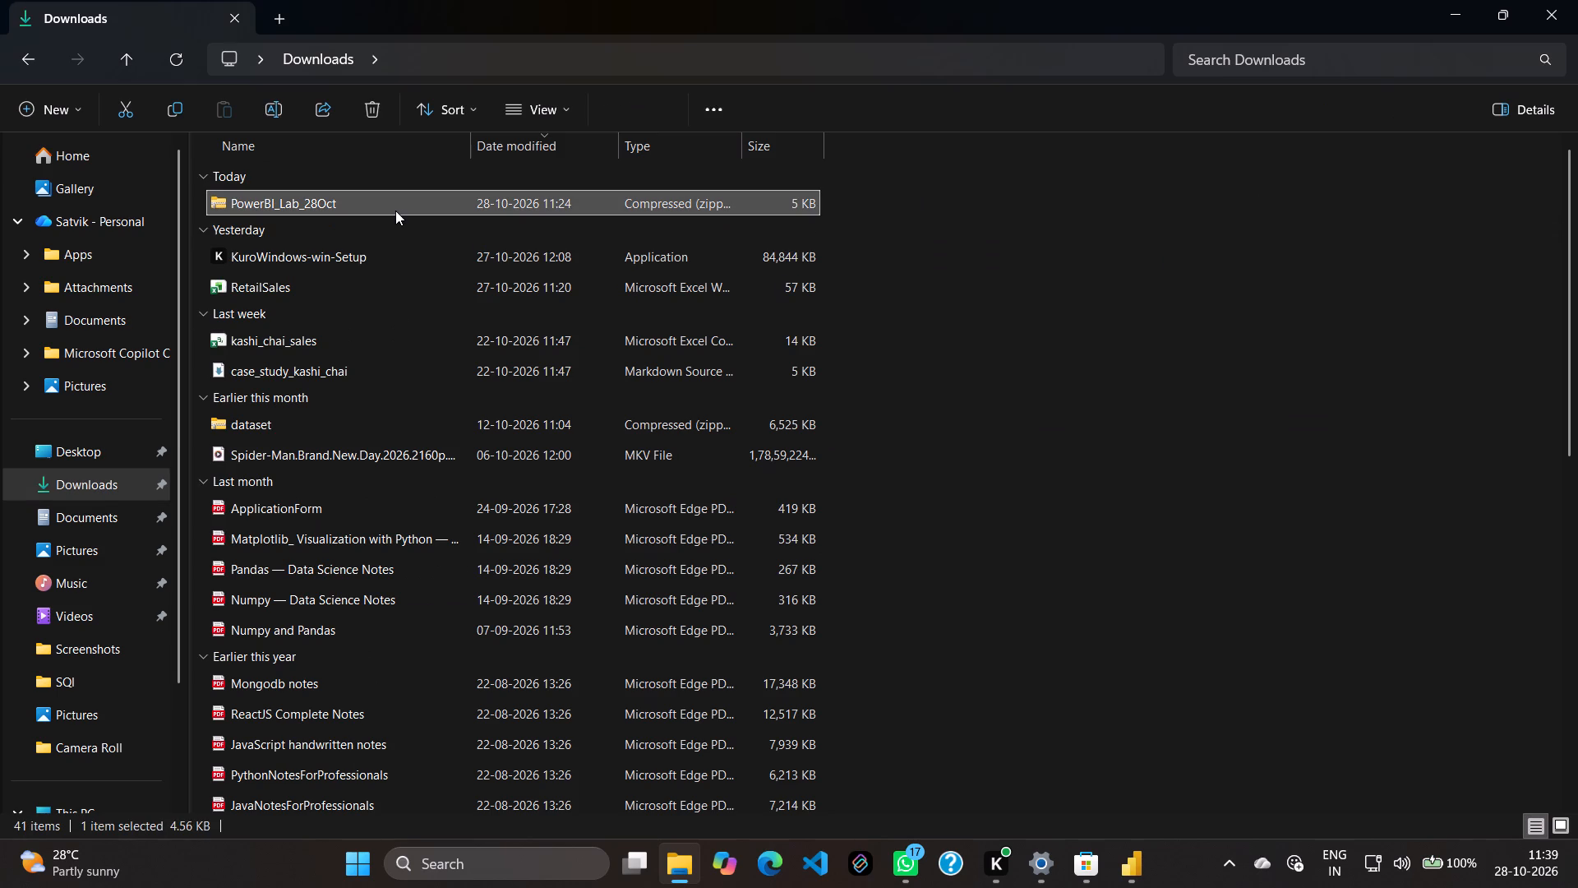
right_click(395, 210)
left_click(996, 177)
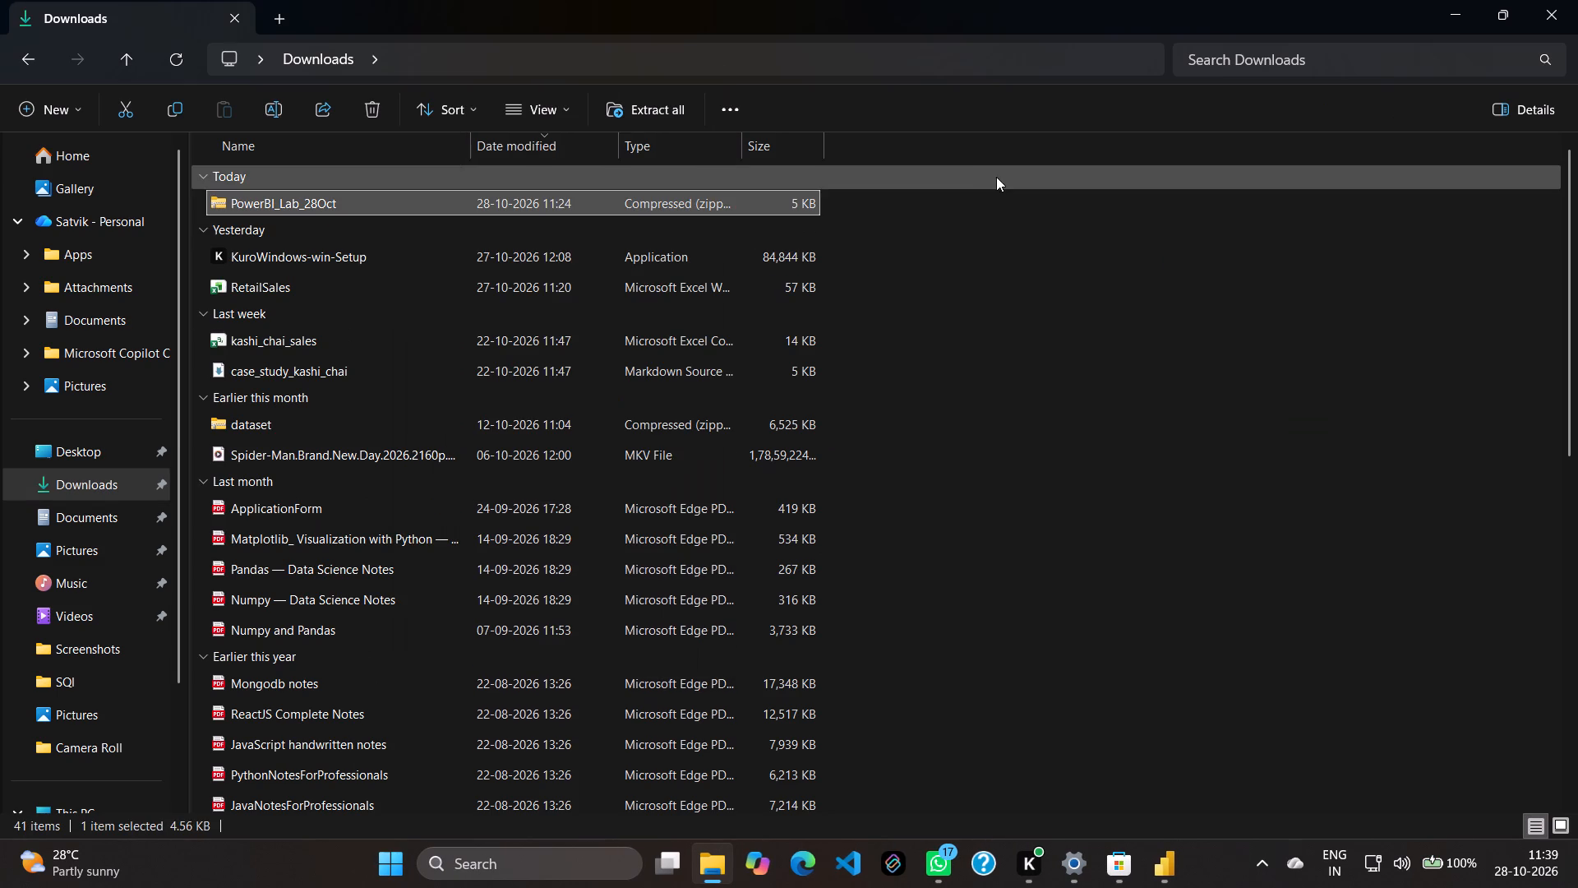
left_click(690, 199)
left_click(671, 125)
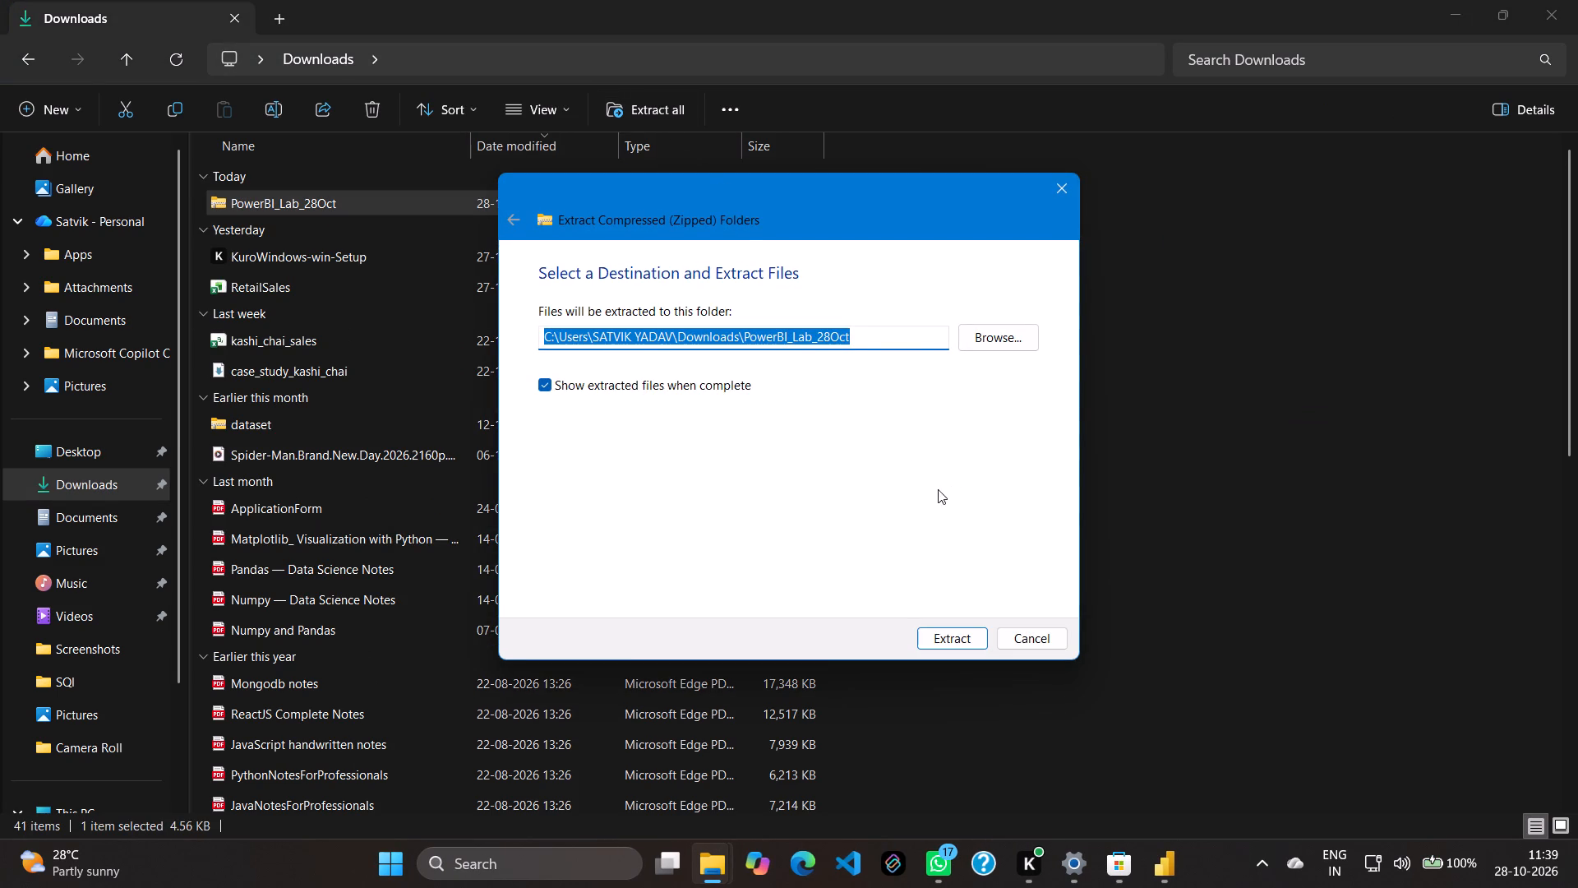
left_click(1021, 335)
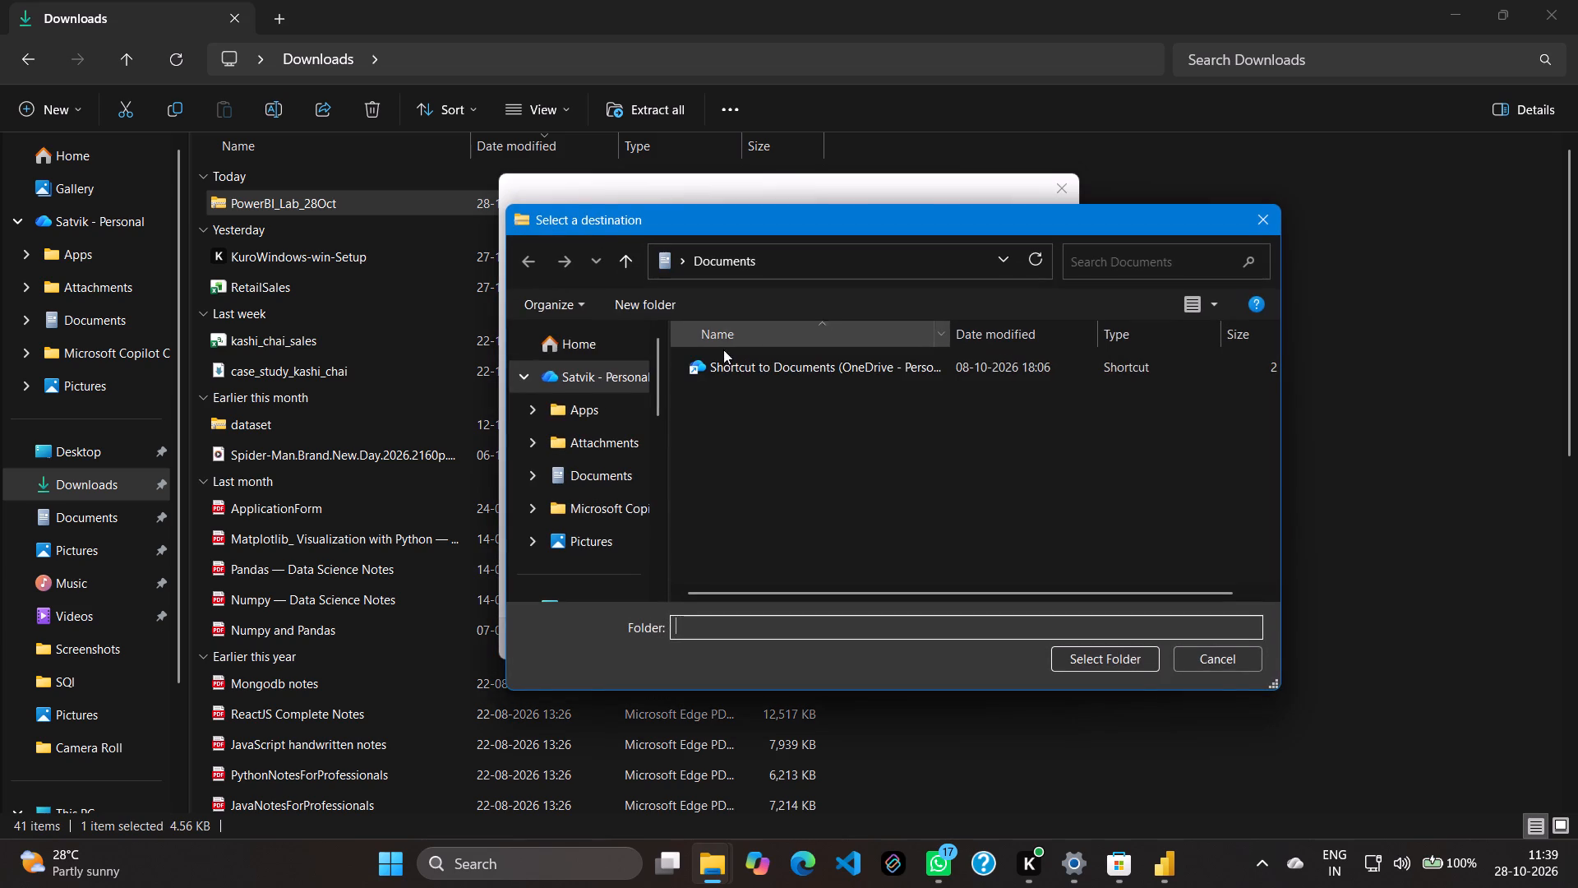
scroll(601, 507, "down", 1)
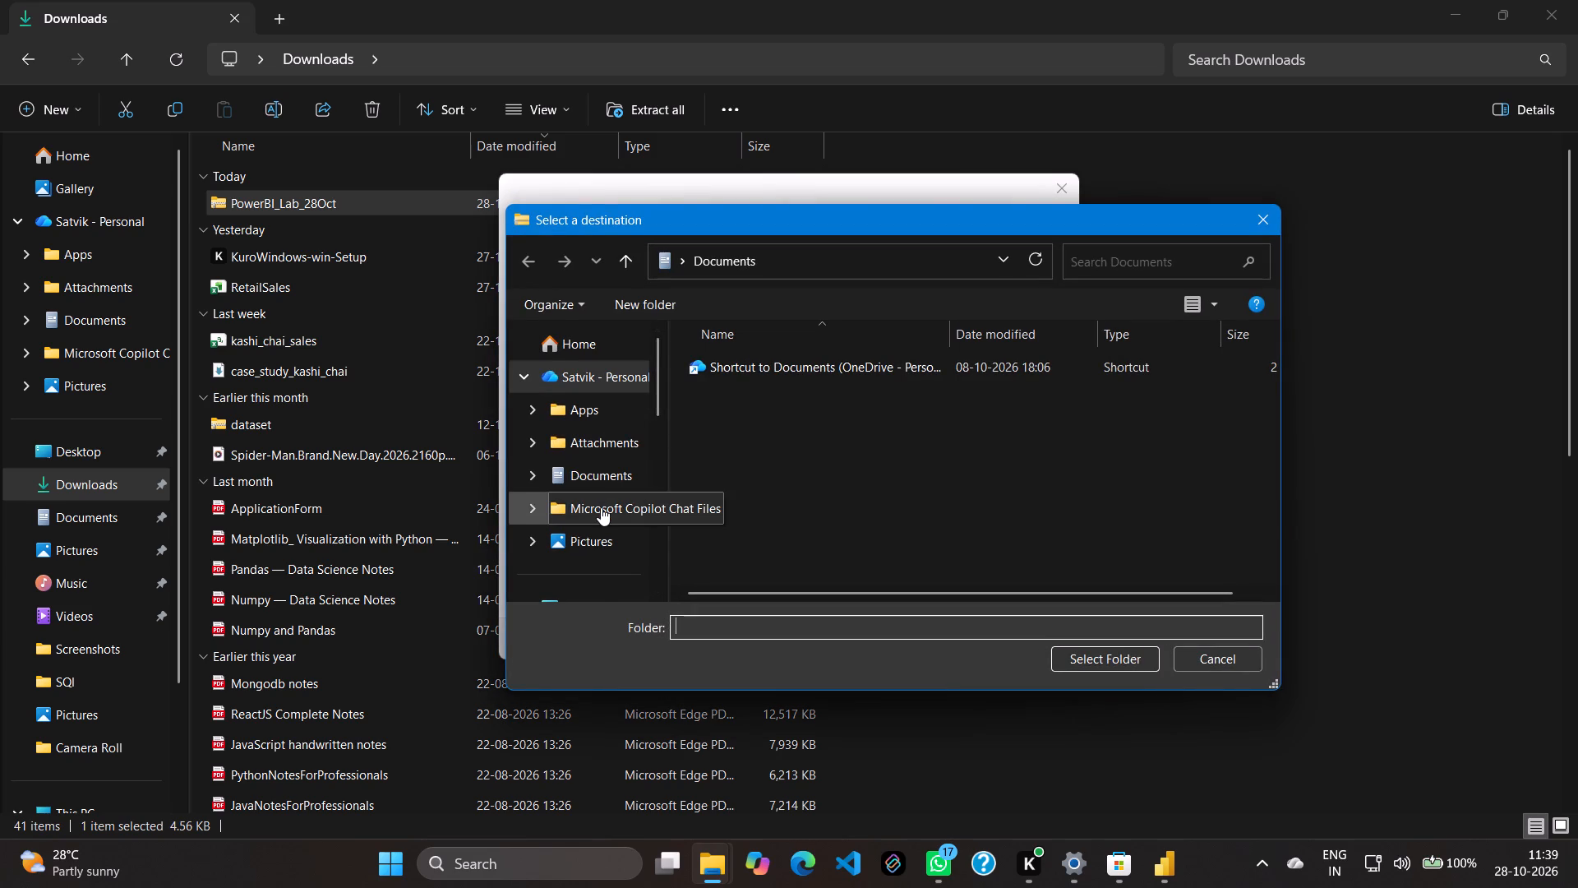
left_click(589, 525)
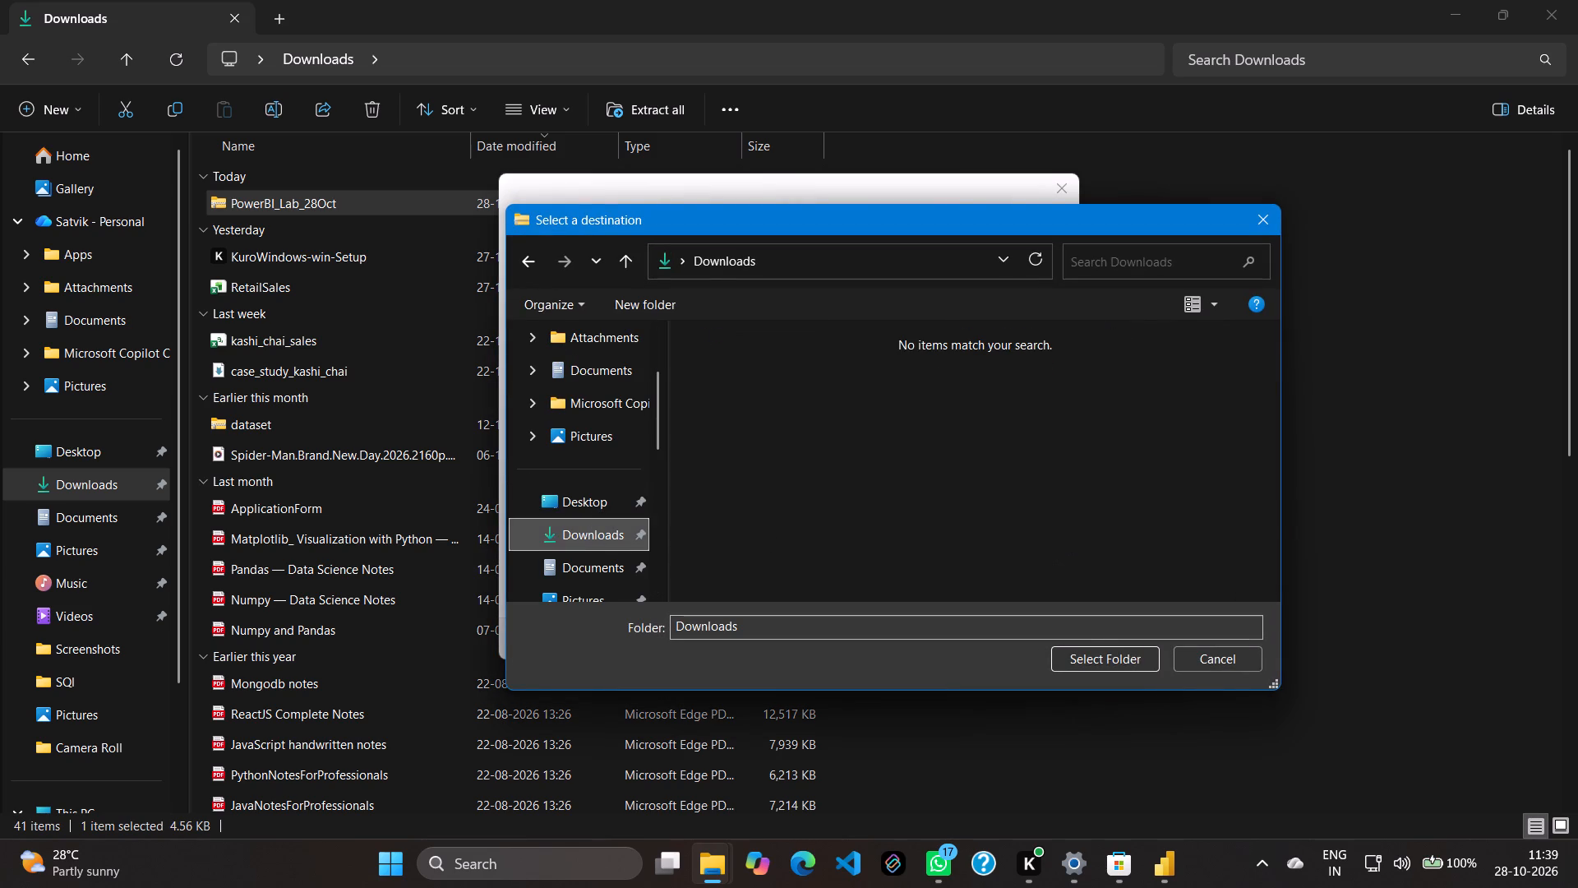
left_click(1089, 650)
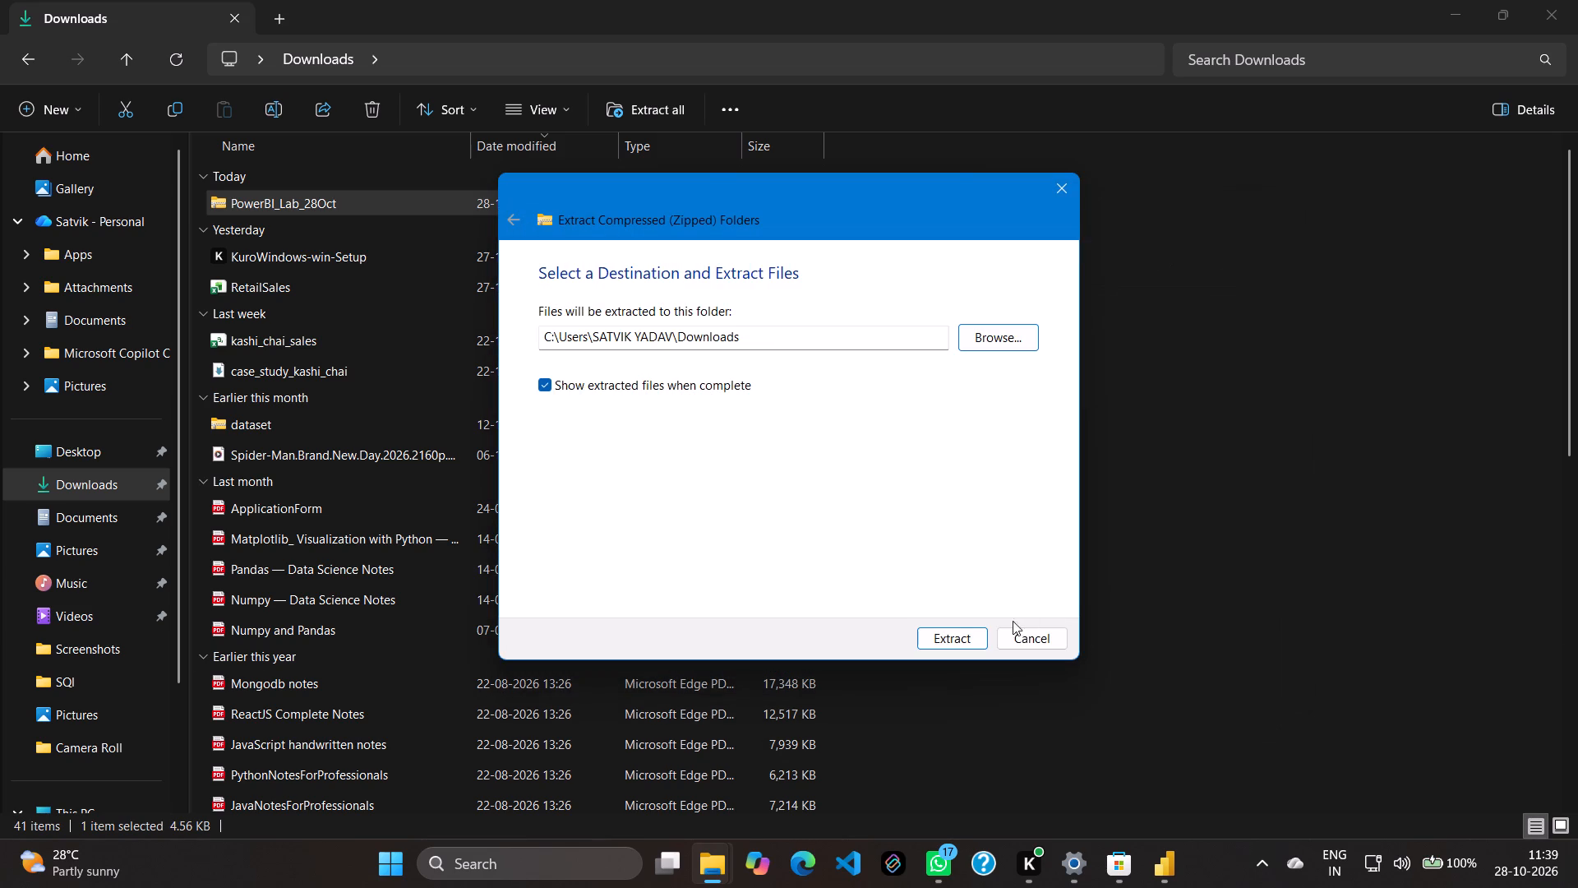
left_click(966, 630)
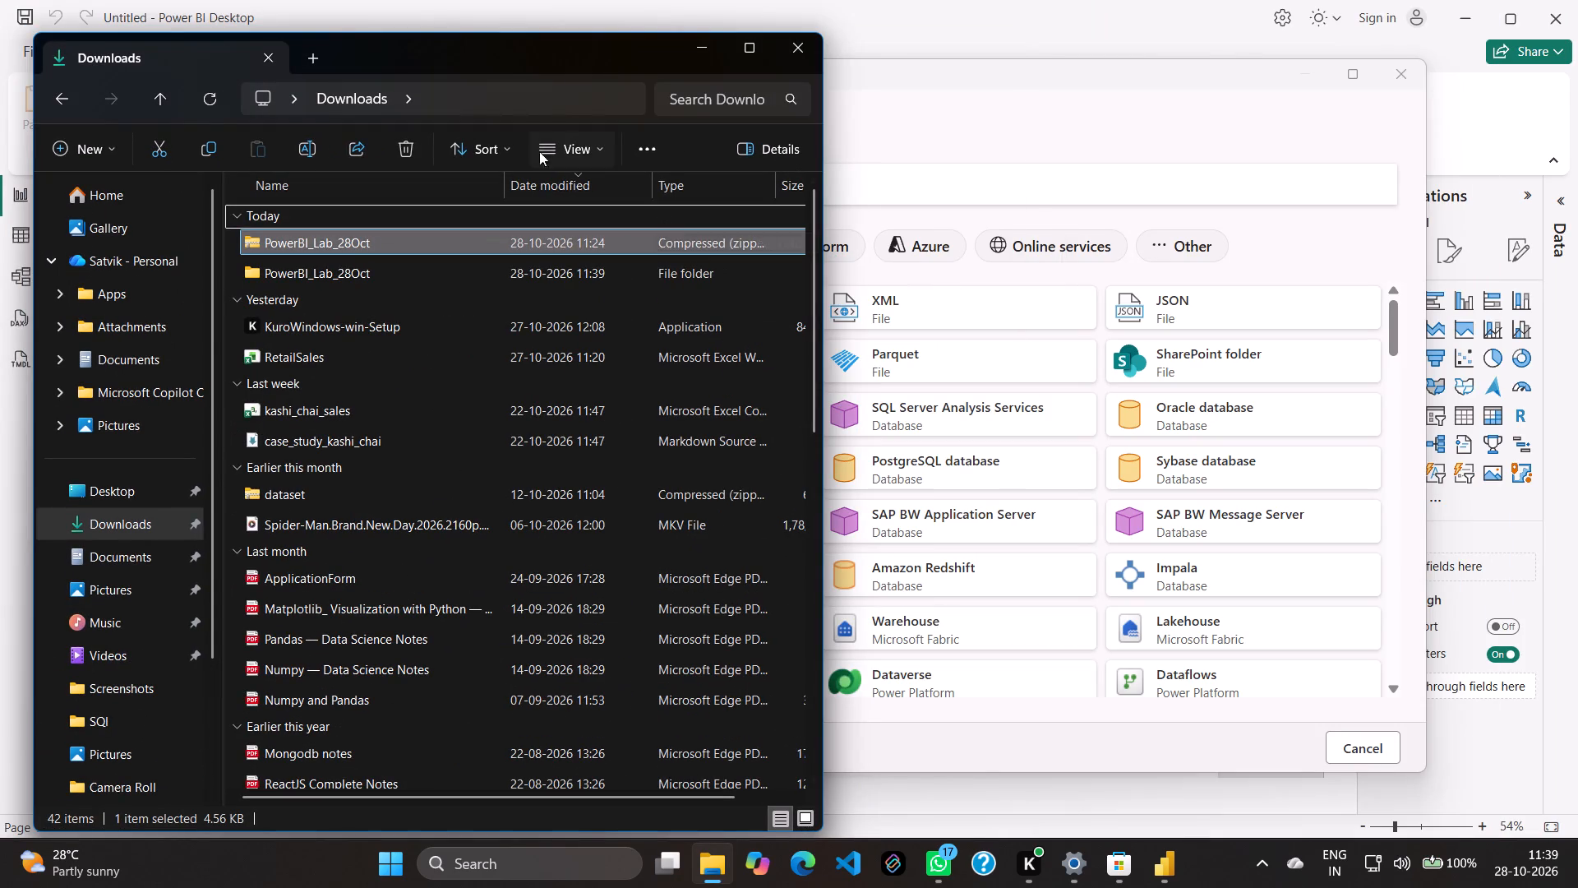
Examine the files inside the extracted PowerBI_Lab_28Oct folder and return to Downloads.
double_click(505, 49)
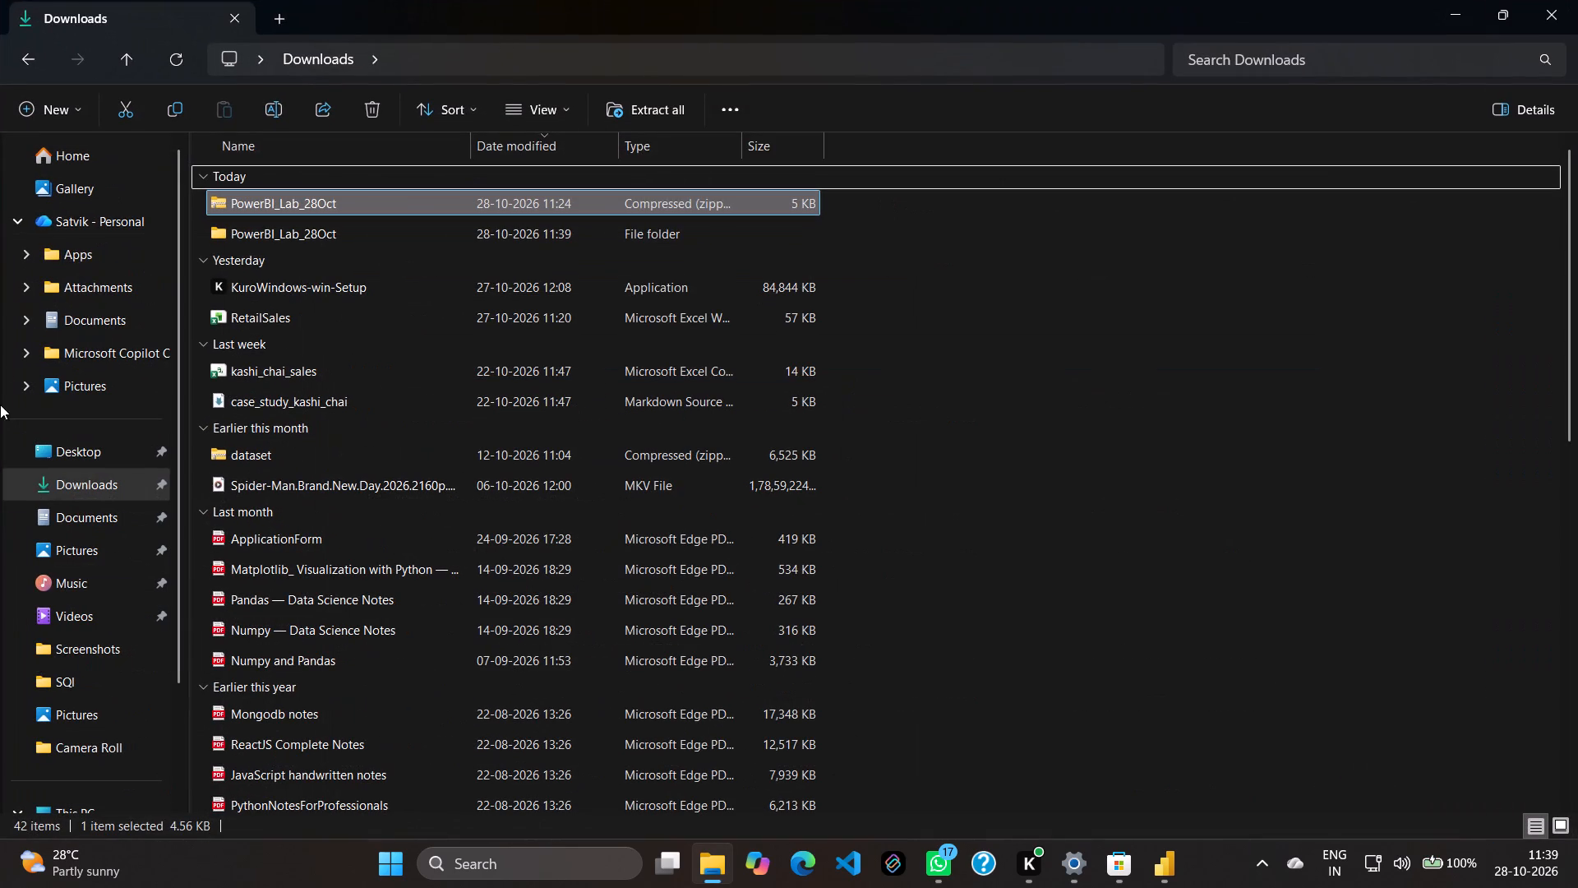
left_click(105, 479)
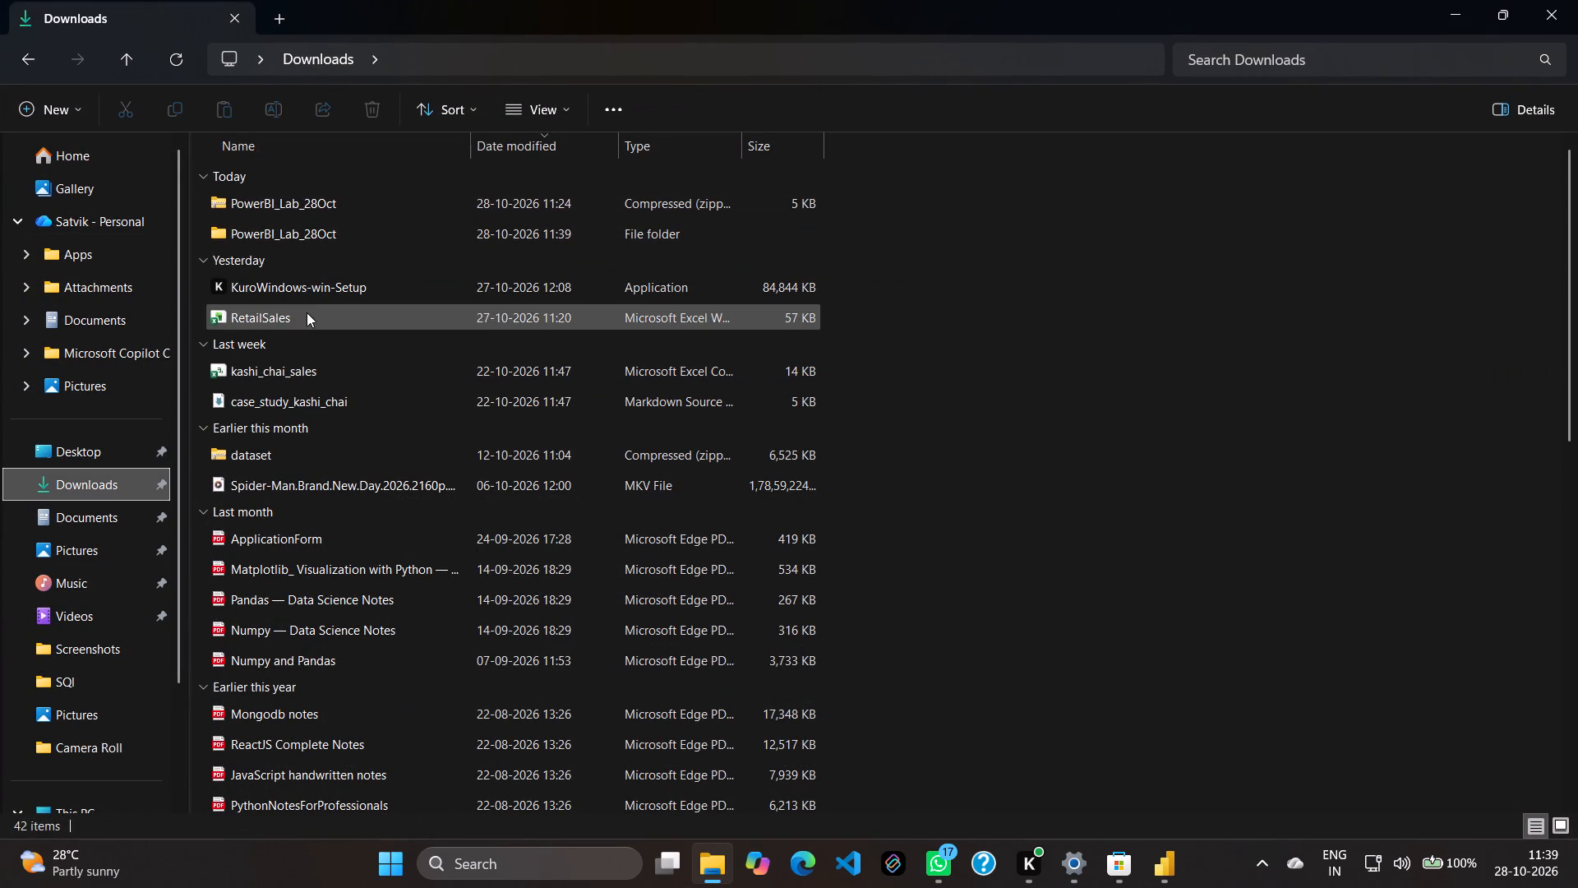
double_click(358, 231)
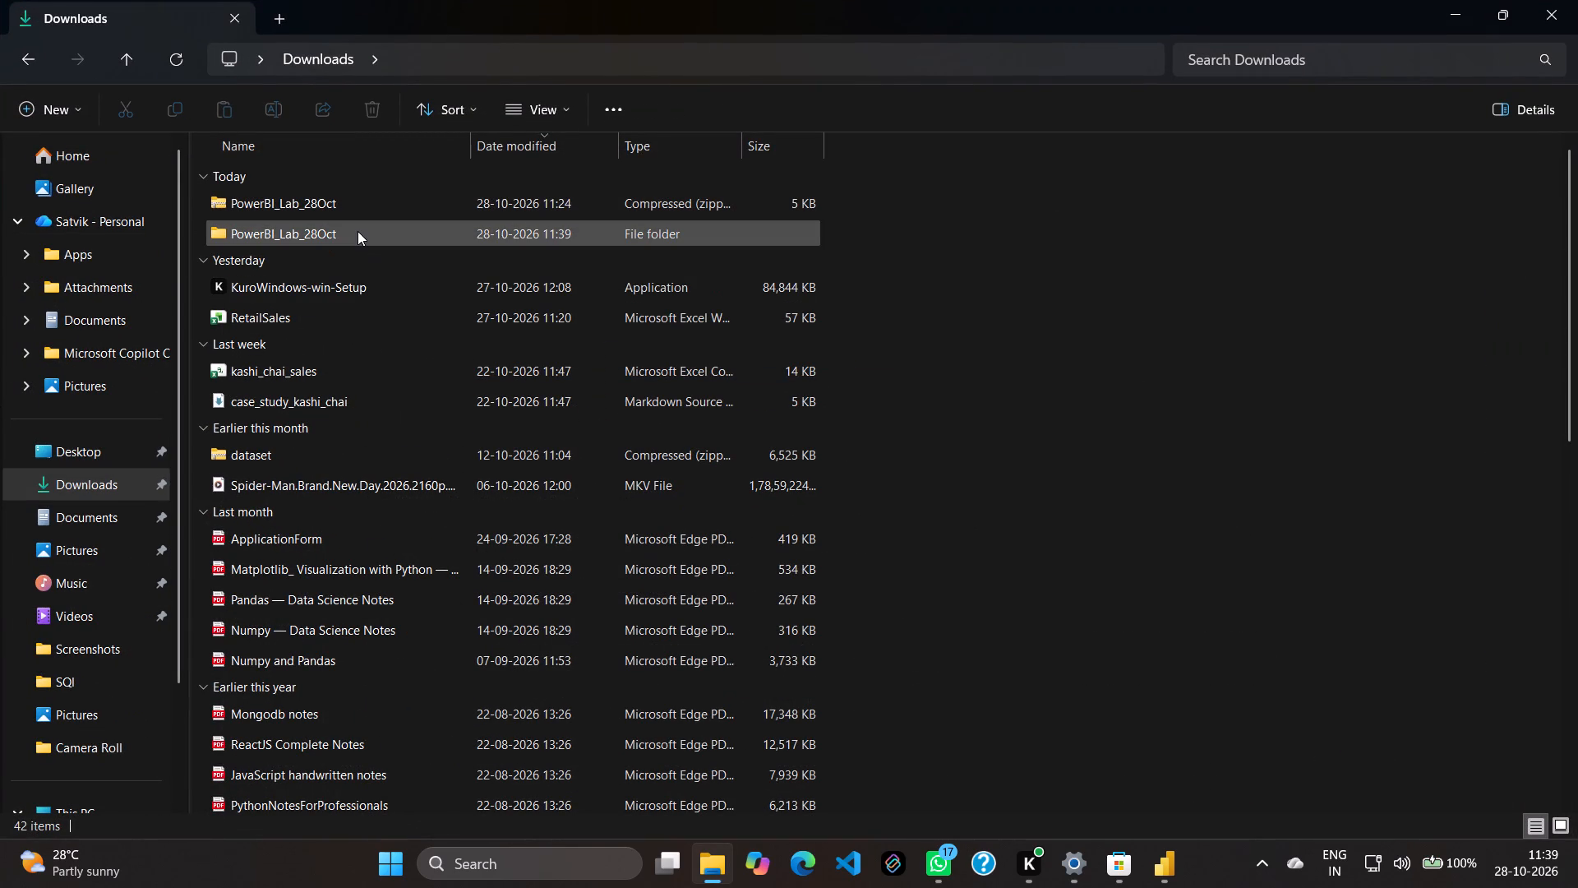
left_click(24, 68)
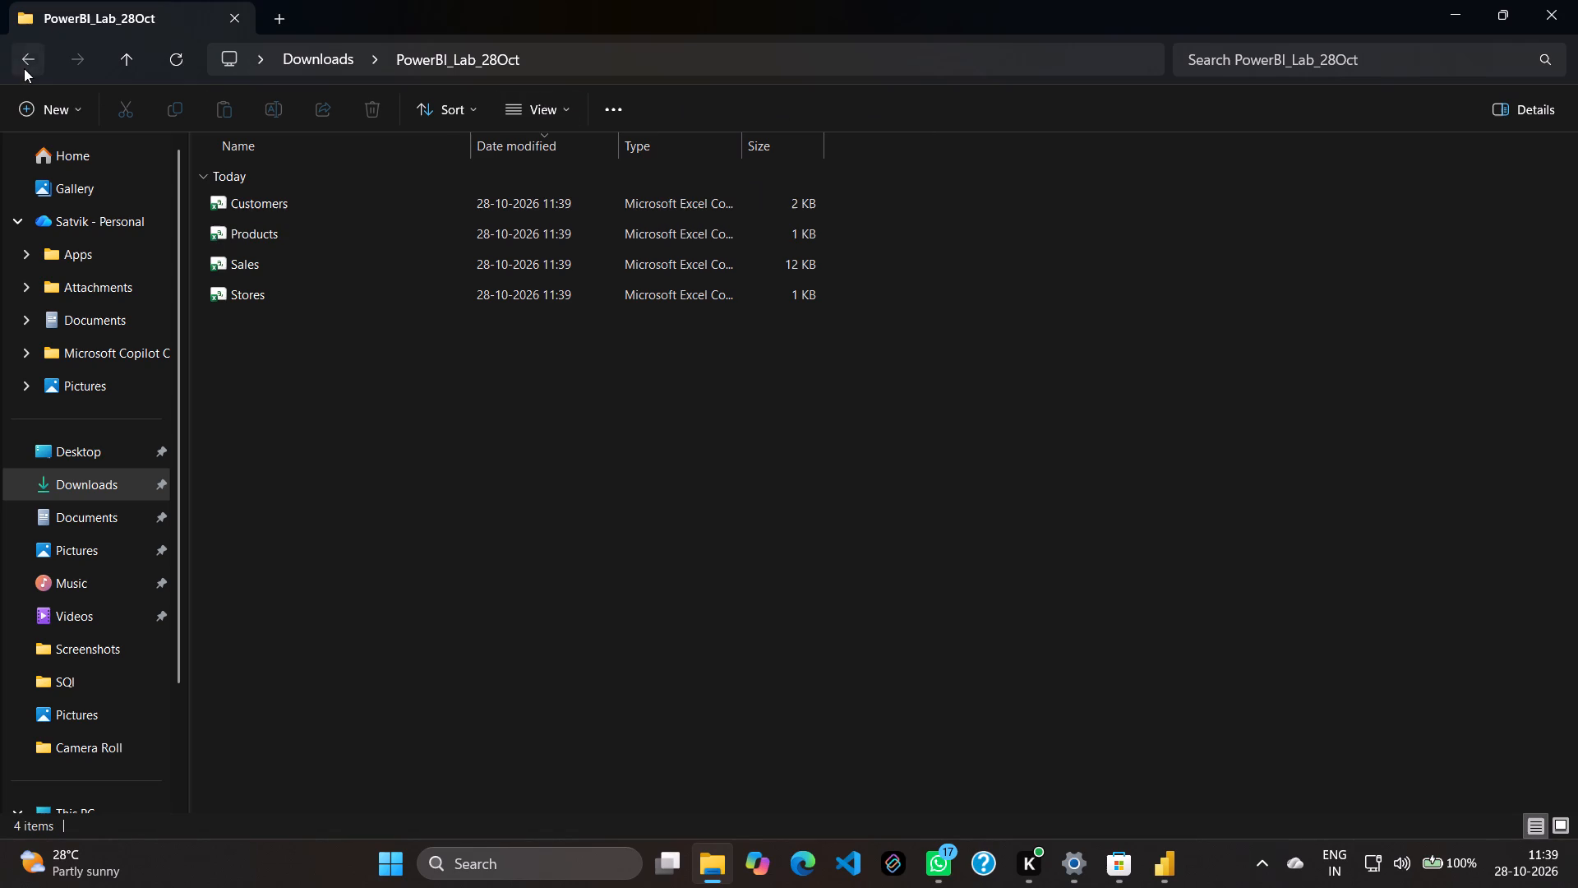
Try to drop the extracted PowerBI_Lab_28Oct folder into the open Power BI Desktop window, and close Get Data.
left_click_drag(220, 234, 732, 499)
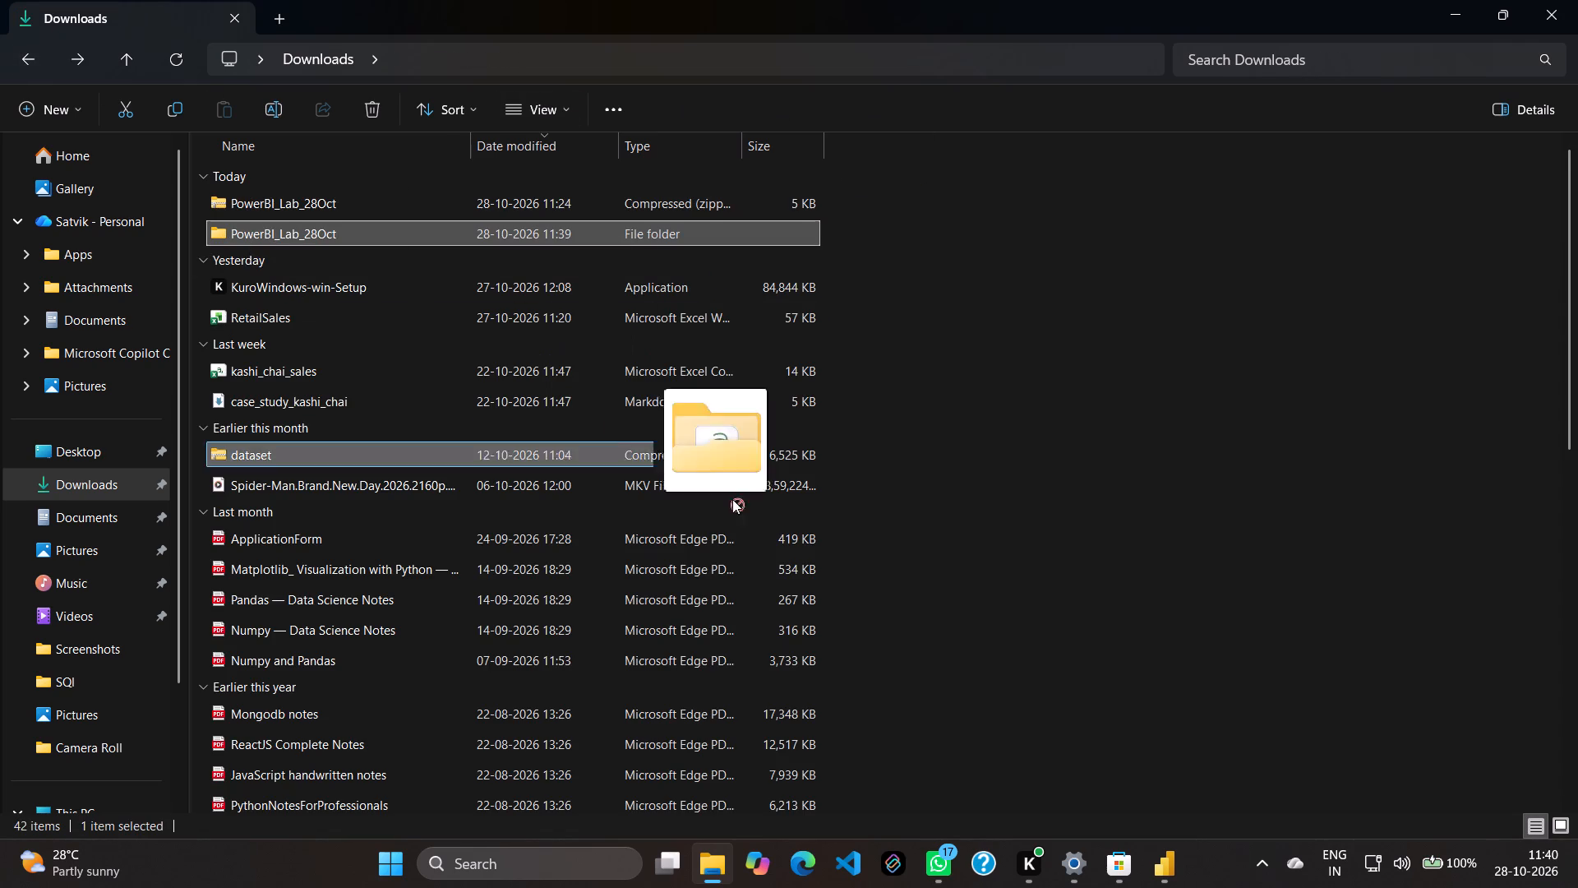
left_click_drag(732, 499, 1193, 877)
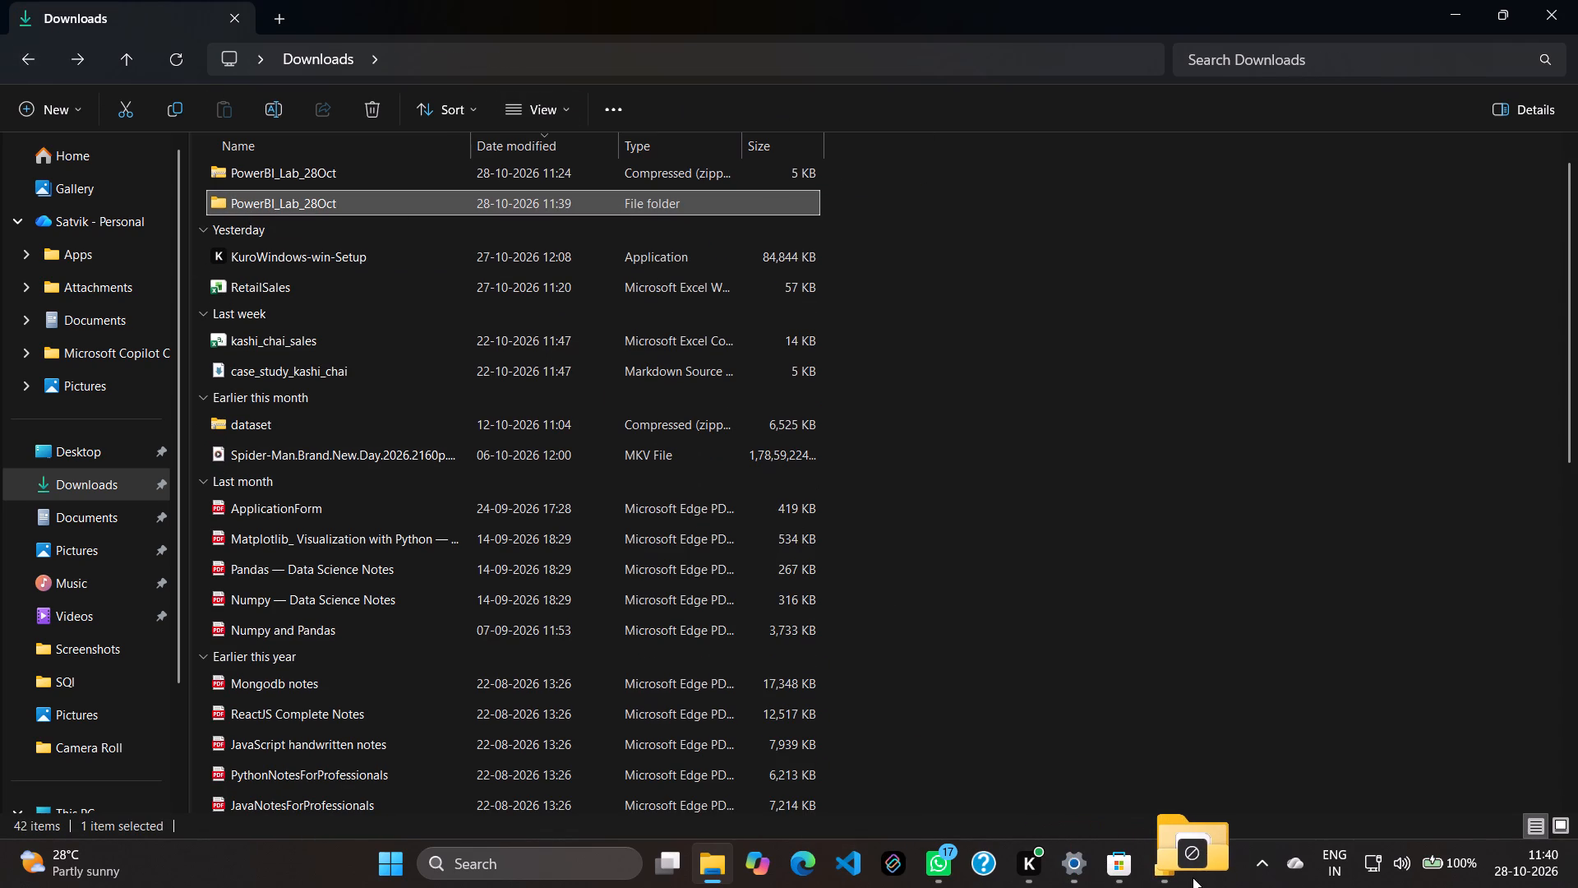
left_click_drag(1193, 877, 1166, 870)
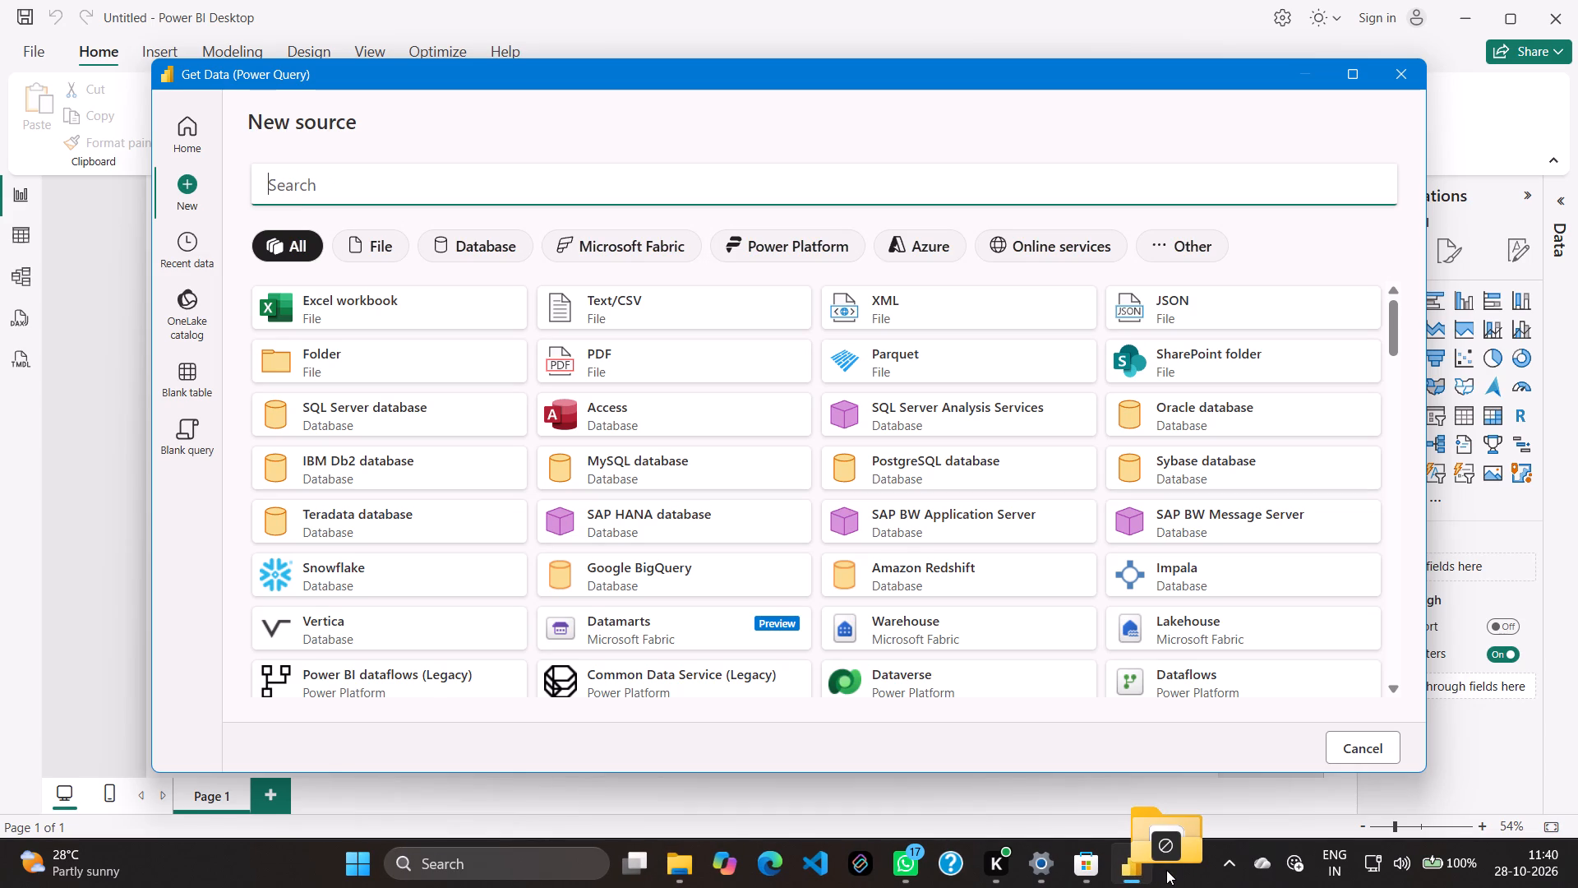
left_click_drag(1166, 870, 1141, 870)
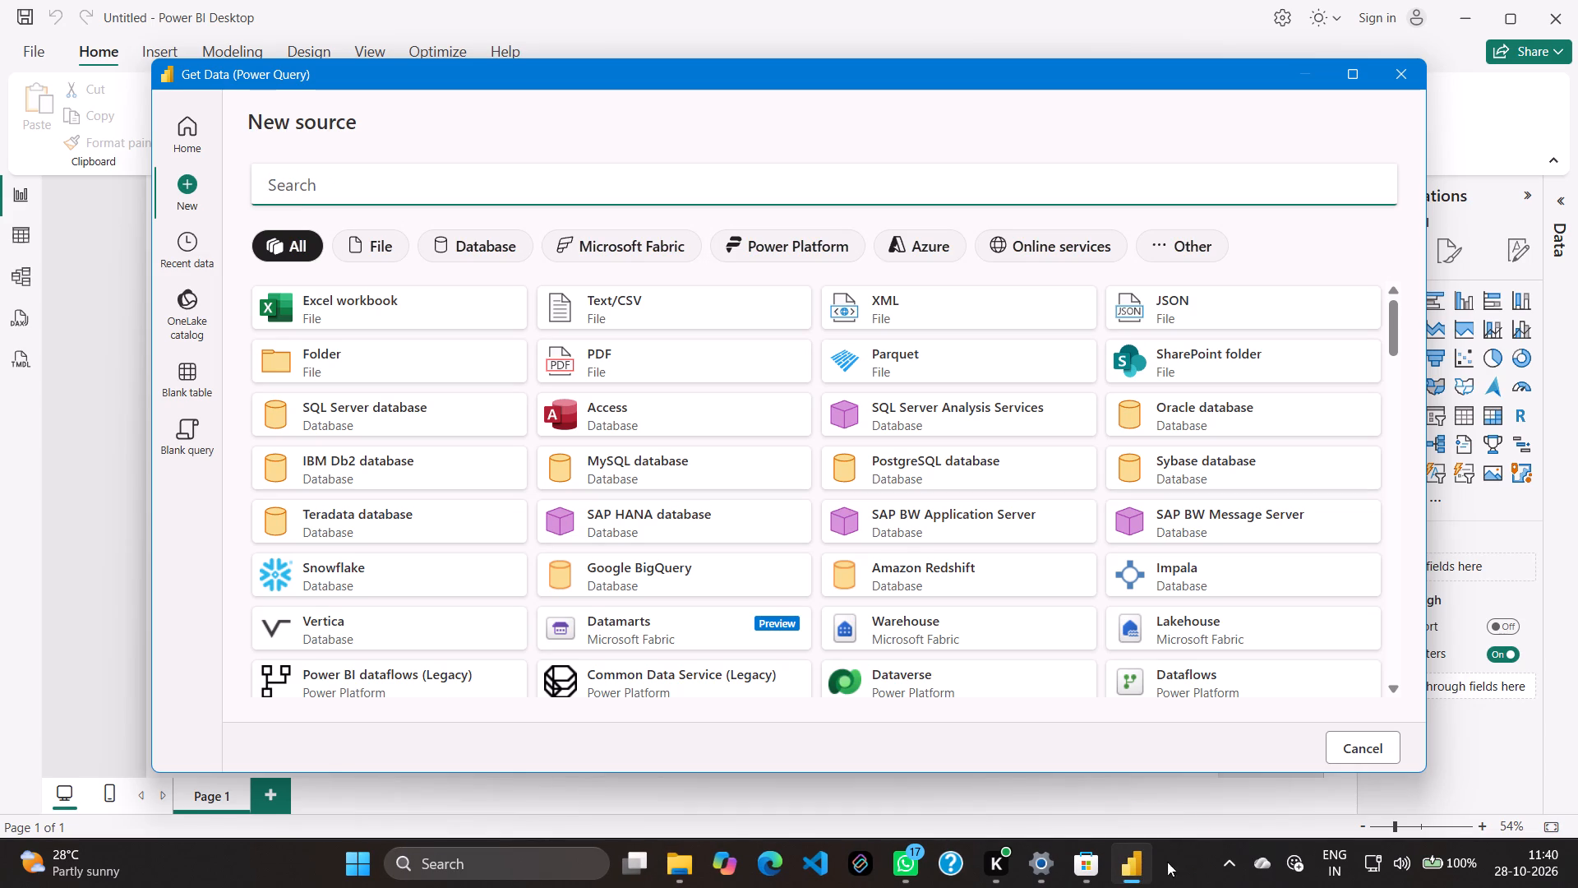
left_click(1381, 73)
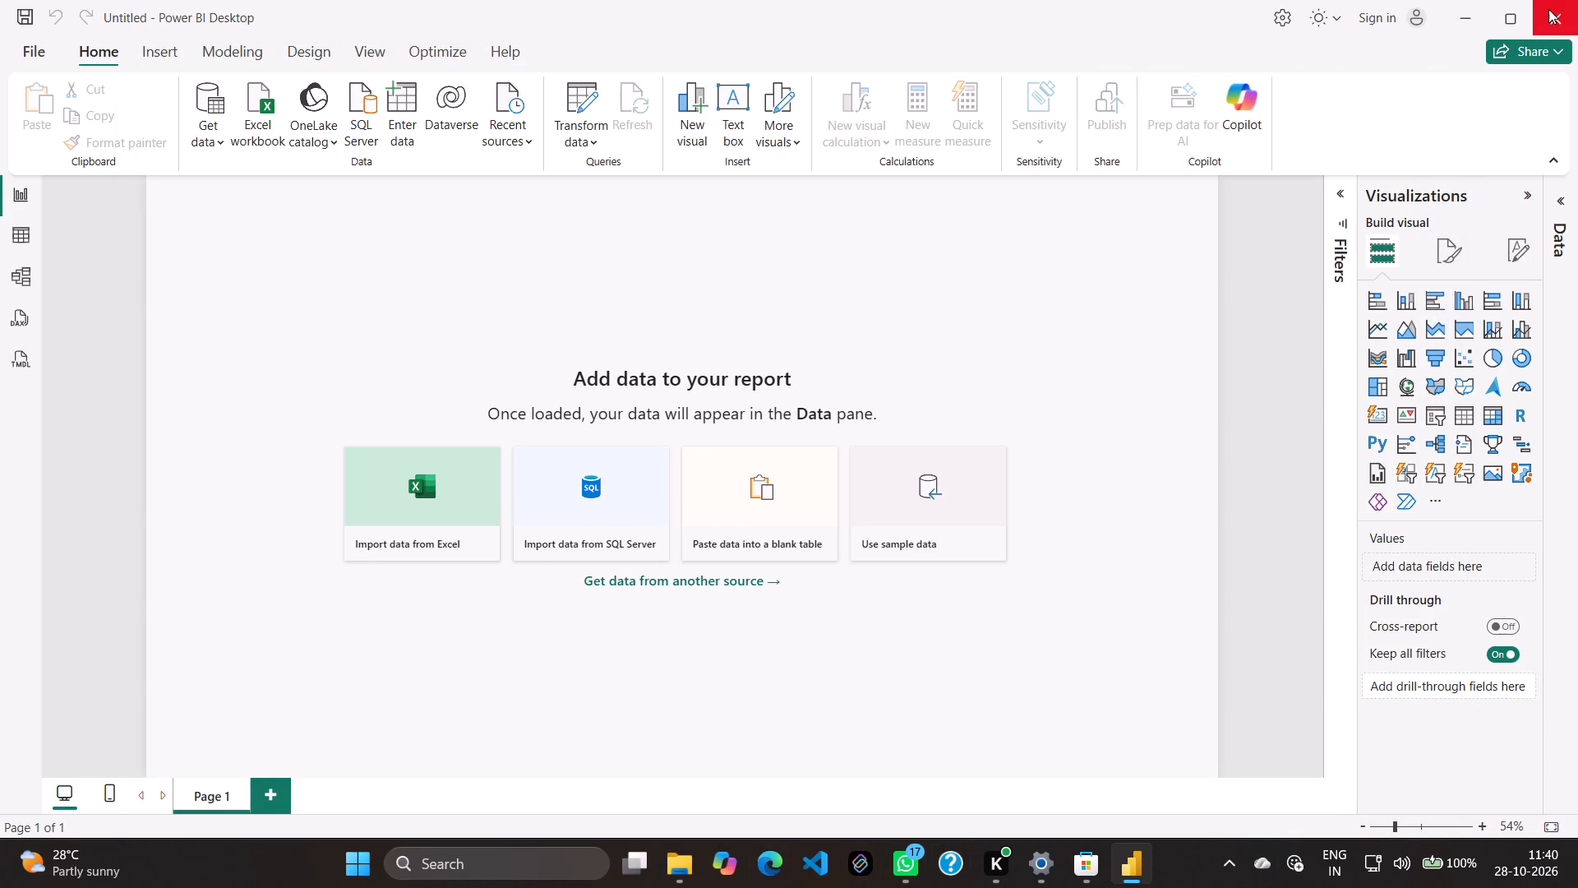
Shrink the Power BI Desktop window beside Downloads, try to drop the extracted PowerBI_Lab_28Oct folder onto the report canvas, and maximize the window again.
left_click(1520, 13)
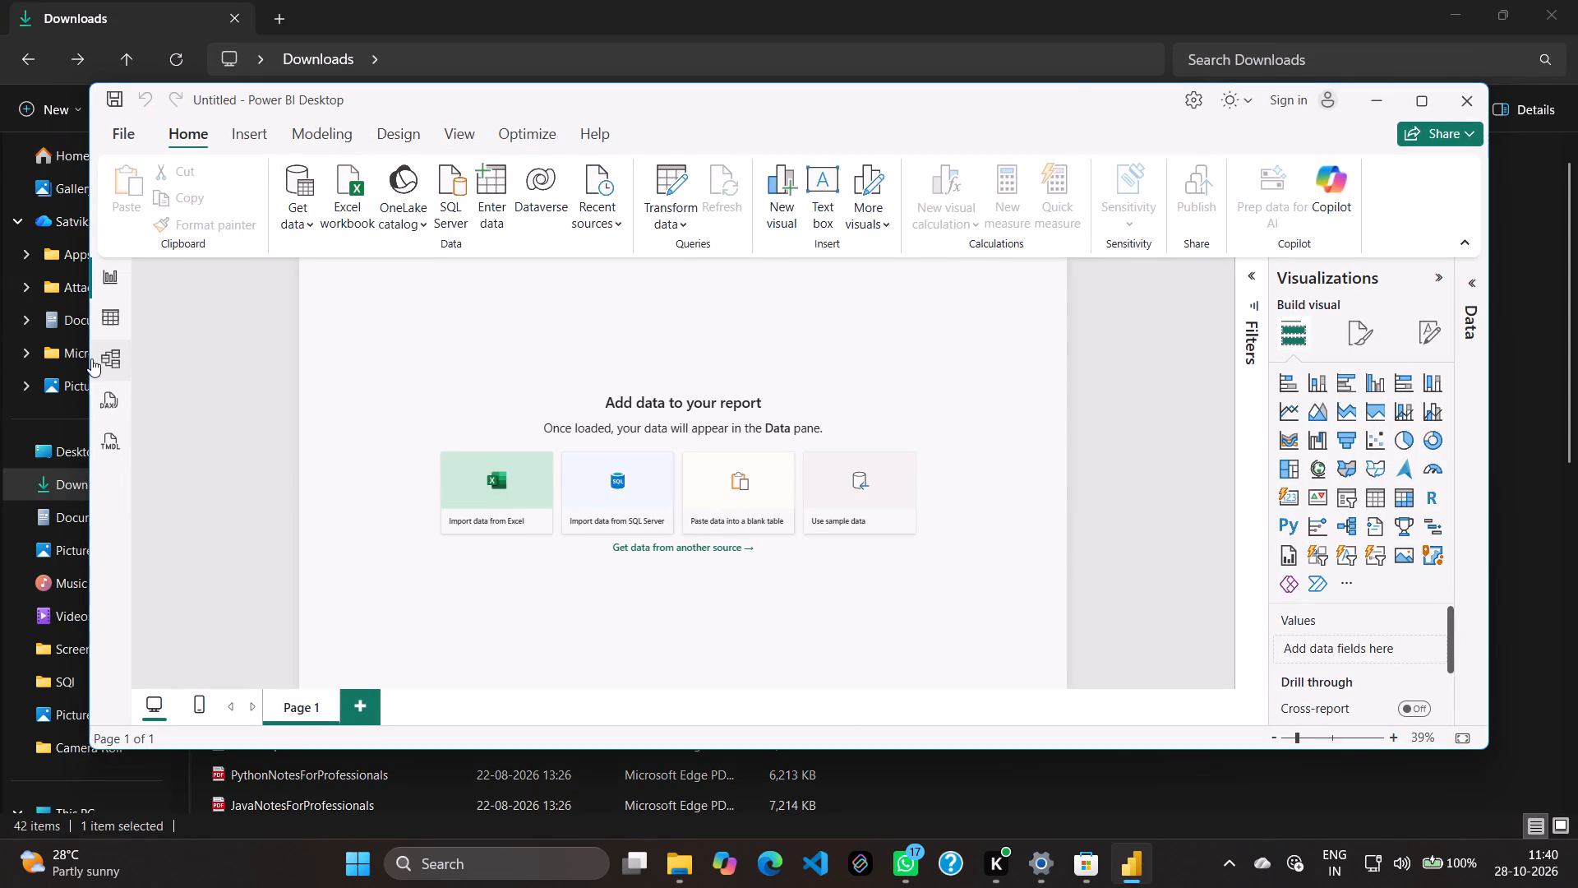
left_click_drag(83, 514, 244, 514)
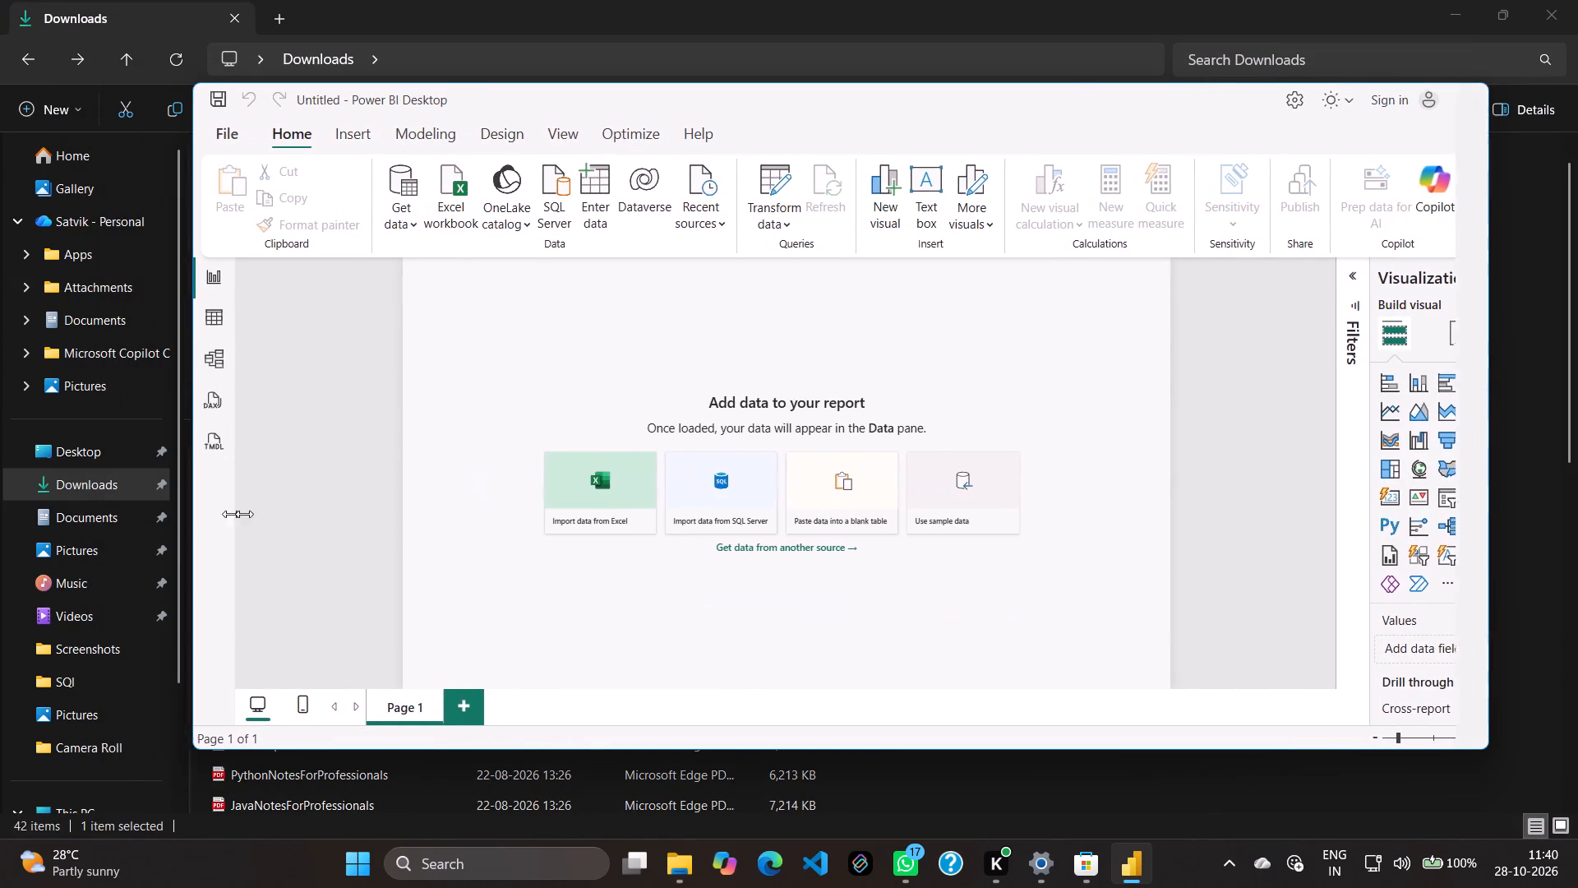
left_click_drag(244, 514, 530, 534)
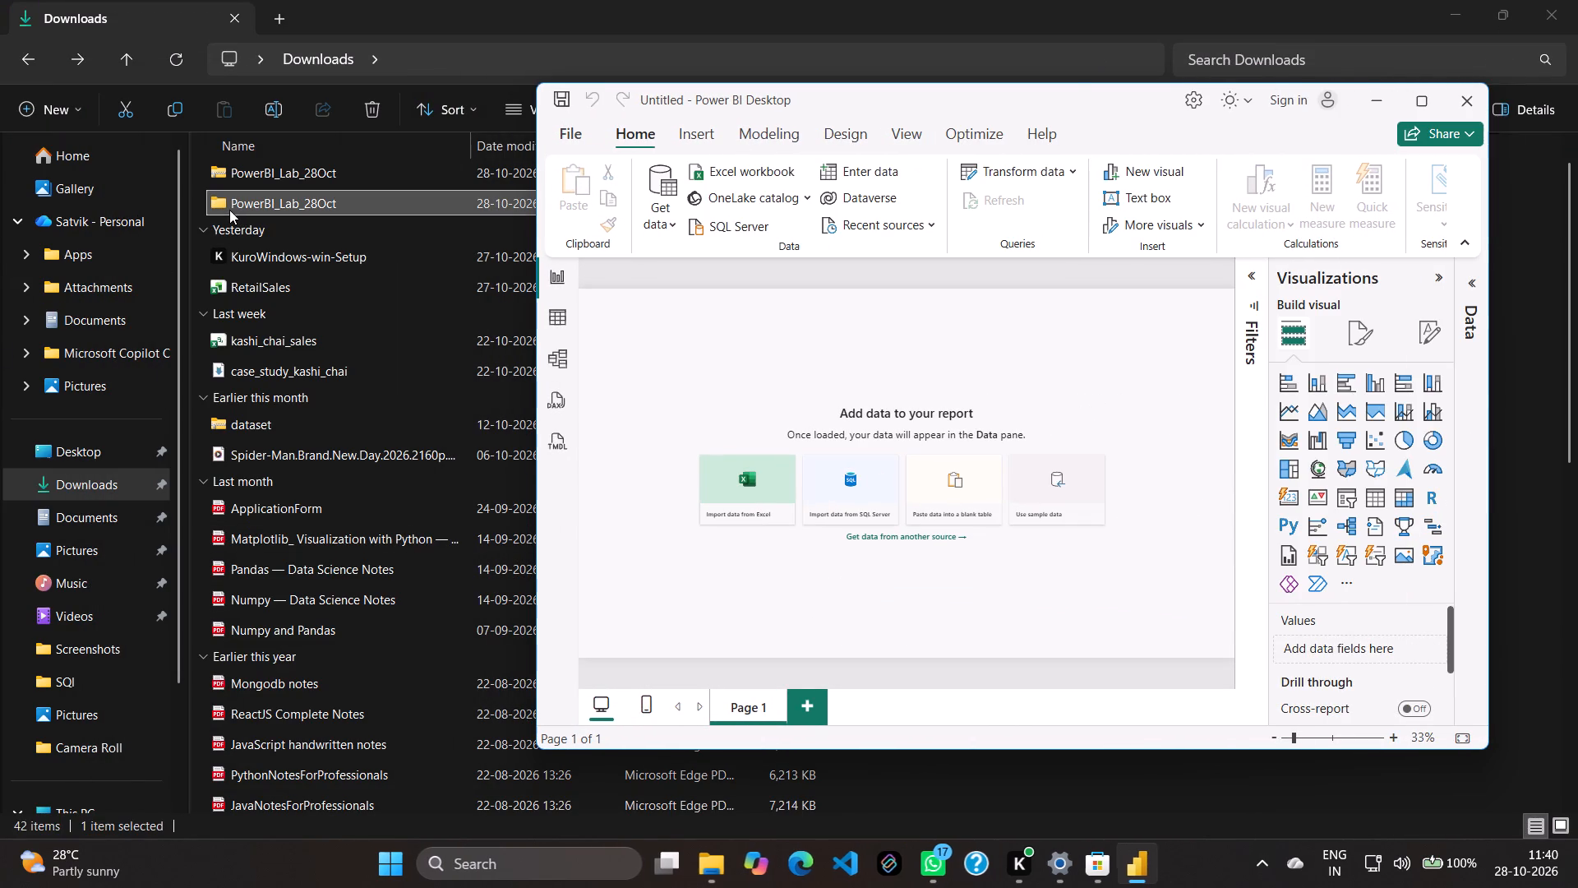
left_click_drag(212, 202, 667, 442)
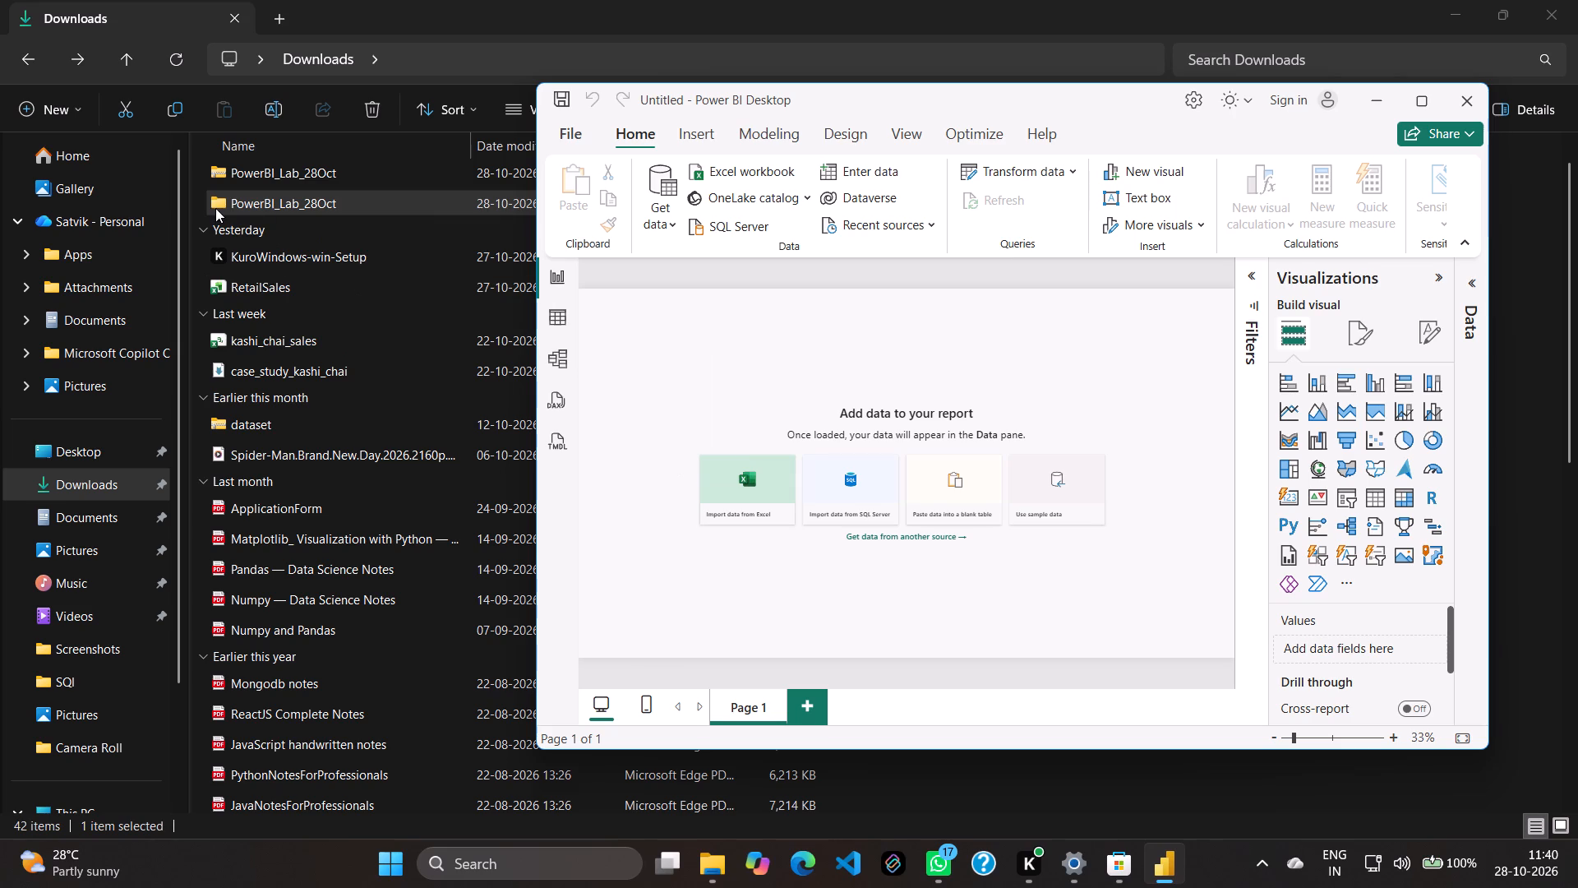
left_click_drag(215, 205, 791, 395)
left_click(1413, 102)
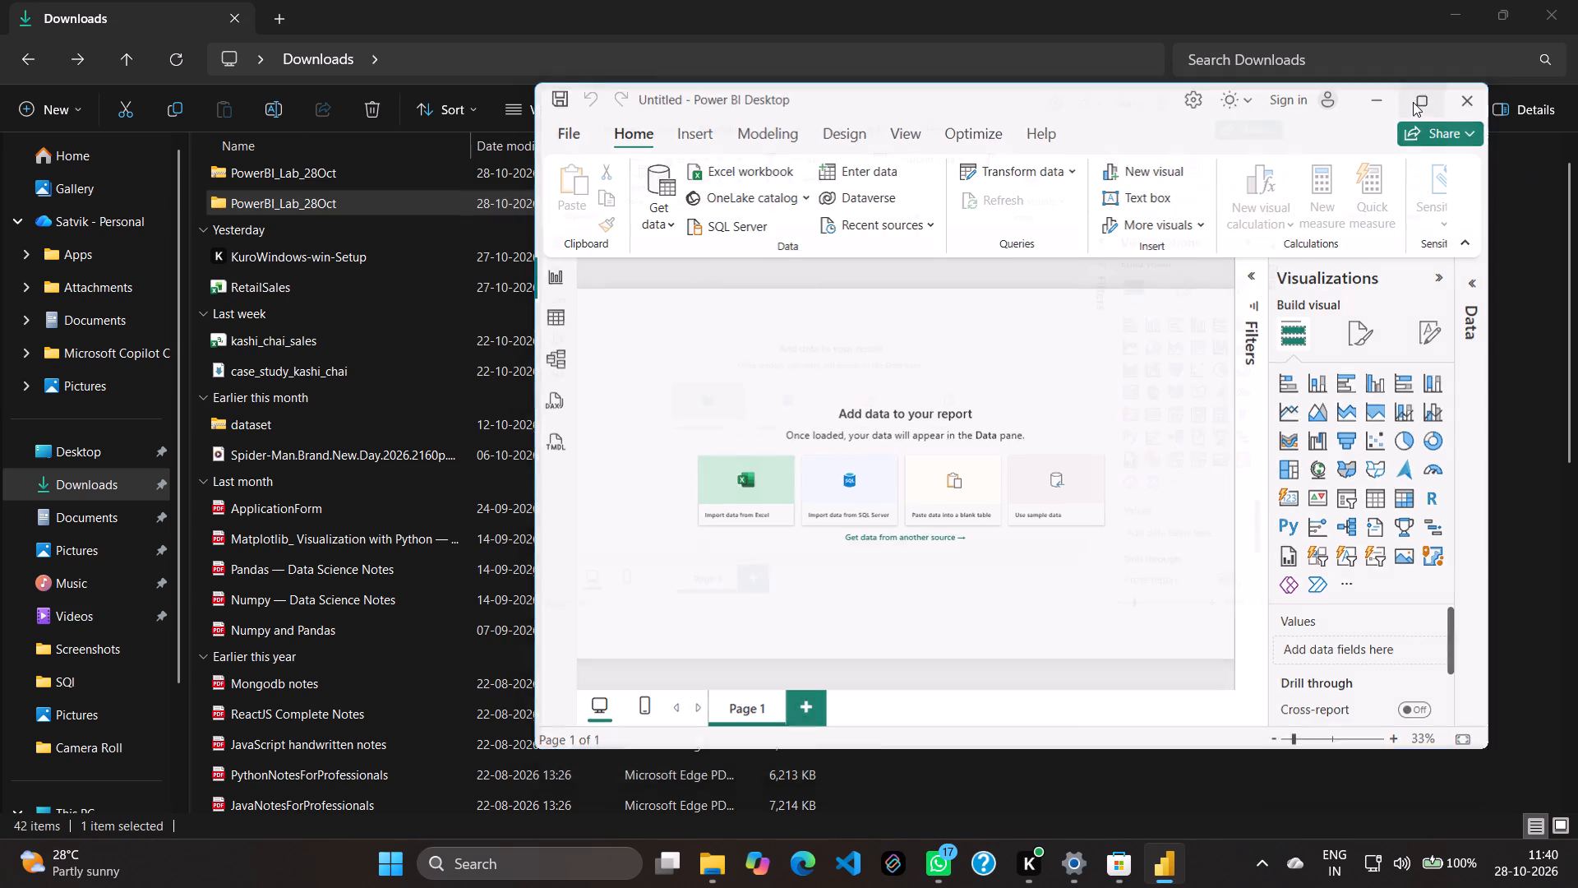
Connect to the PowerBI_Lab_28Oct folder in Downloads as a Folder data source and load it into the report.
left_click(207, 86)
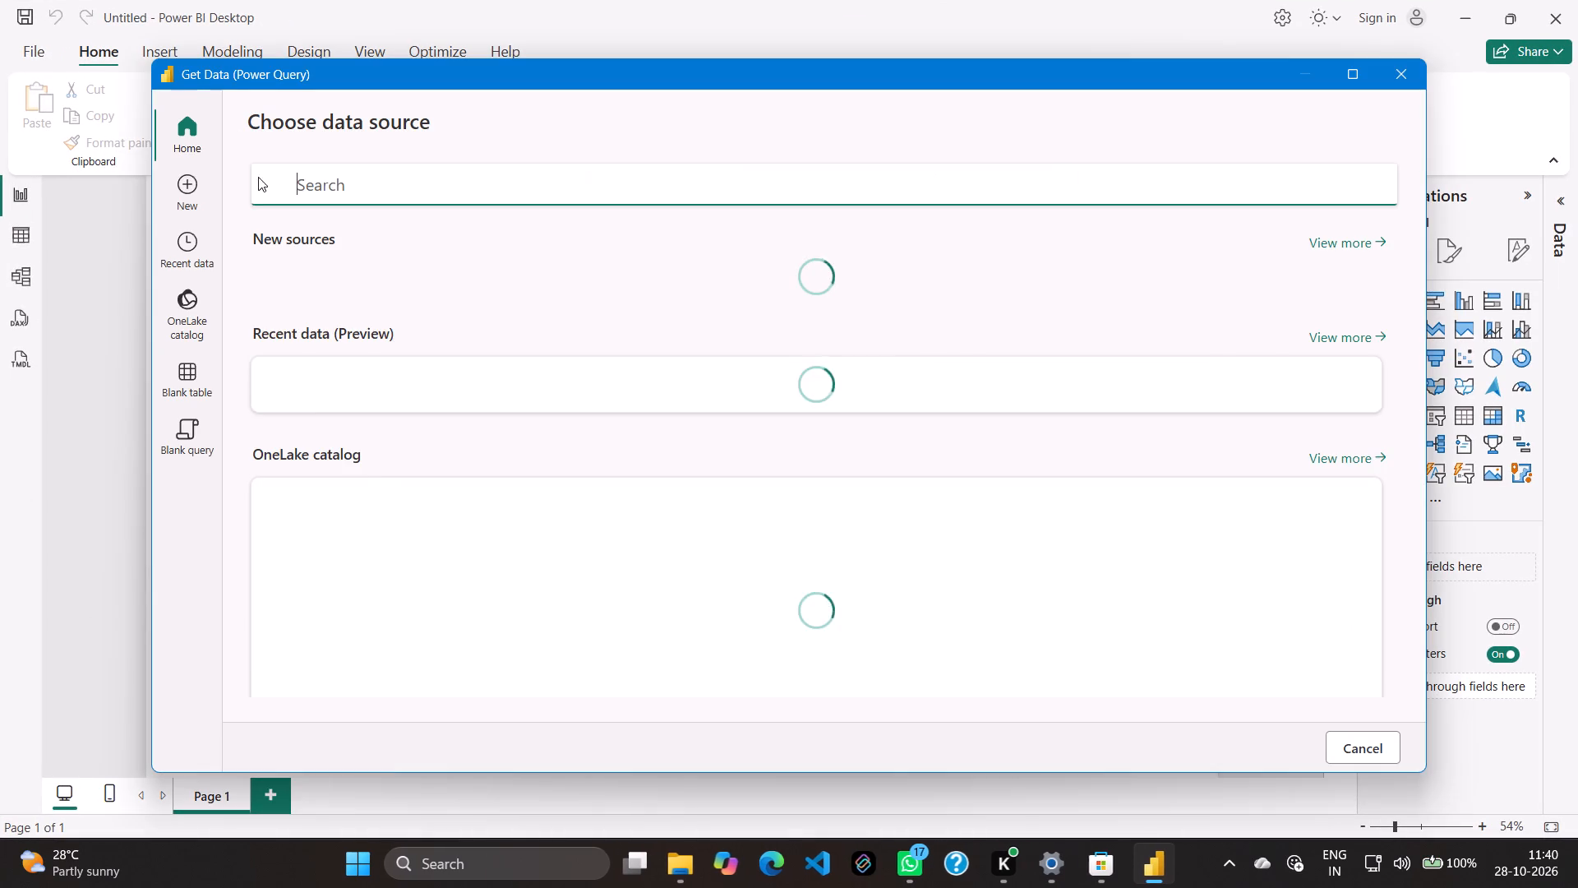
left_click(699, 514)
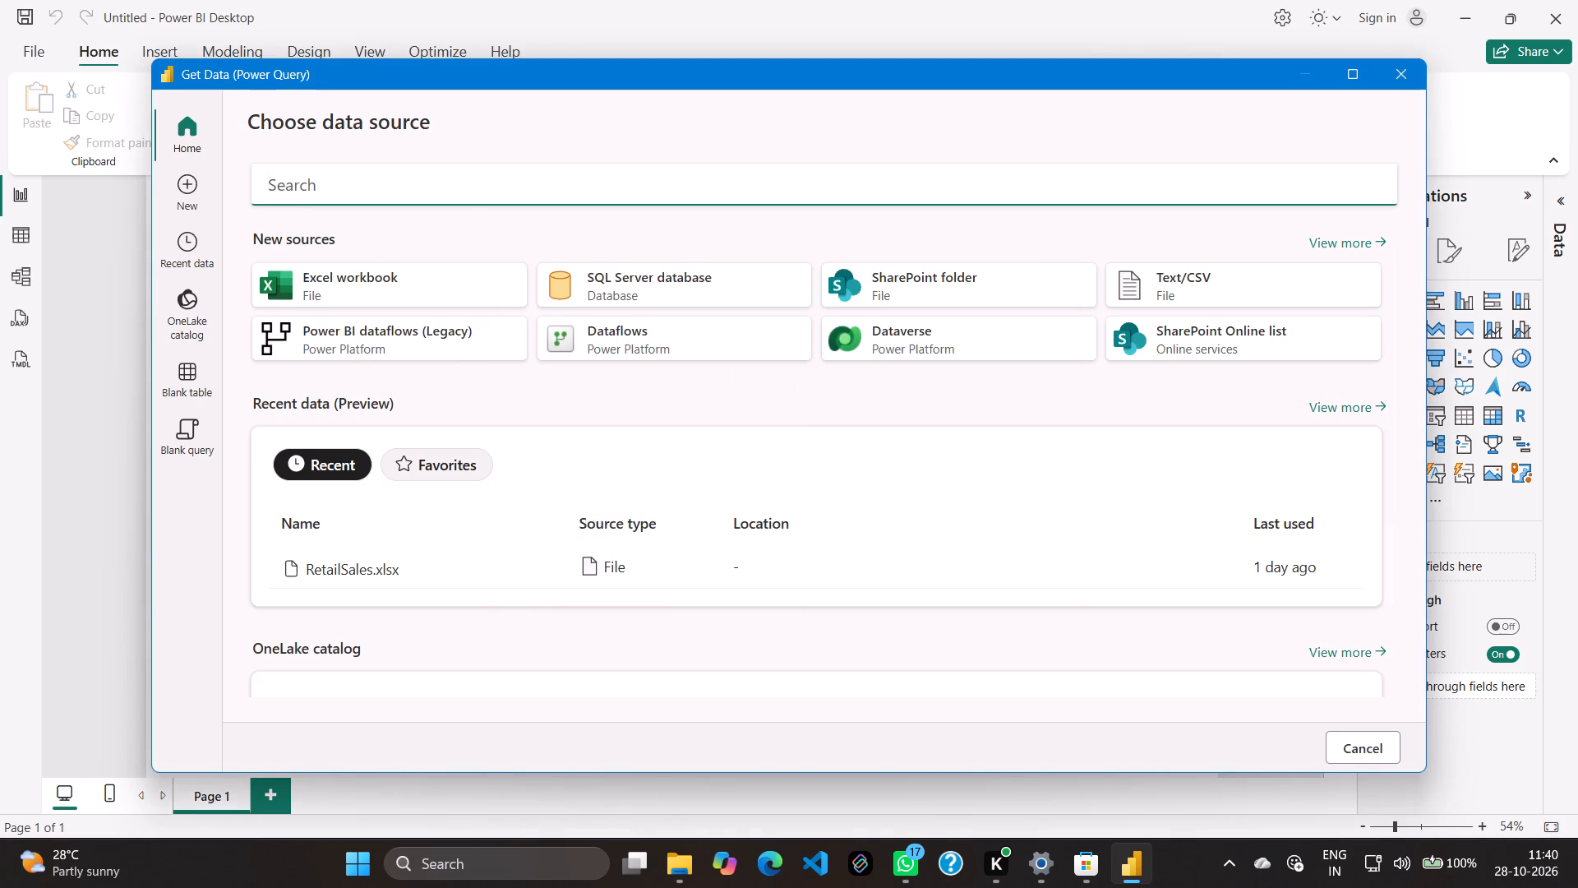
left_click(1354, 244)
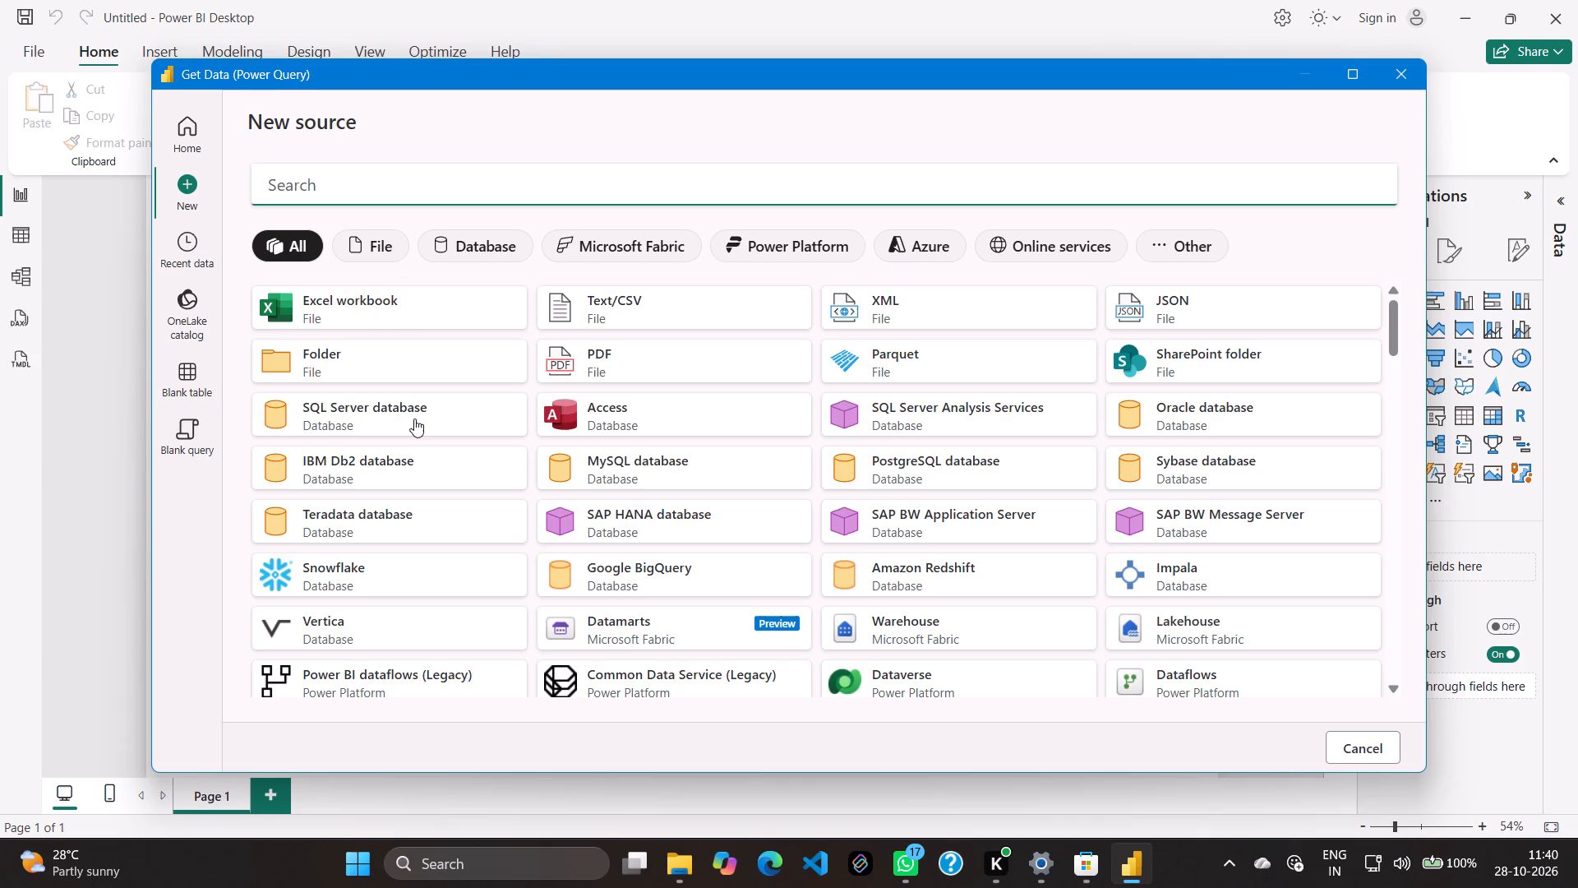
left_click(358, 358)
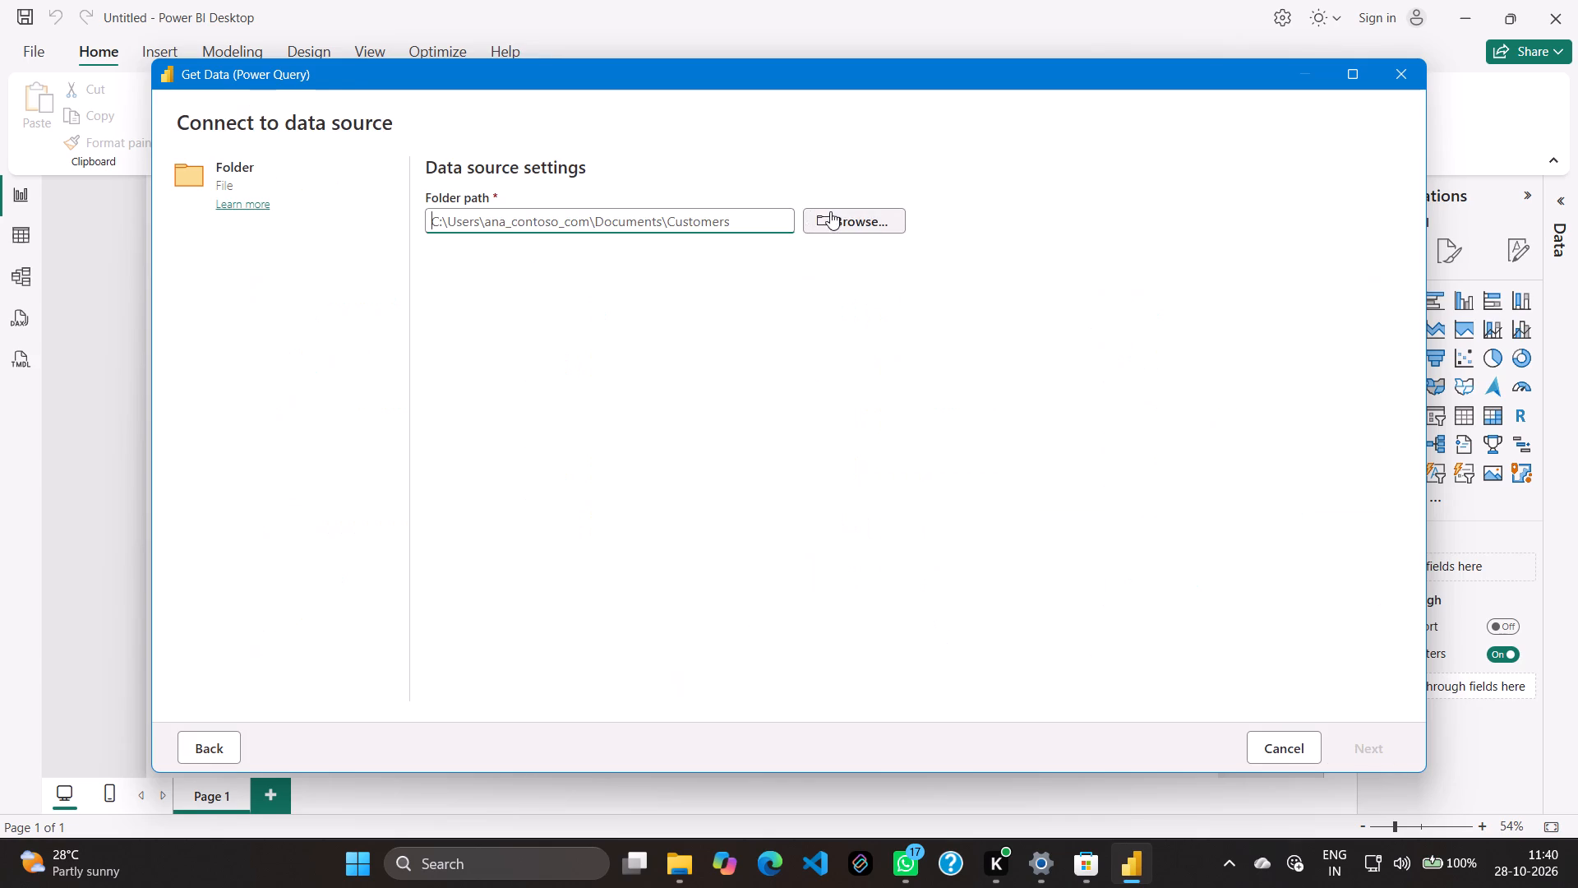
left_click(833, 211)
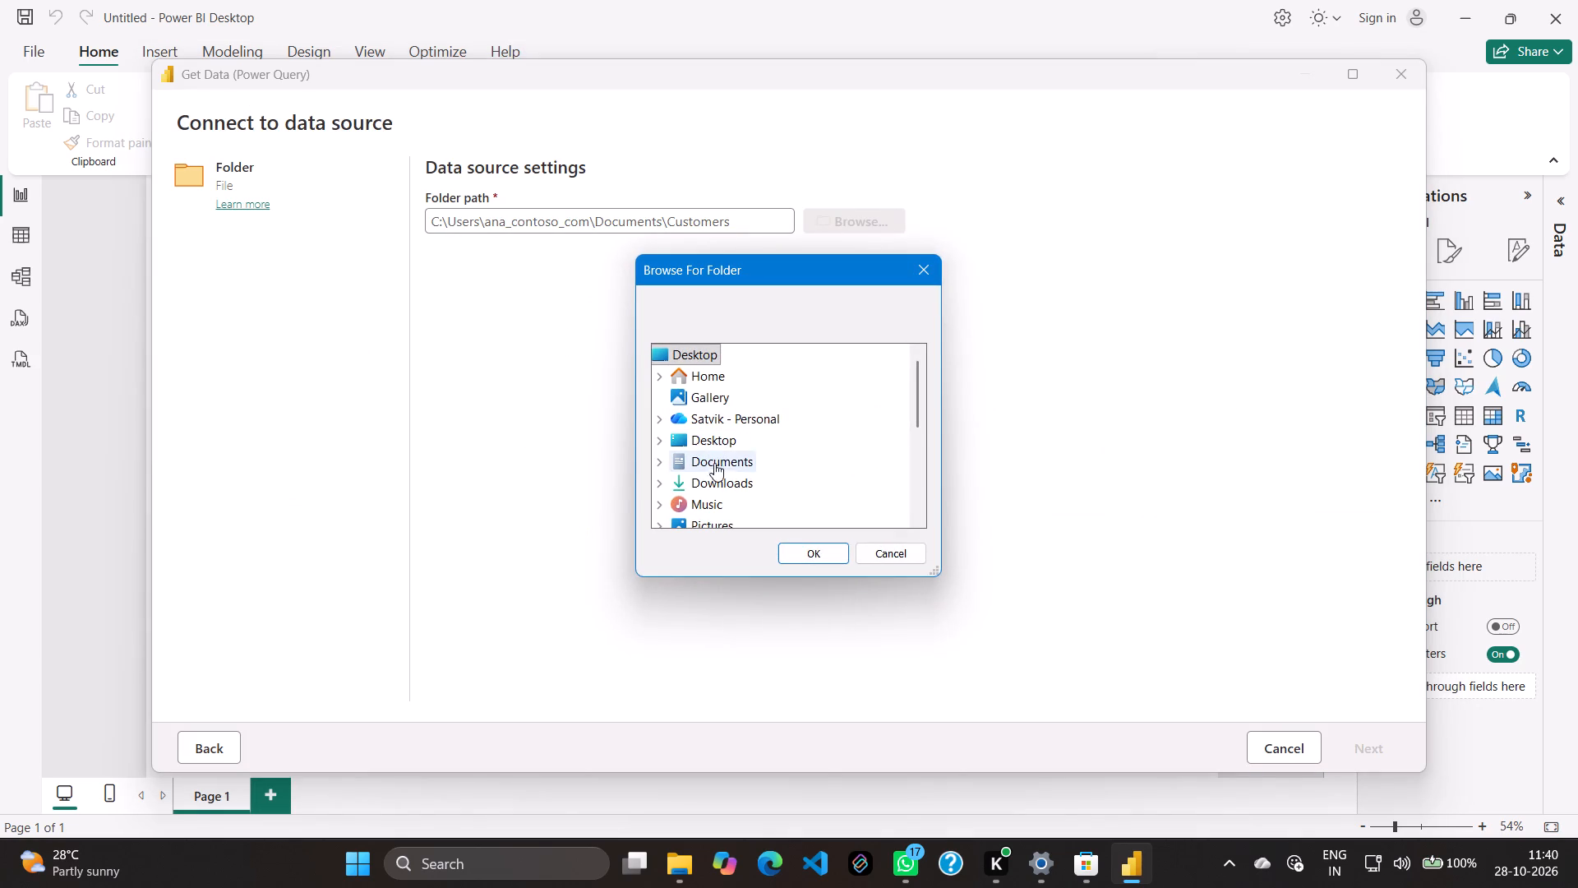
left_click(714, 475)
left_click(730, 494)
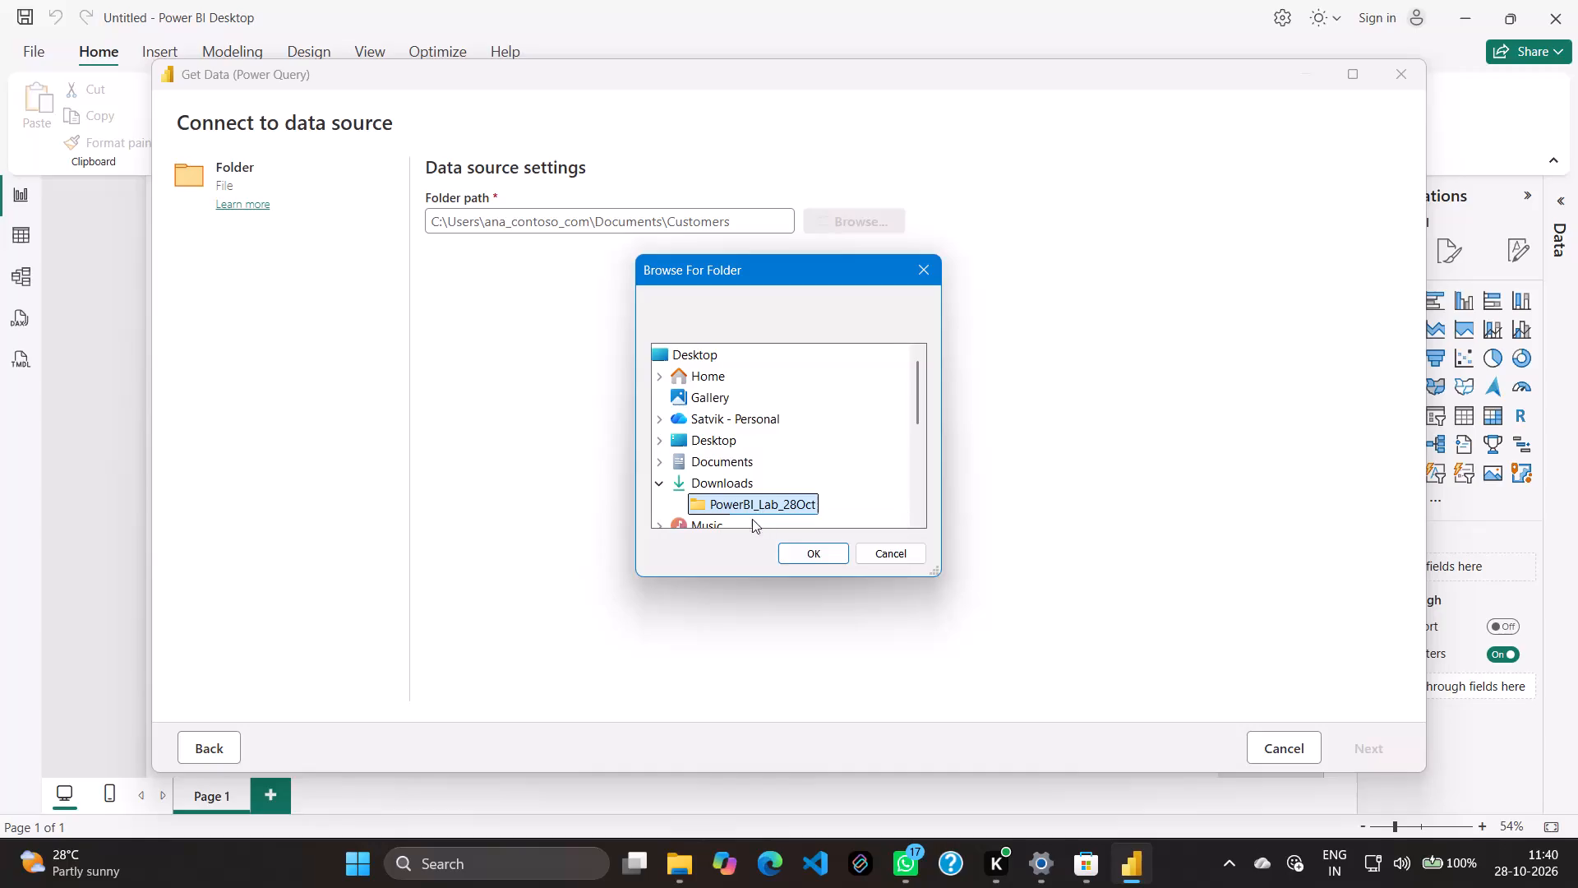
left_click(801, 548)
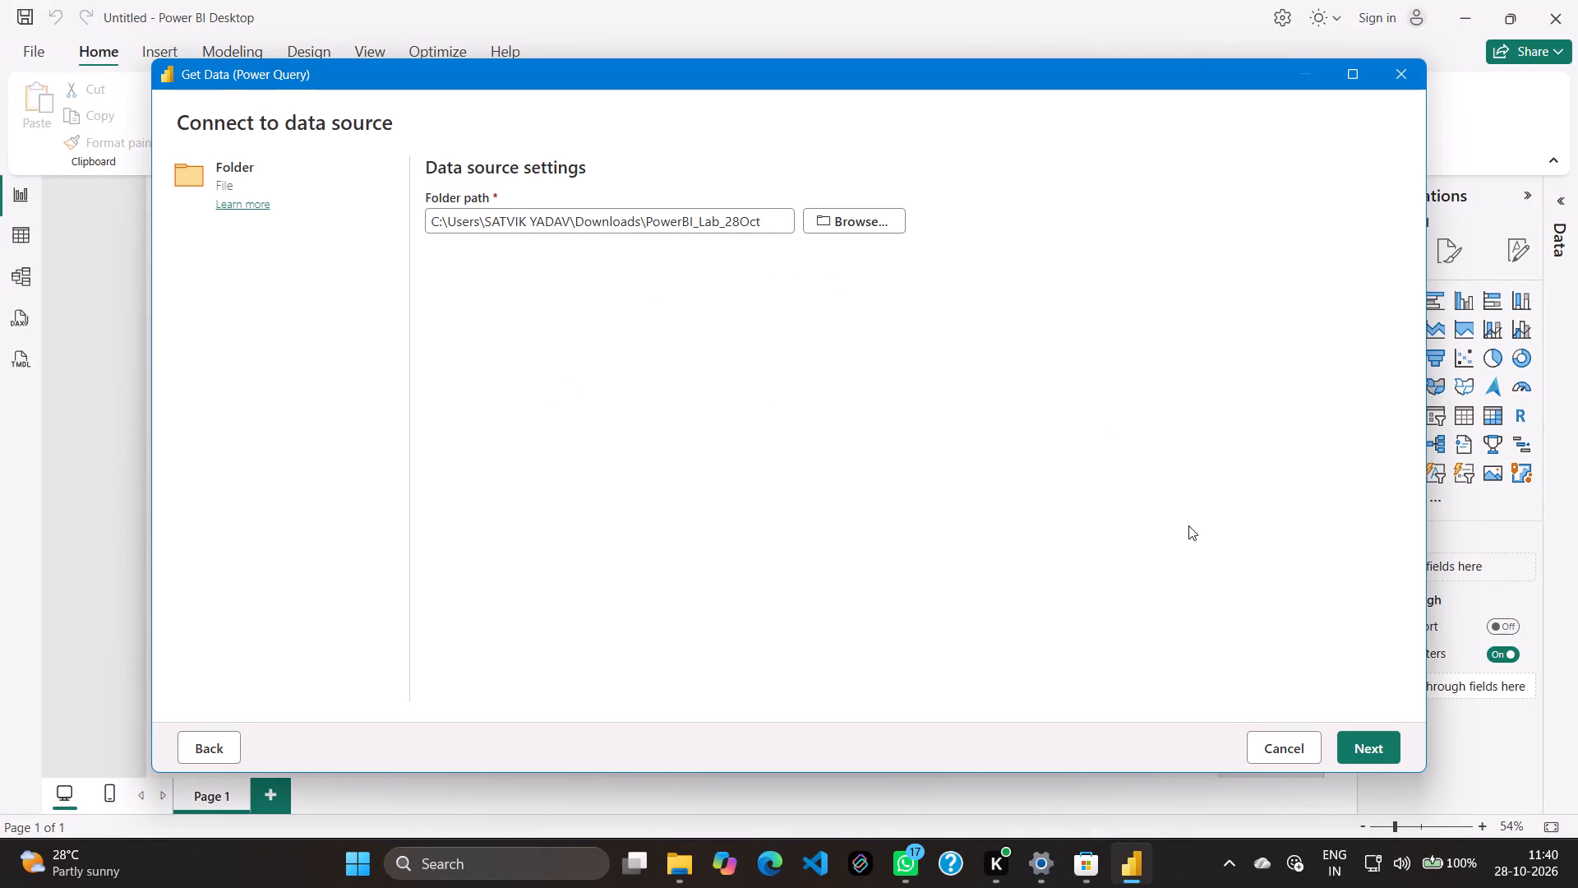
left_click(1363, 754)
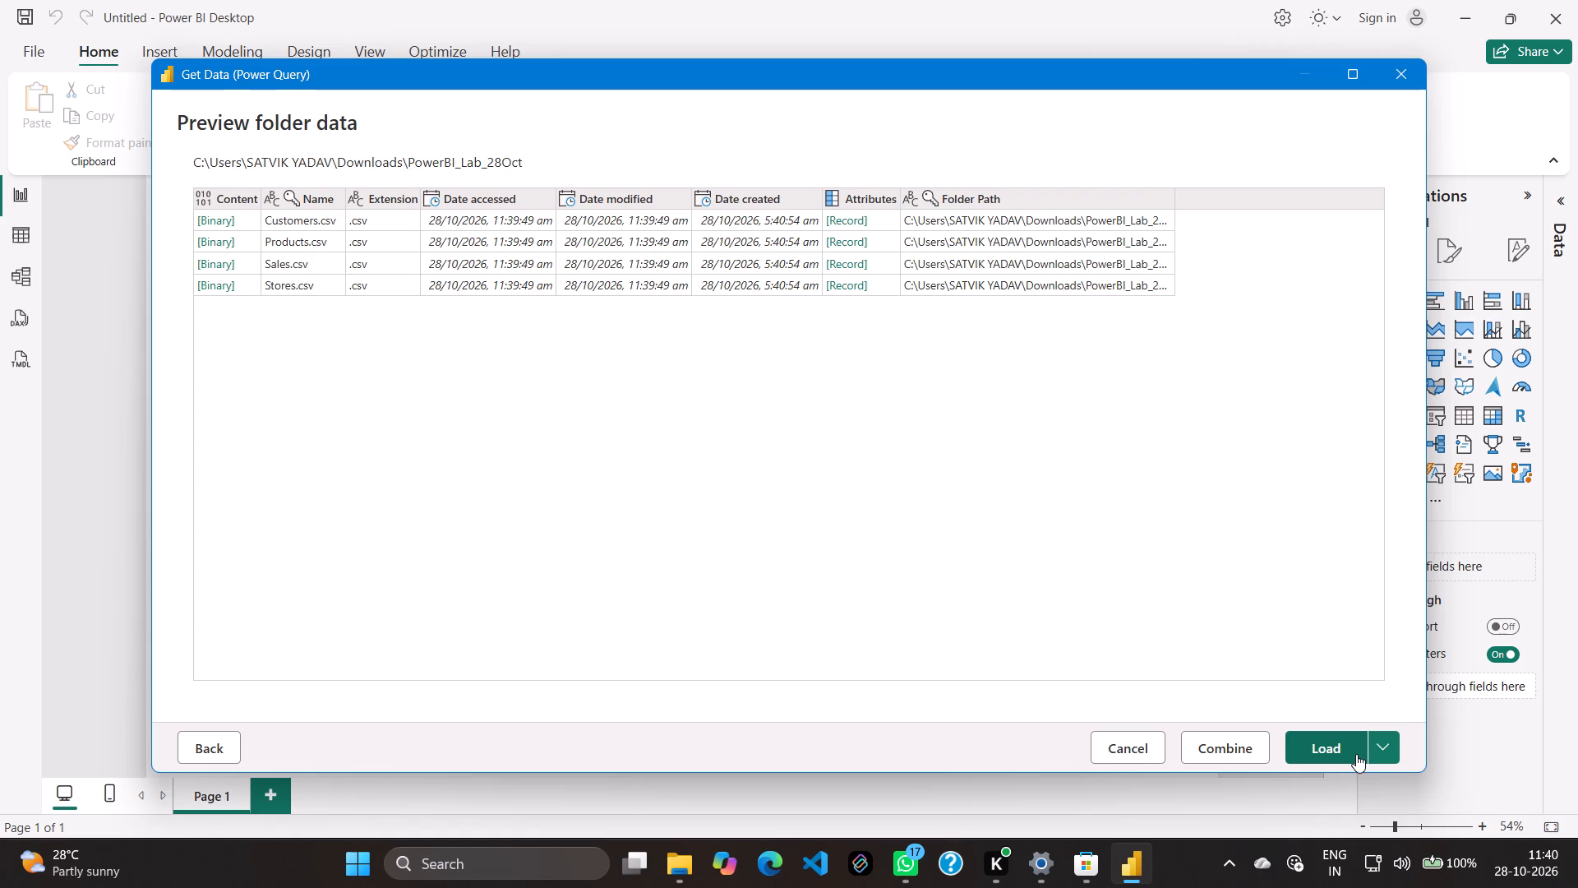
left_click(1332, 752)
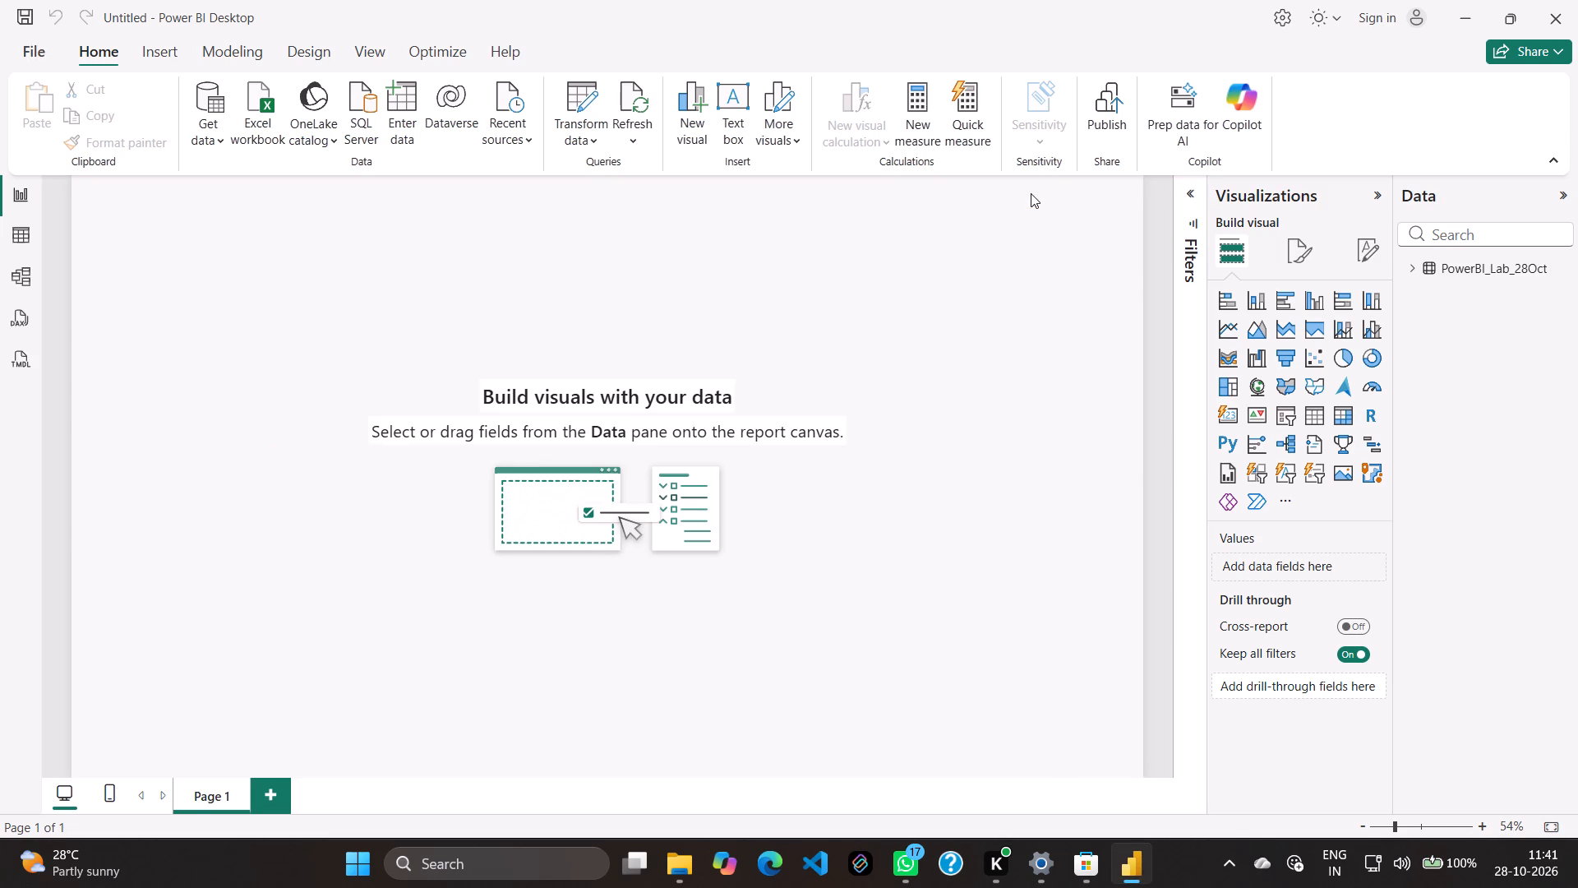
Collapse the Visualizations pane, keeping the Data pane expanded.
left_click(1372, 193)
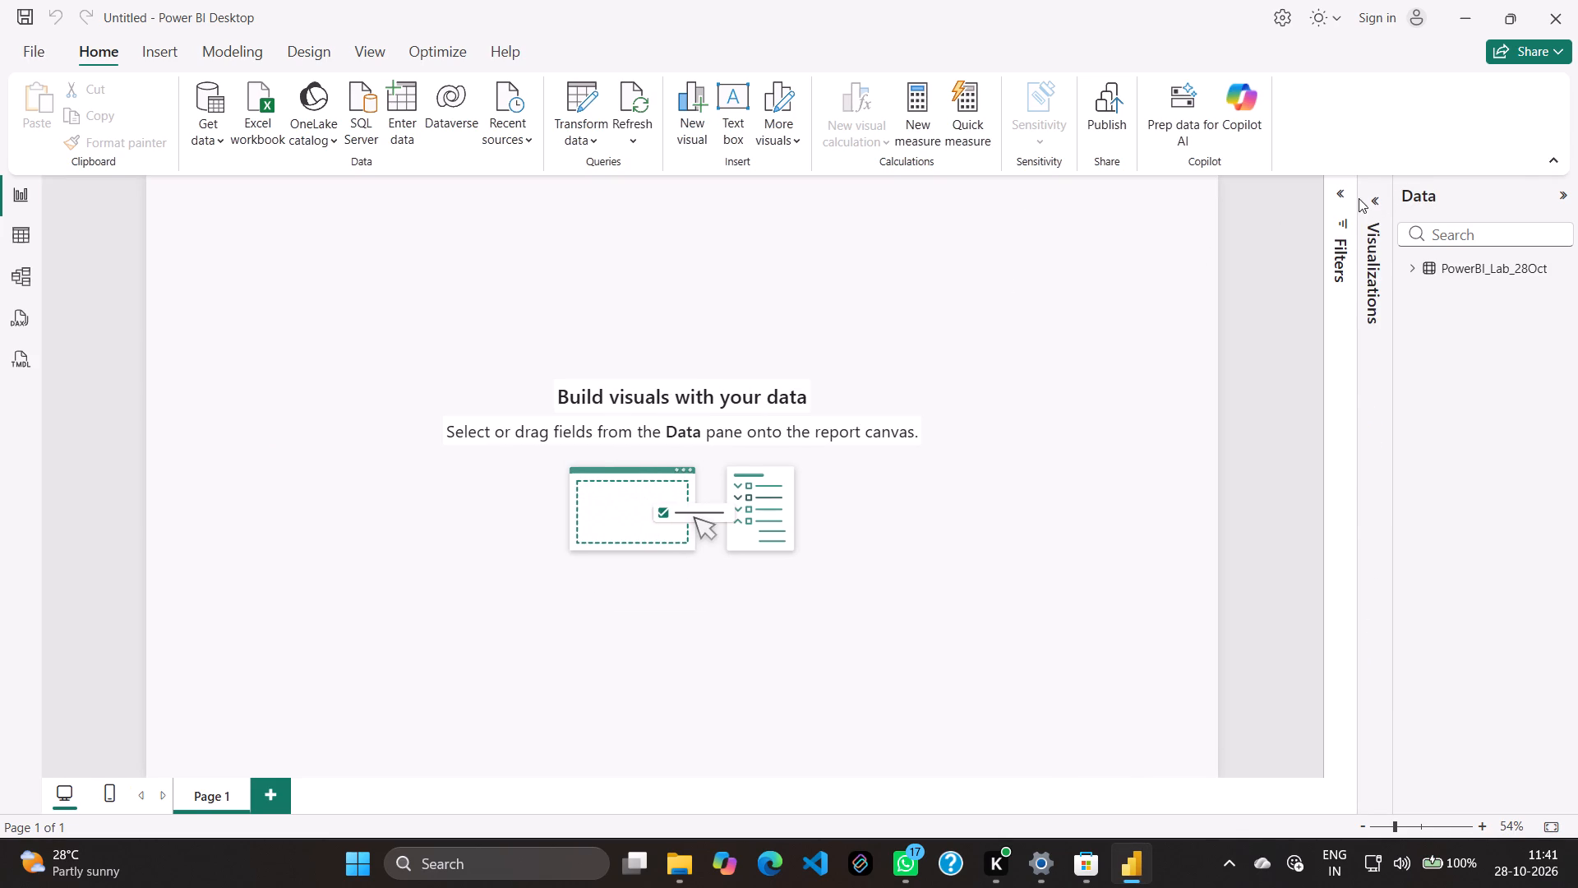
left_click(1568, 192)
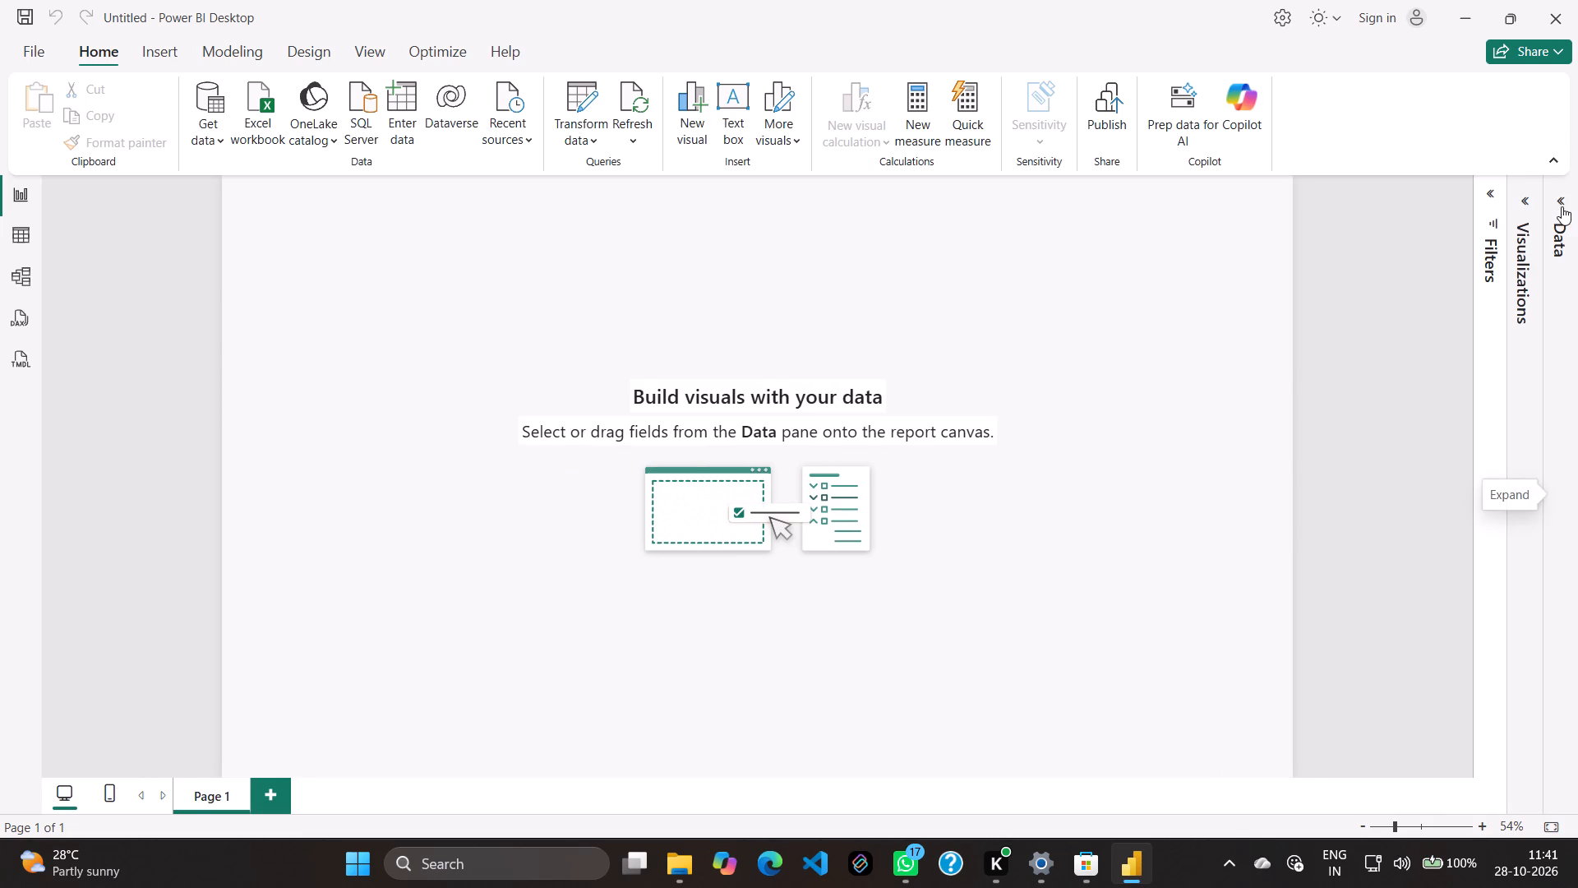
left_click(1562, 206)
left_click(1477, 252)
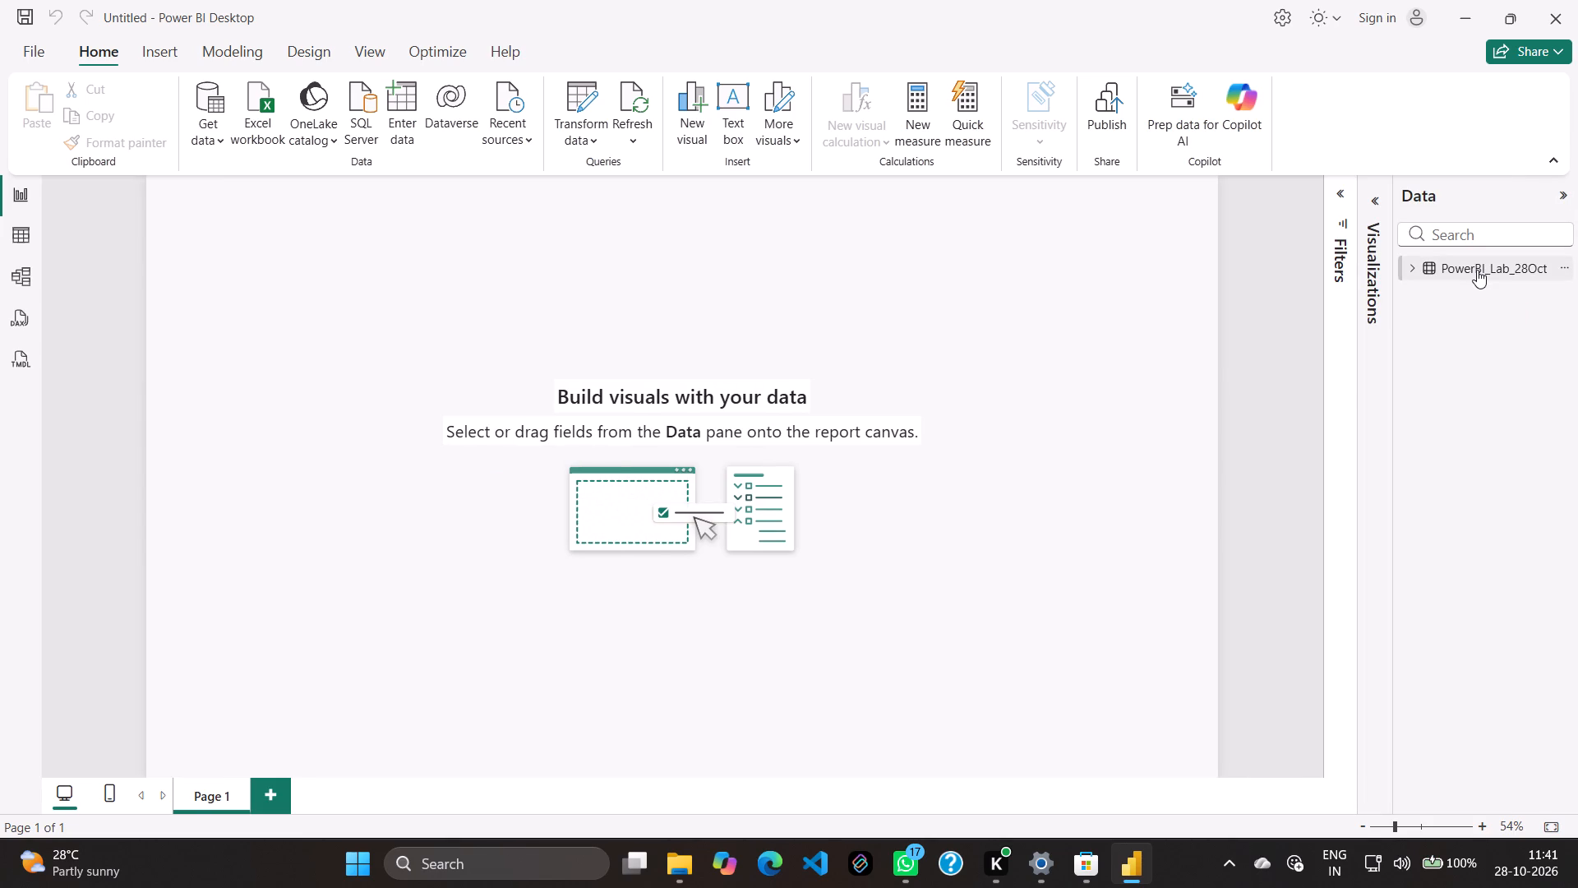
Create a table visual from the PowerBI_Lab_28Oct fields Date accessed, Date created, Date modified, Extension, Folder Path and Name.
left_click(1477, 270)
left_click(1414, 268)
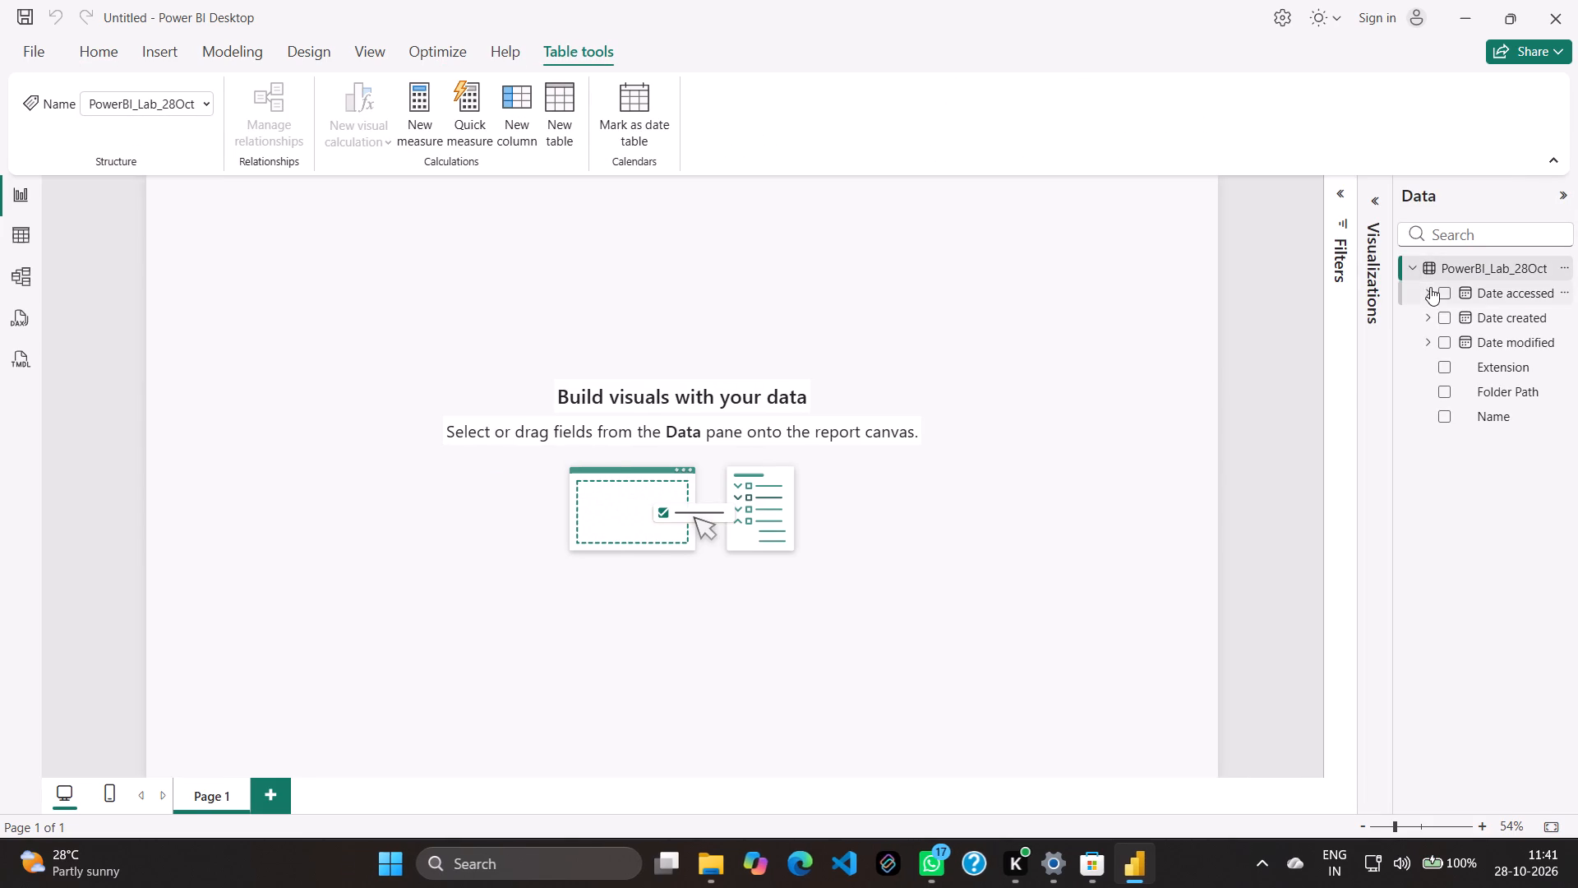
left_click(1450, 289)
left_click(1447, 316)
left_click(1445, 336)
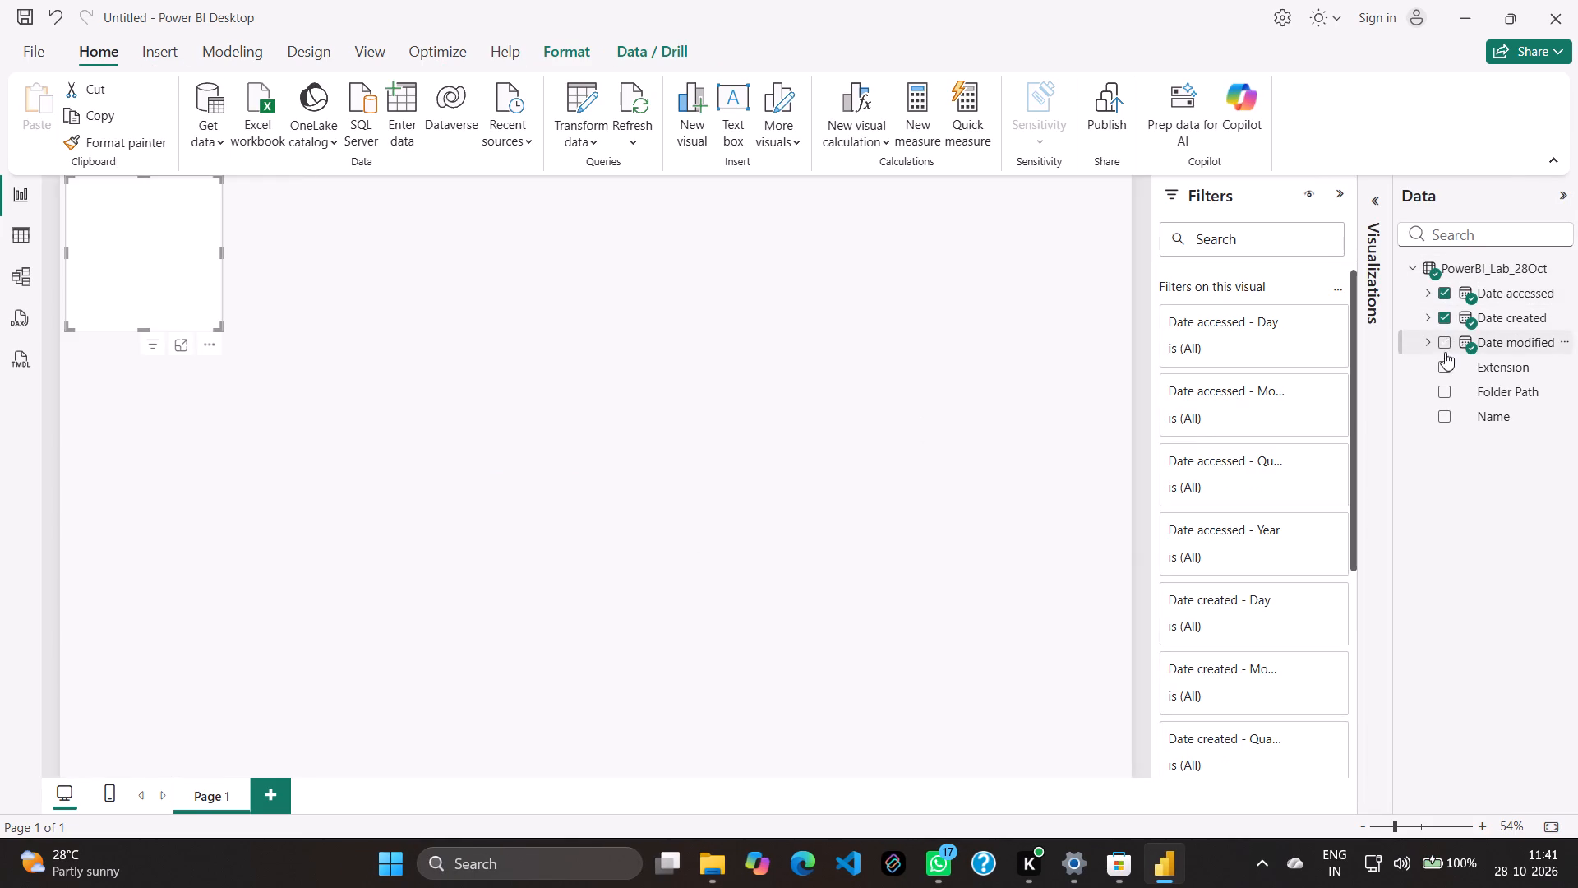
left_click(1446, 358)
left_click(1445, 350)
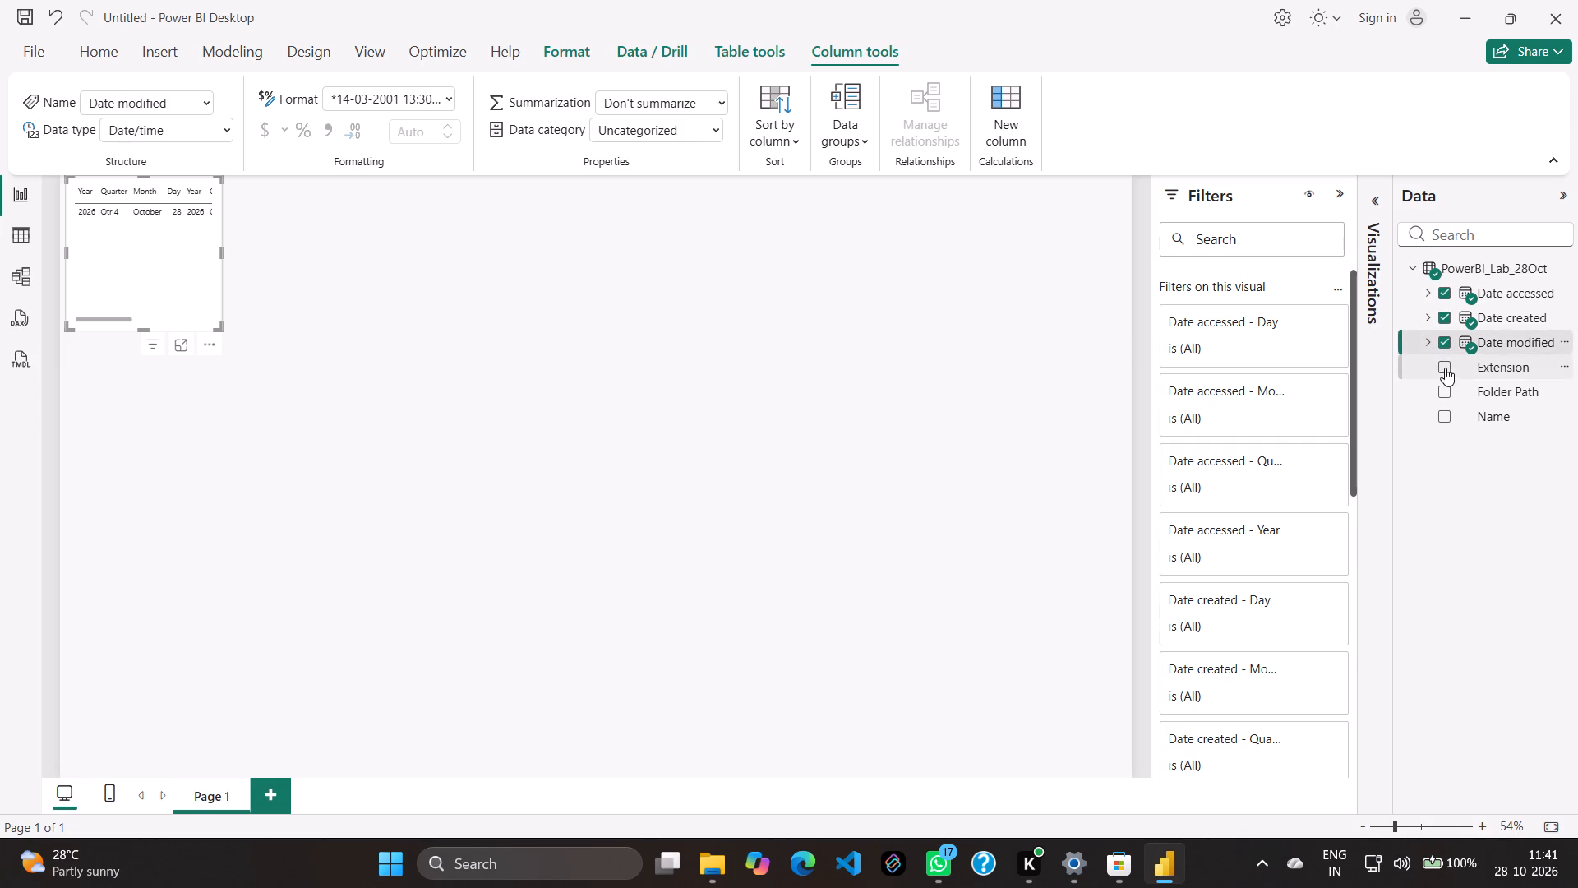
left_click(1445, 363)
left_click(1445, 394)
left_click(1444, 411)
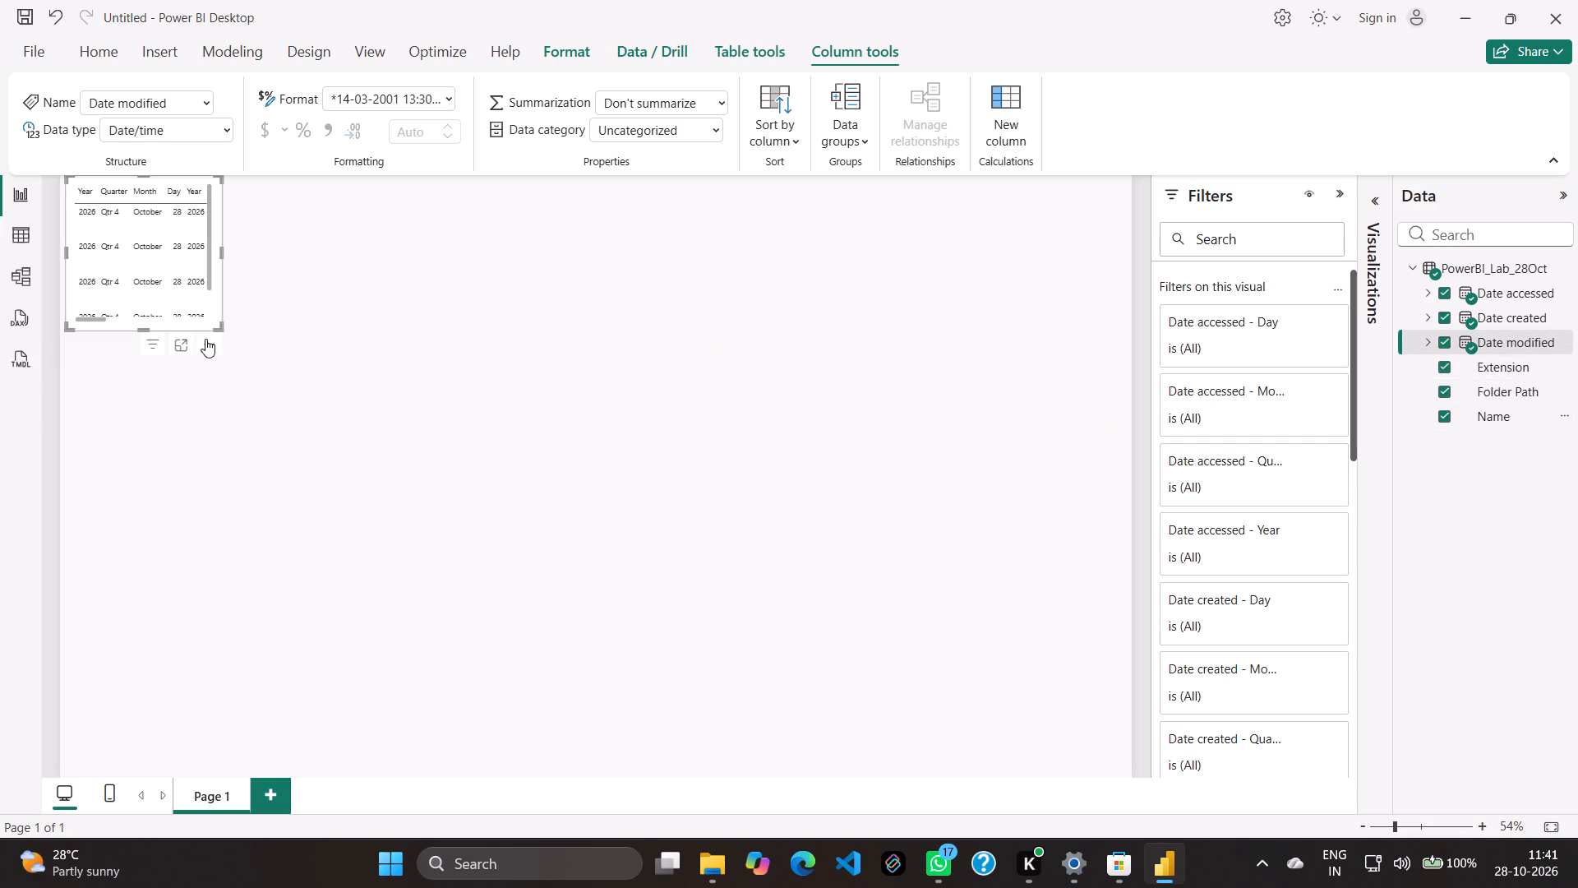
Open the new table visual in focus mode to examine its rows.
left_click(178, 351)
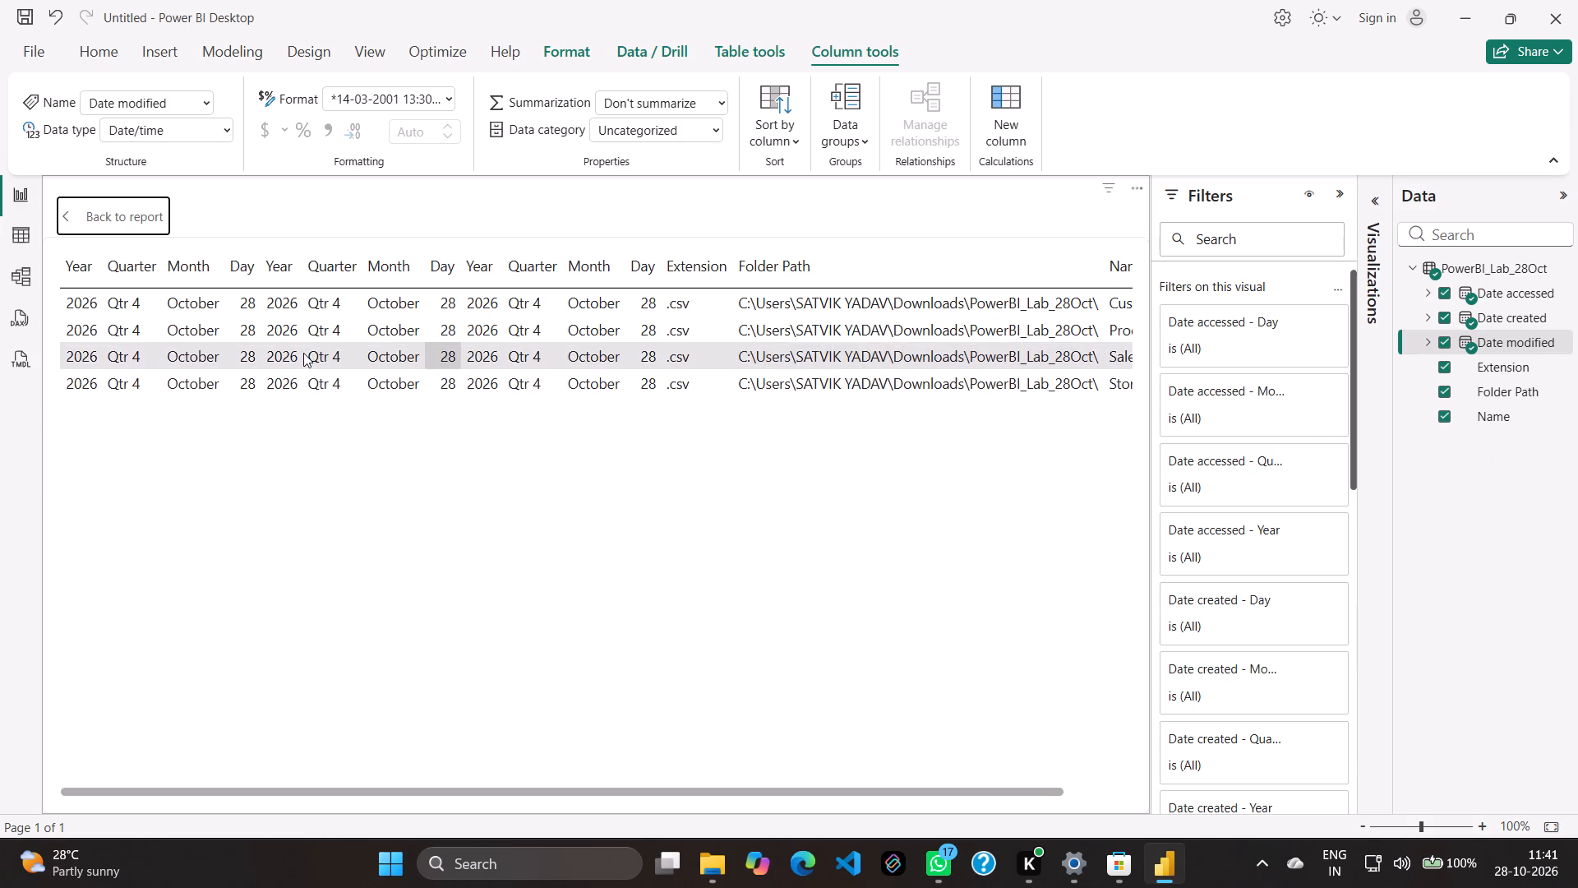
left_click_drag(415, 445, 1095, 598)
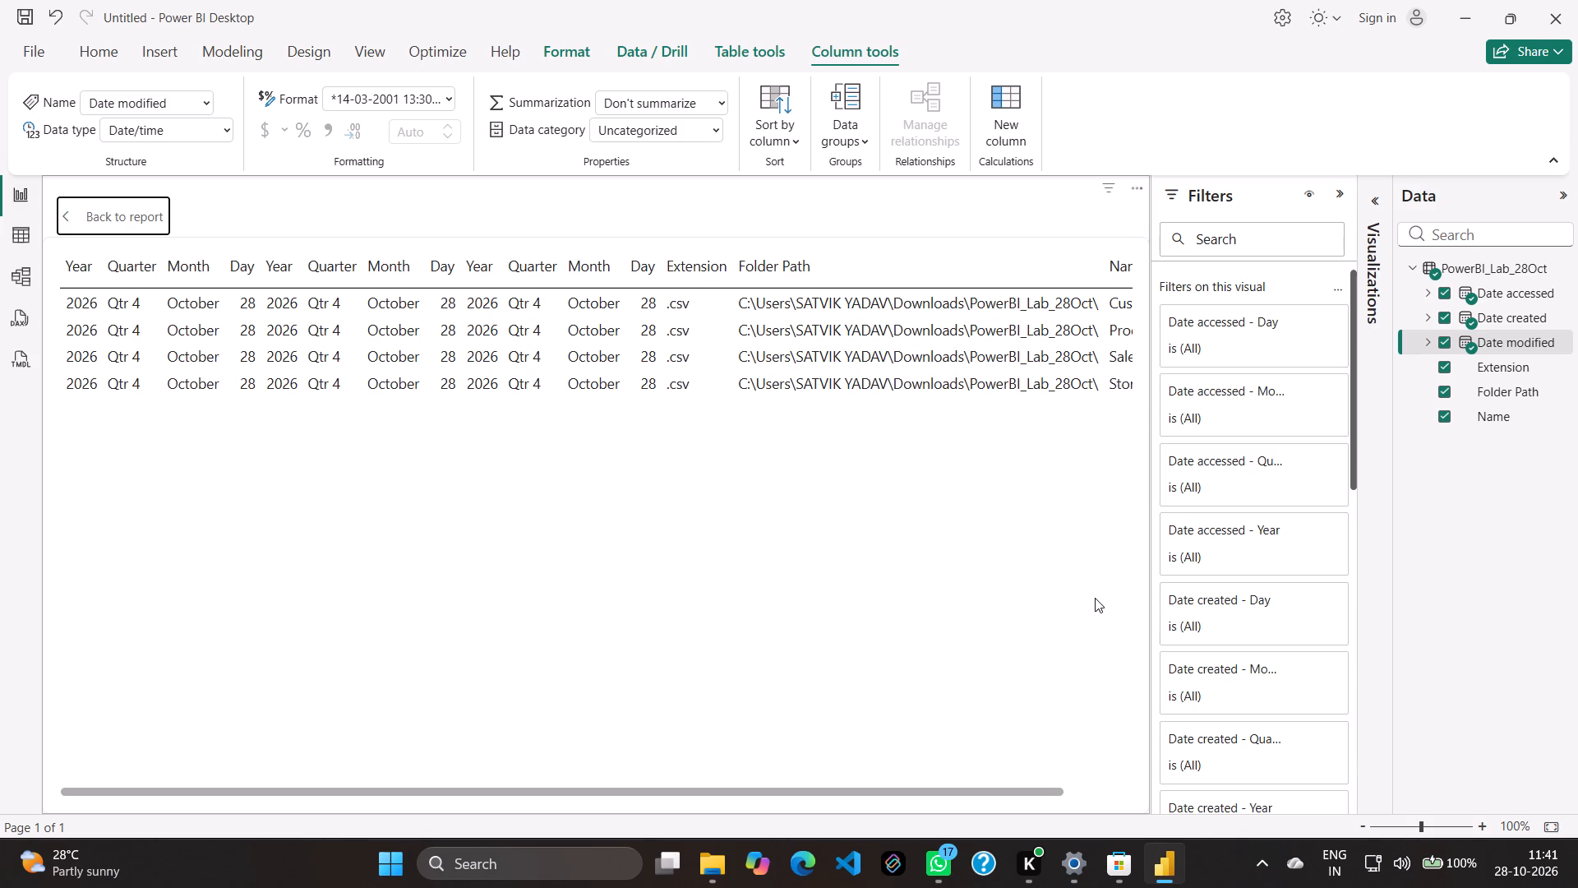
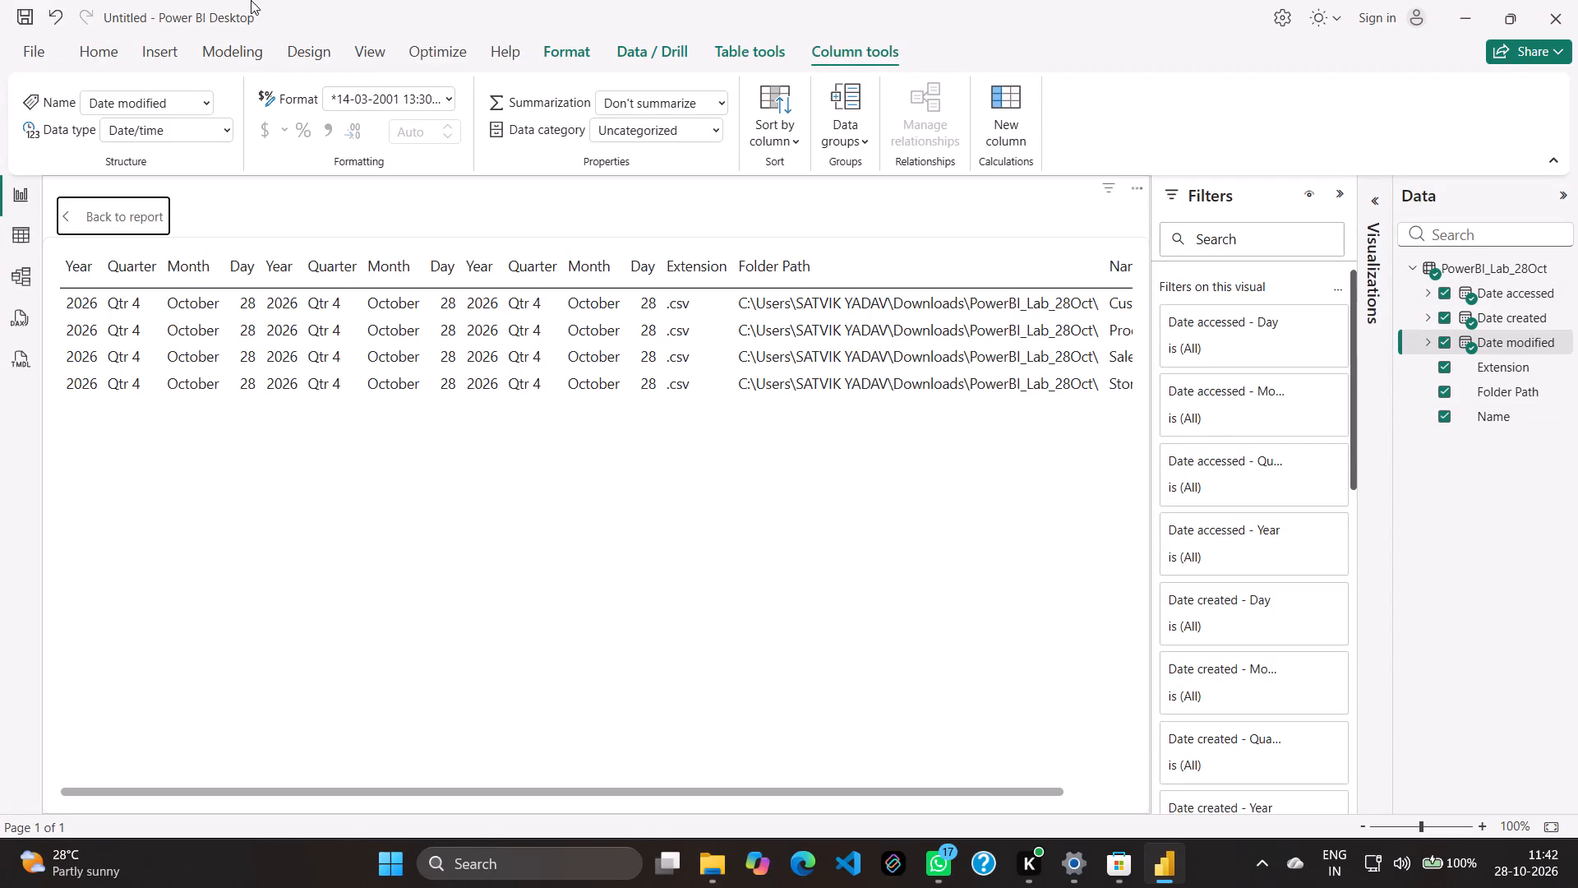
Exit focus mode and undo the addition of the Name and Folder Path fields to the table visual.
left_click(137, 216)
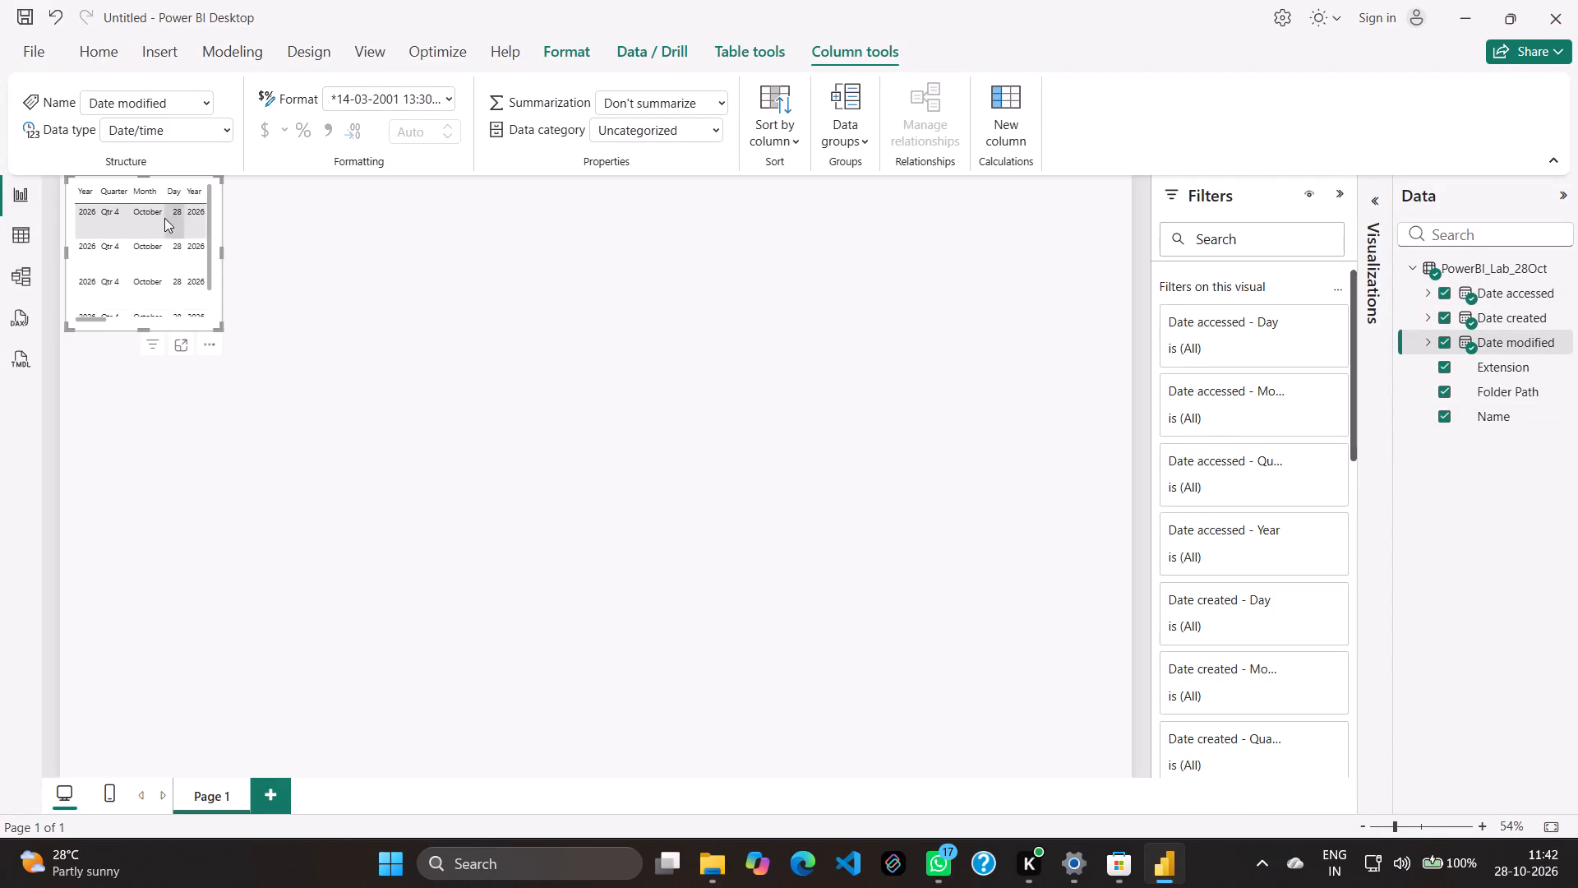
left_click(64, 22)
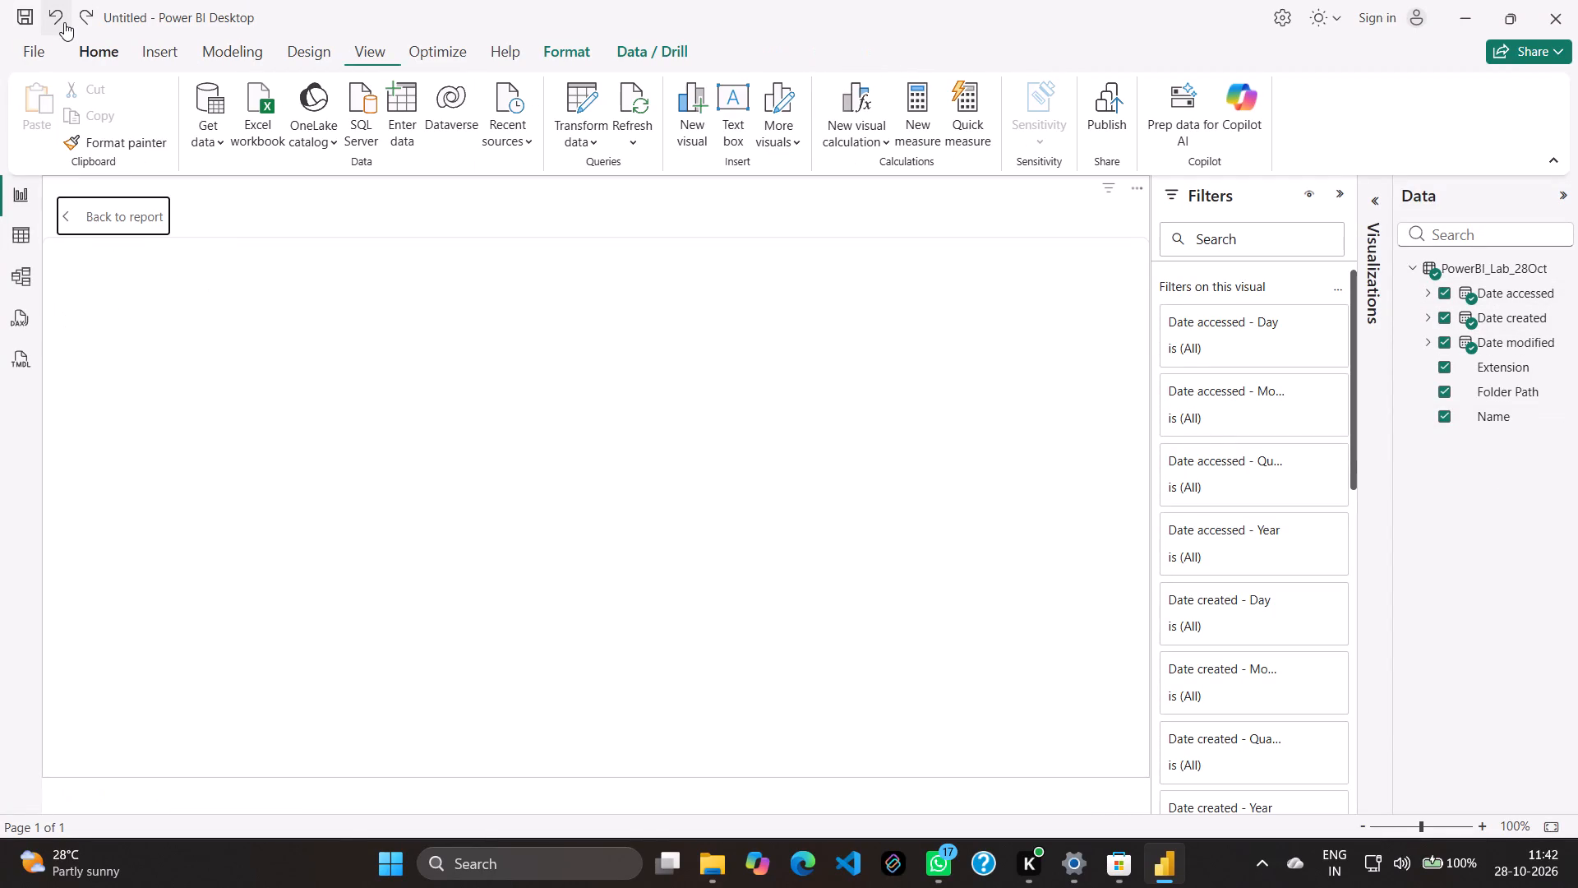
left_click(64, 22)
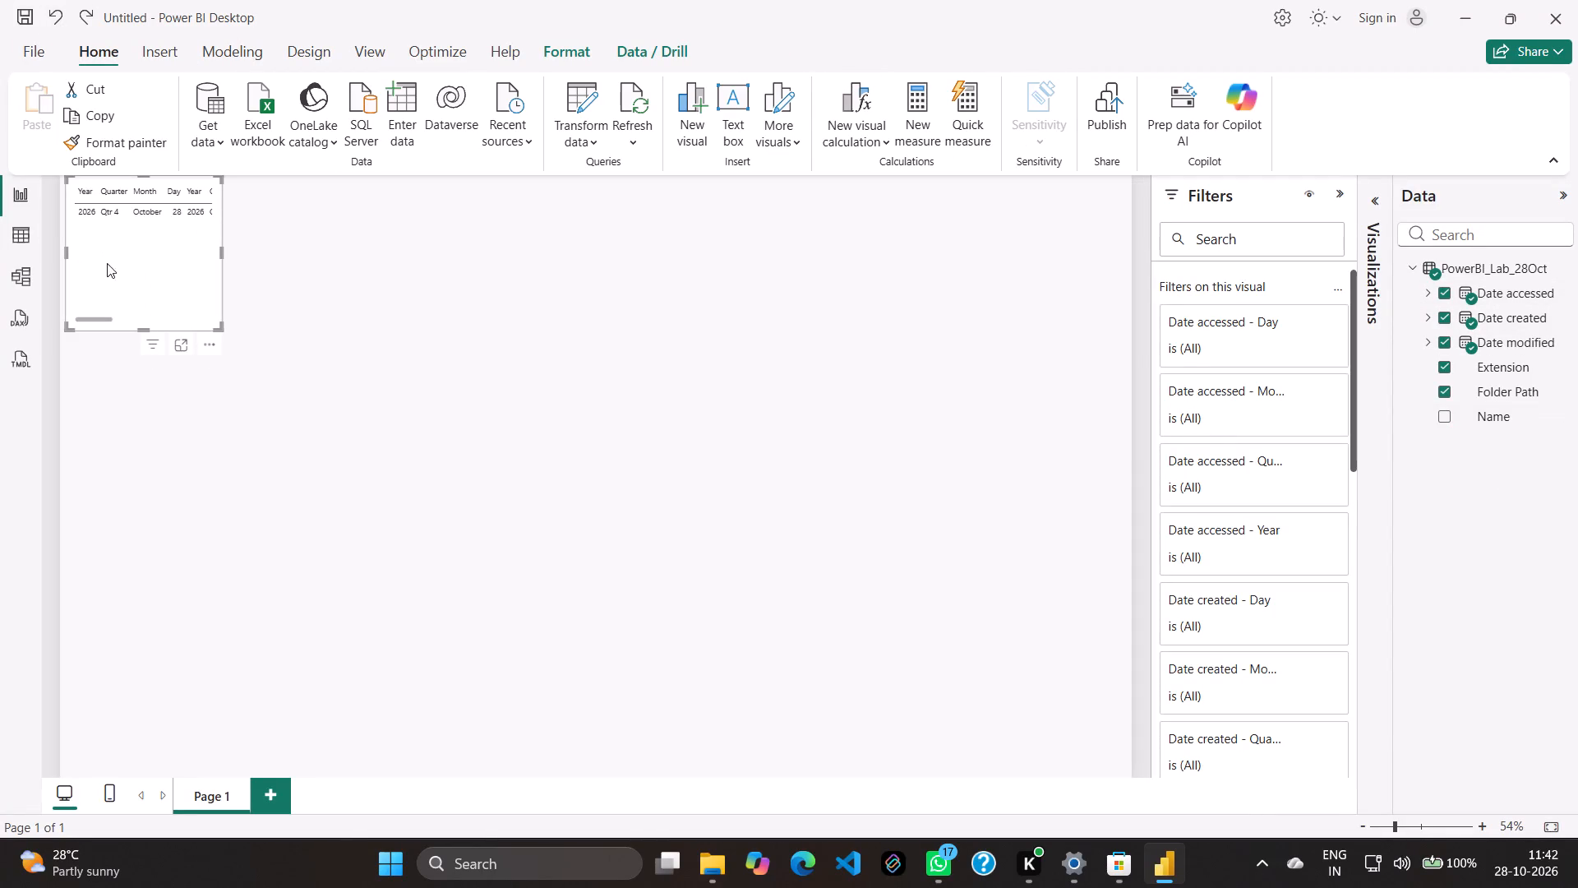
key("ctrl+z")
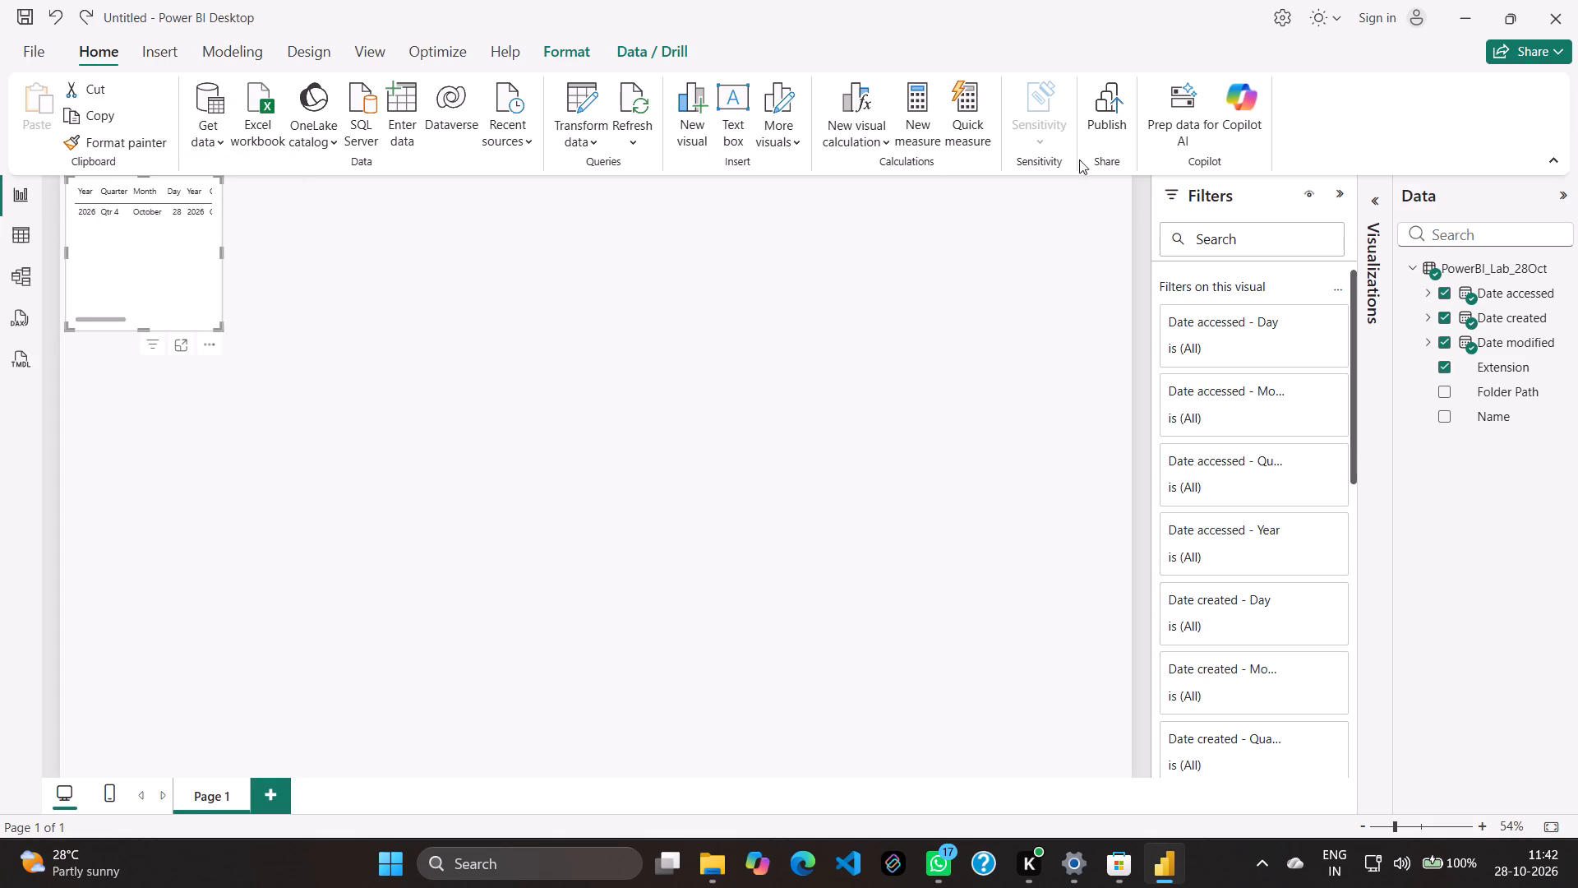
Remove the Date accessed, Date created, Date modified and Extension fields from the table visual.
left_click(1440, 289)
left_click(1443, 309)
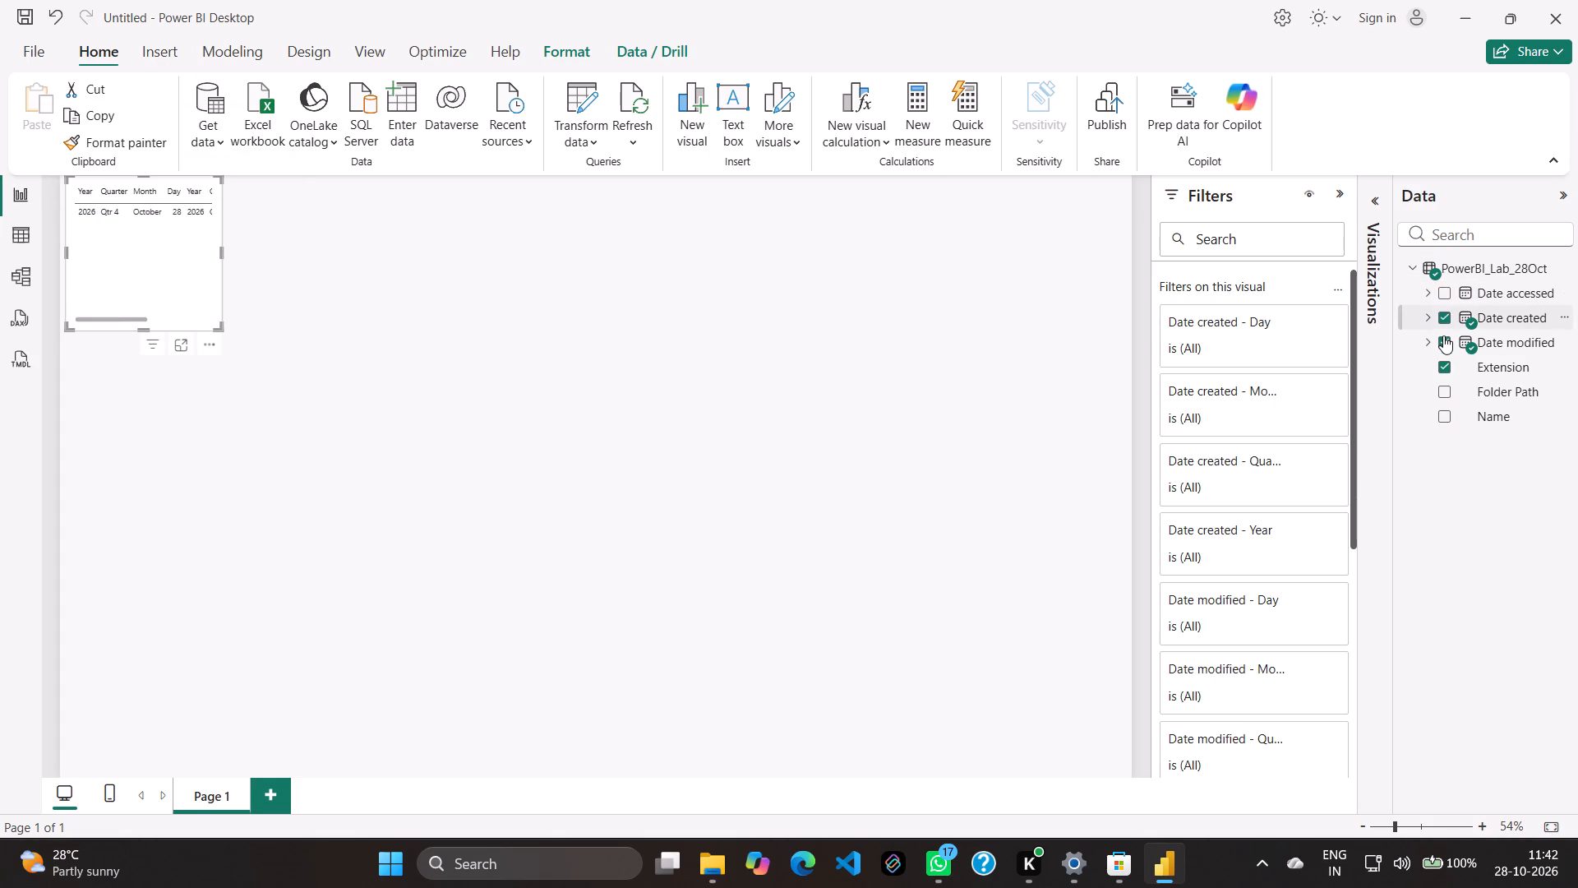
left_click(1443, 335)
left_click(1446, 361)
left_click(1446, 313)
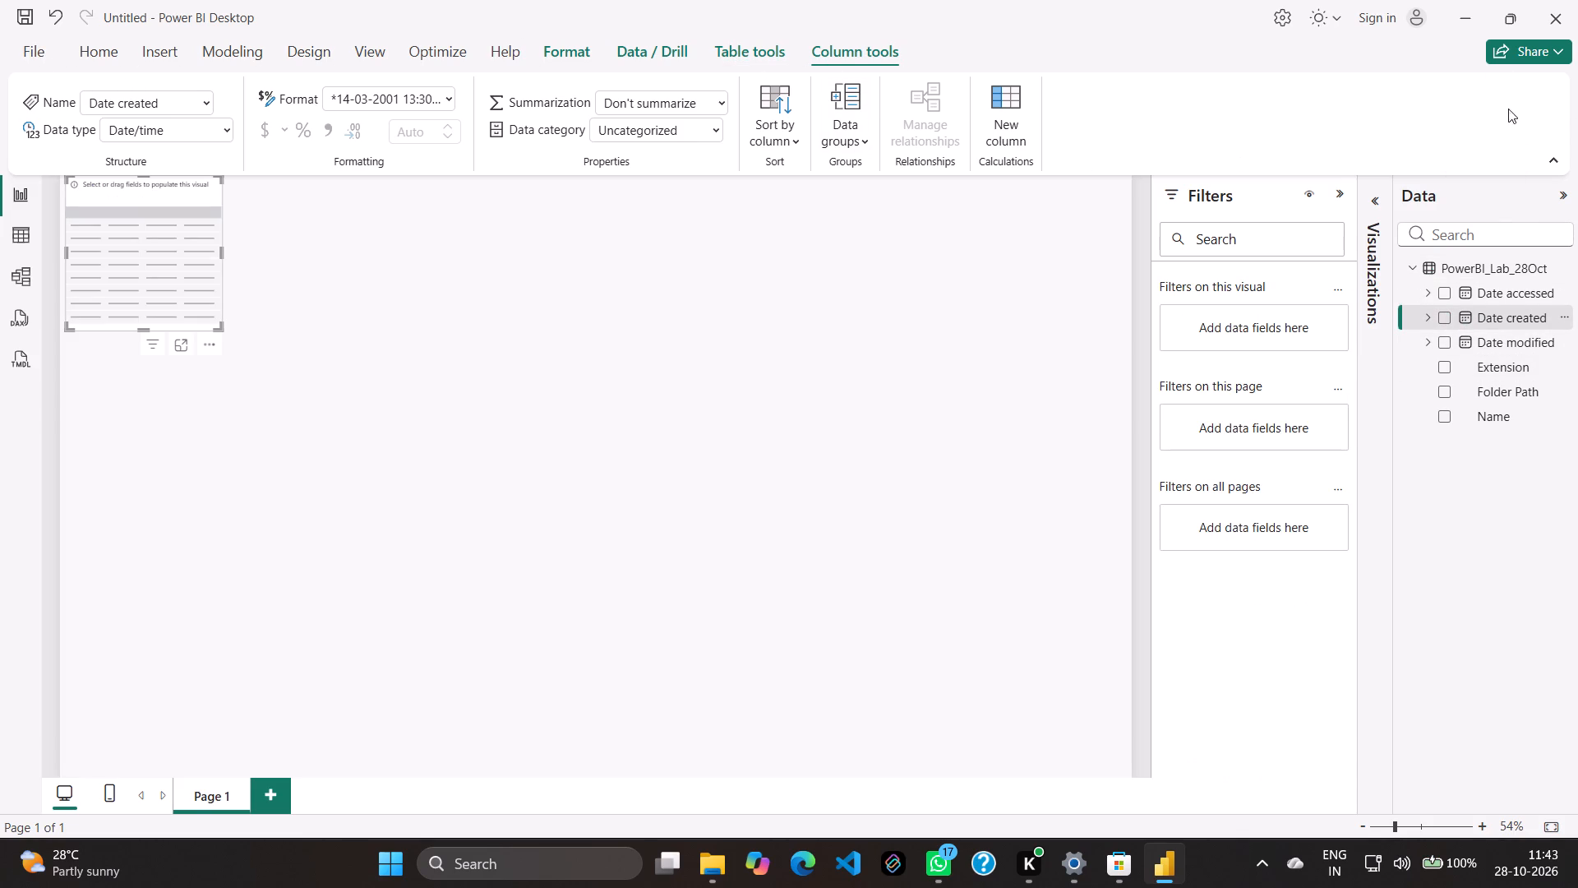
Close the untitled report.
left_click(1537, 0)
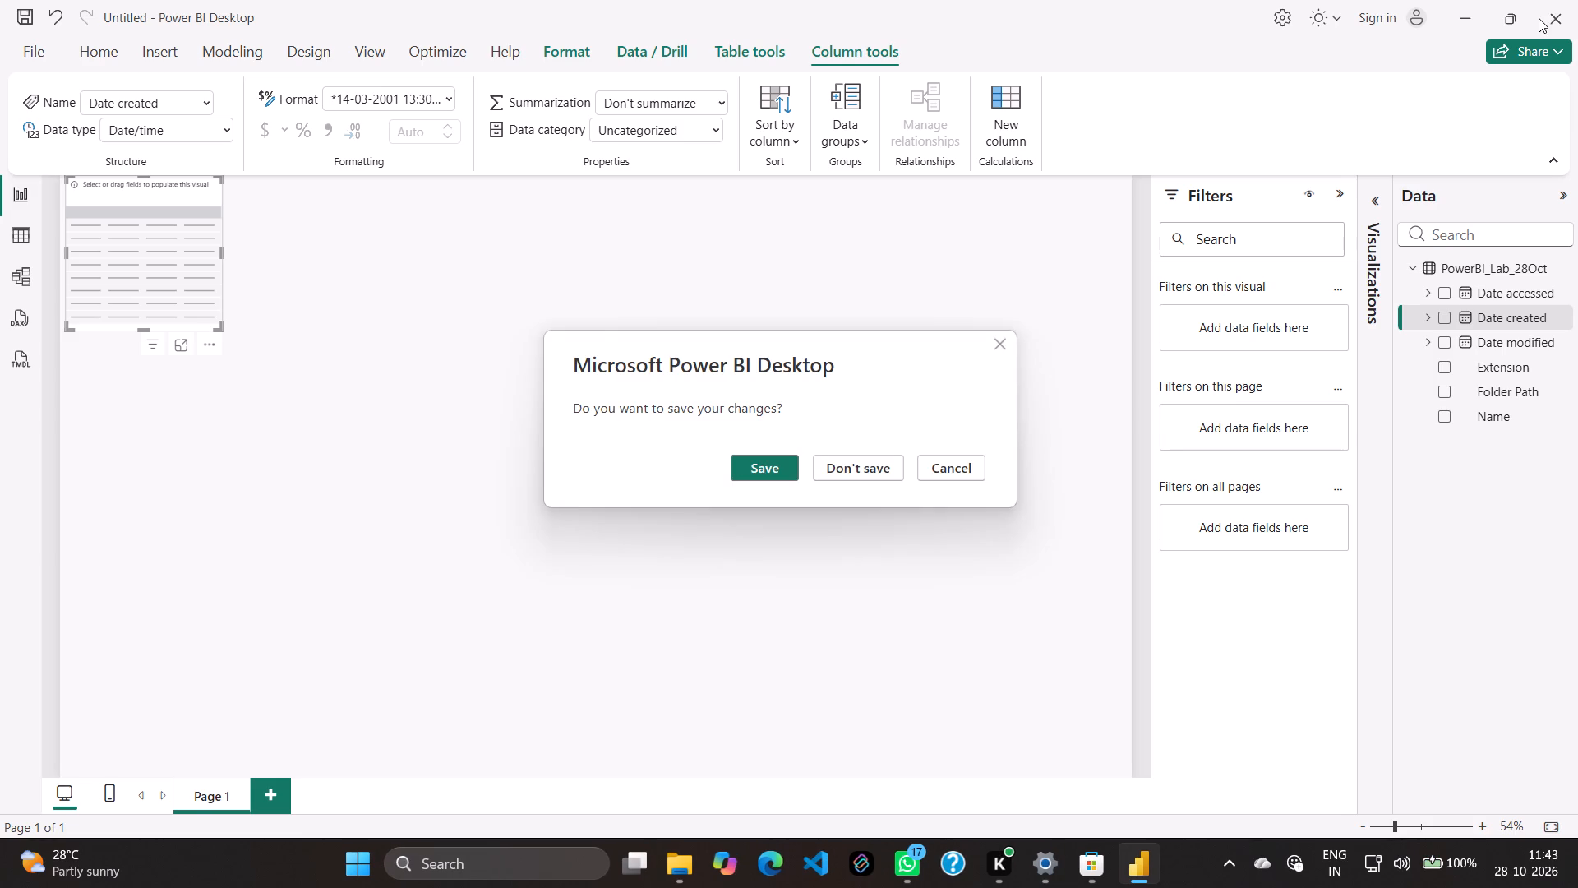
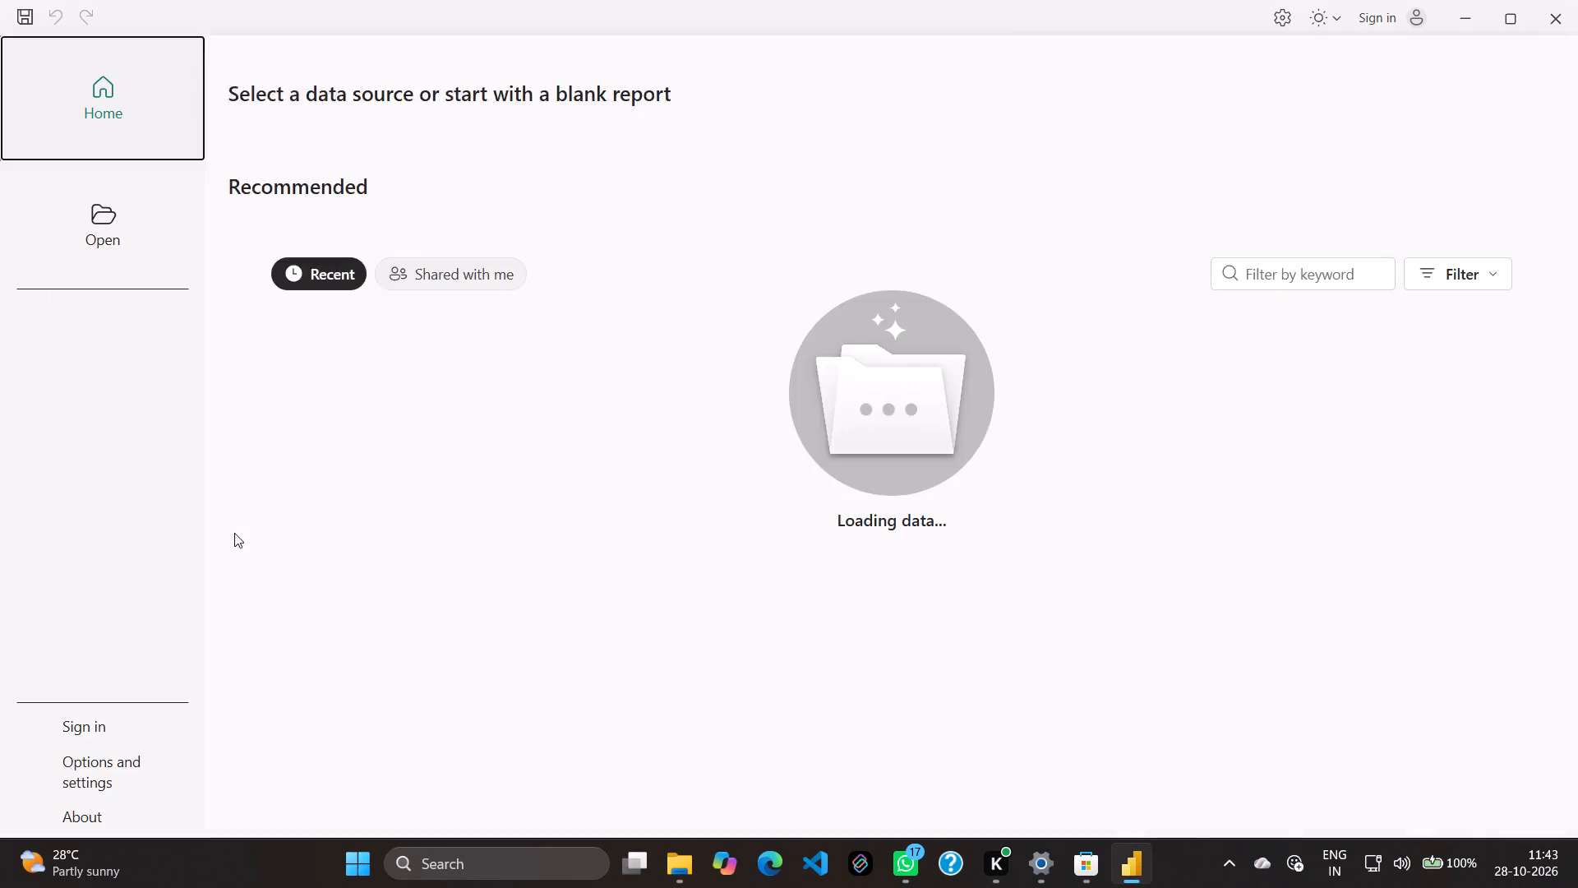
Start a new blank report from the home screen.
left_click(358, 210)
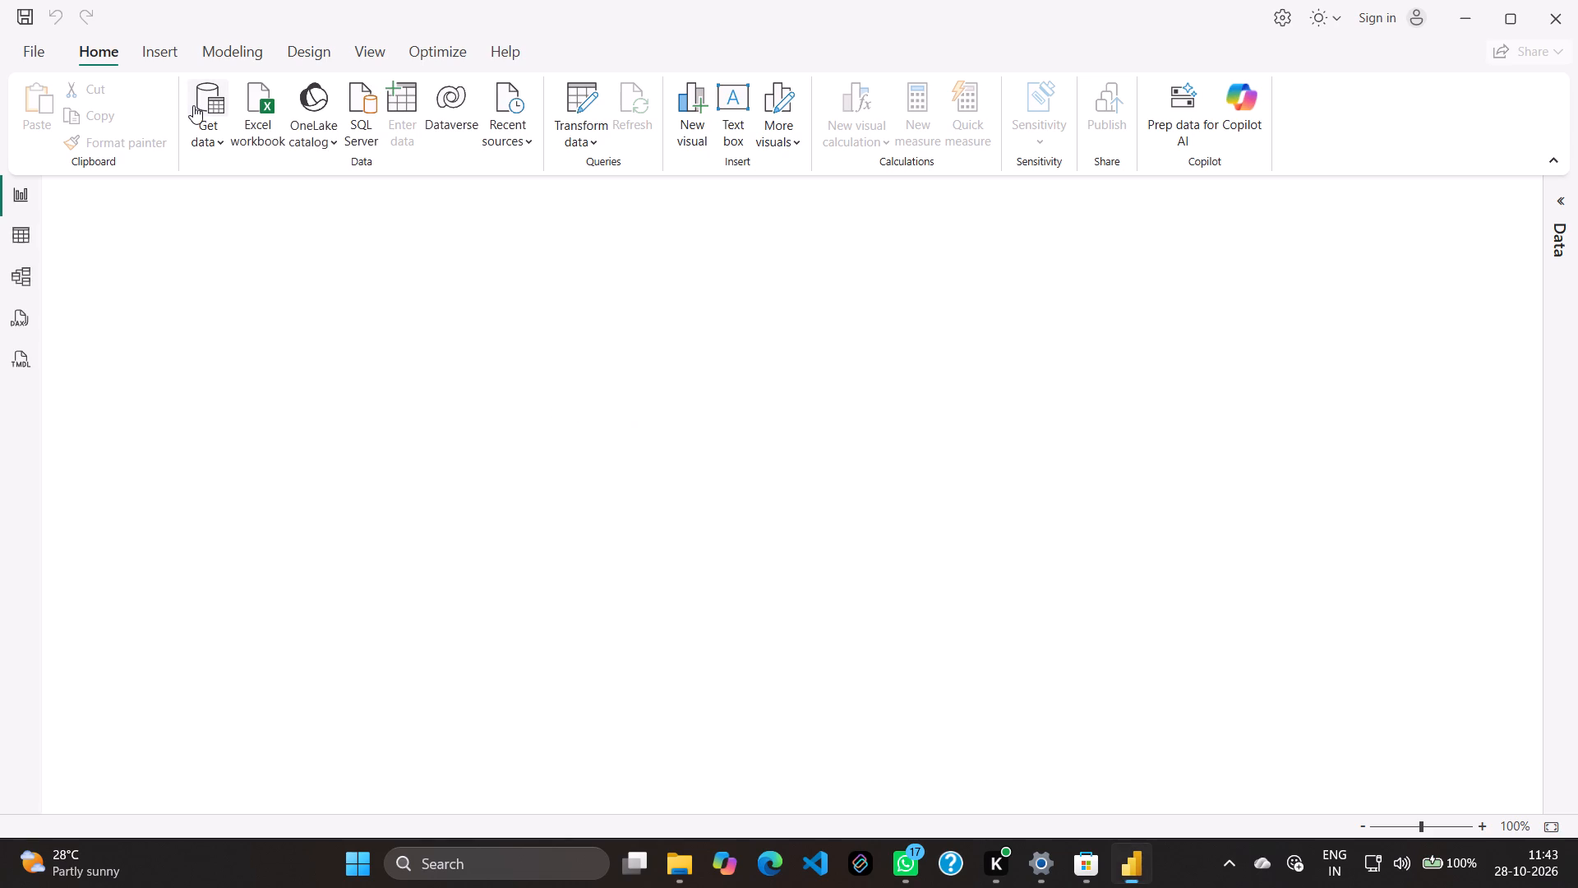
Open the choice of data sources for the new blank report.
left_click(199, 99)
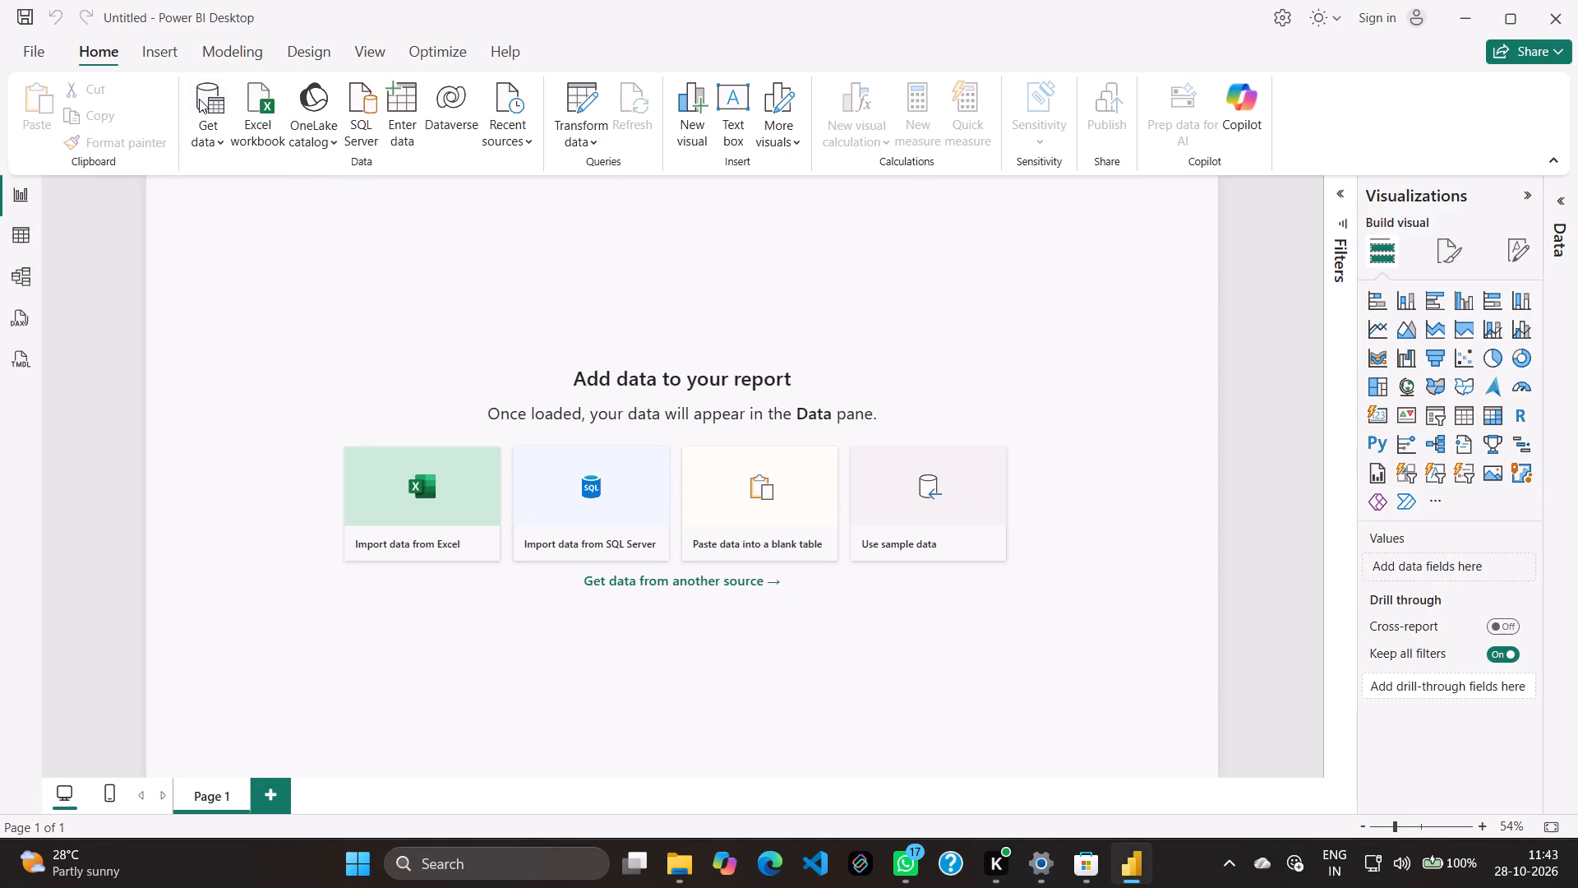
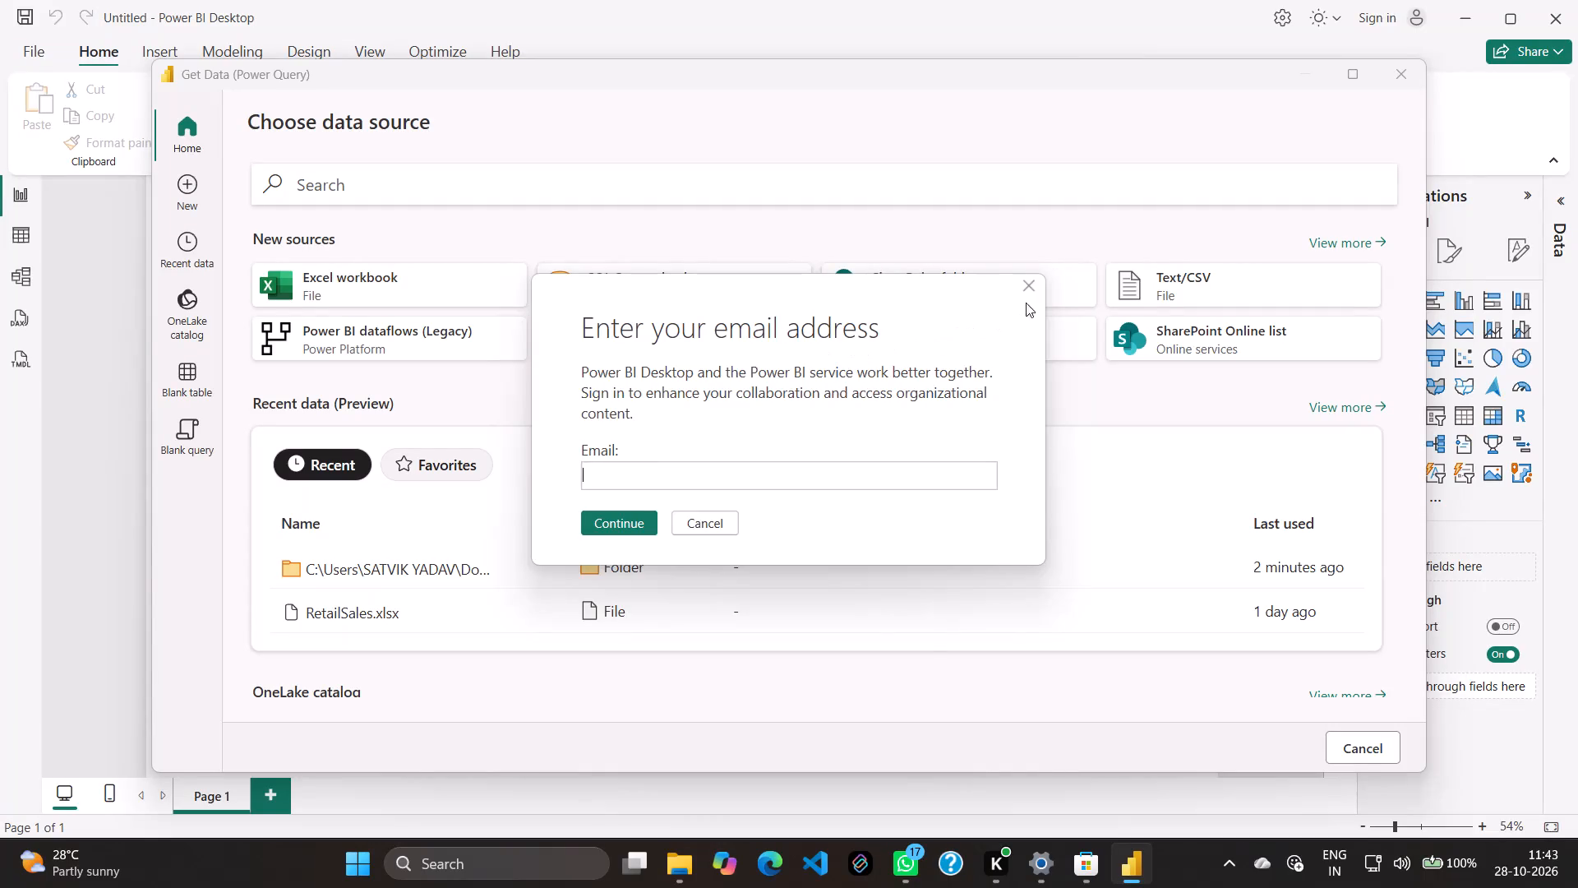
Dismiss the email sign-in prompt without signing in.
left_click(1030, 287)
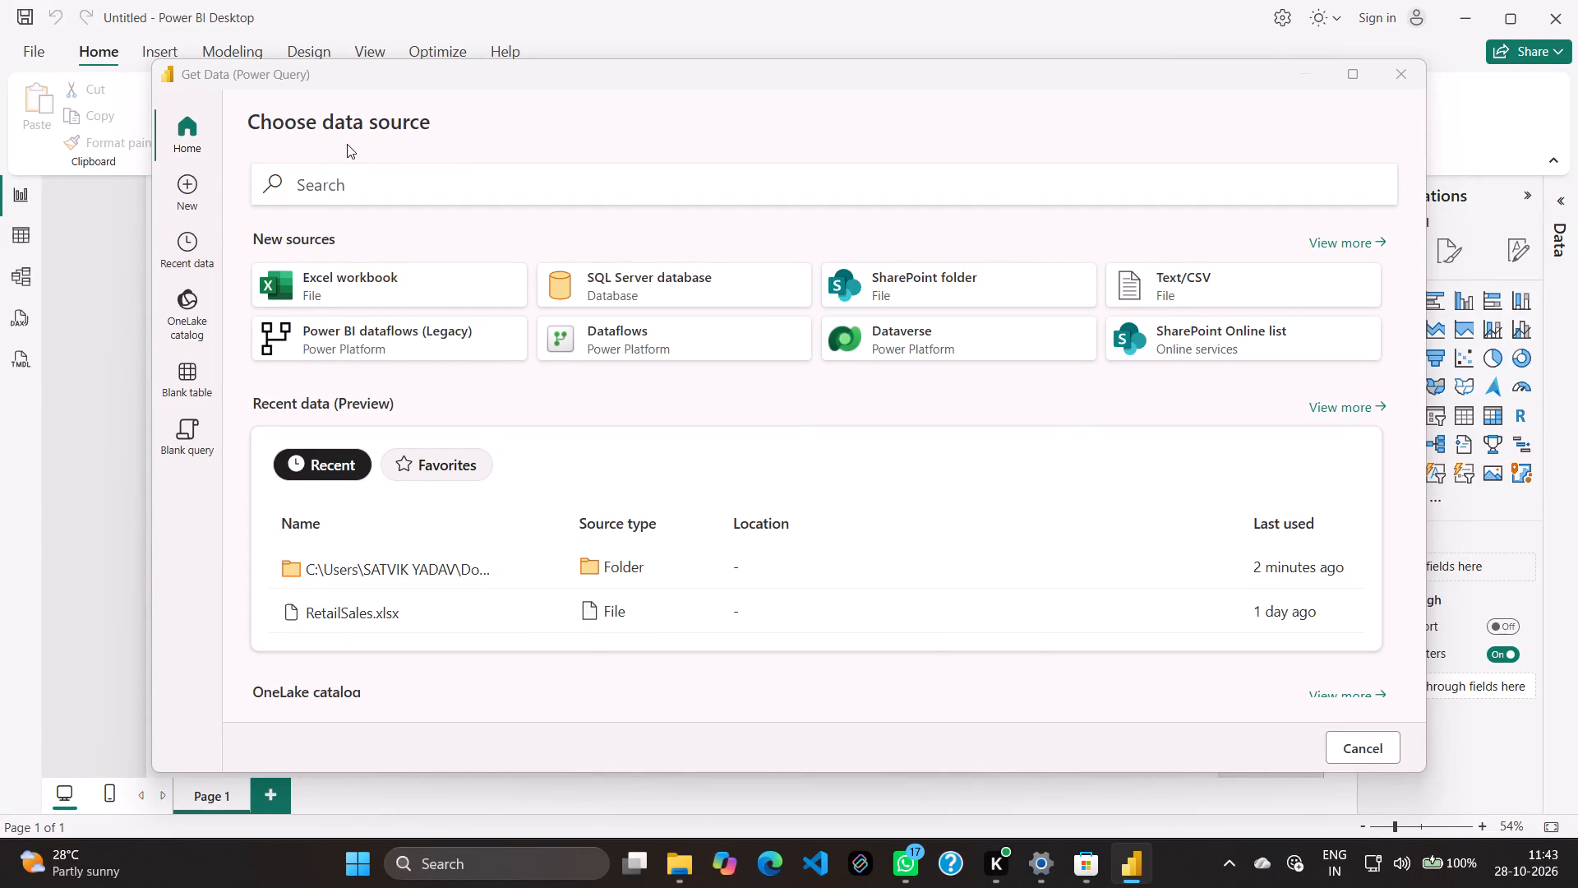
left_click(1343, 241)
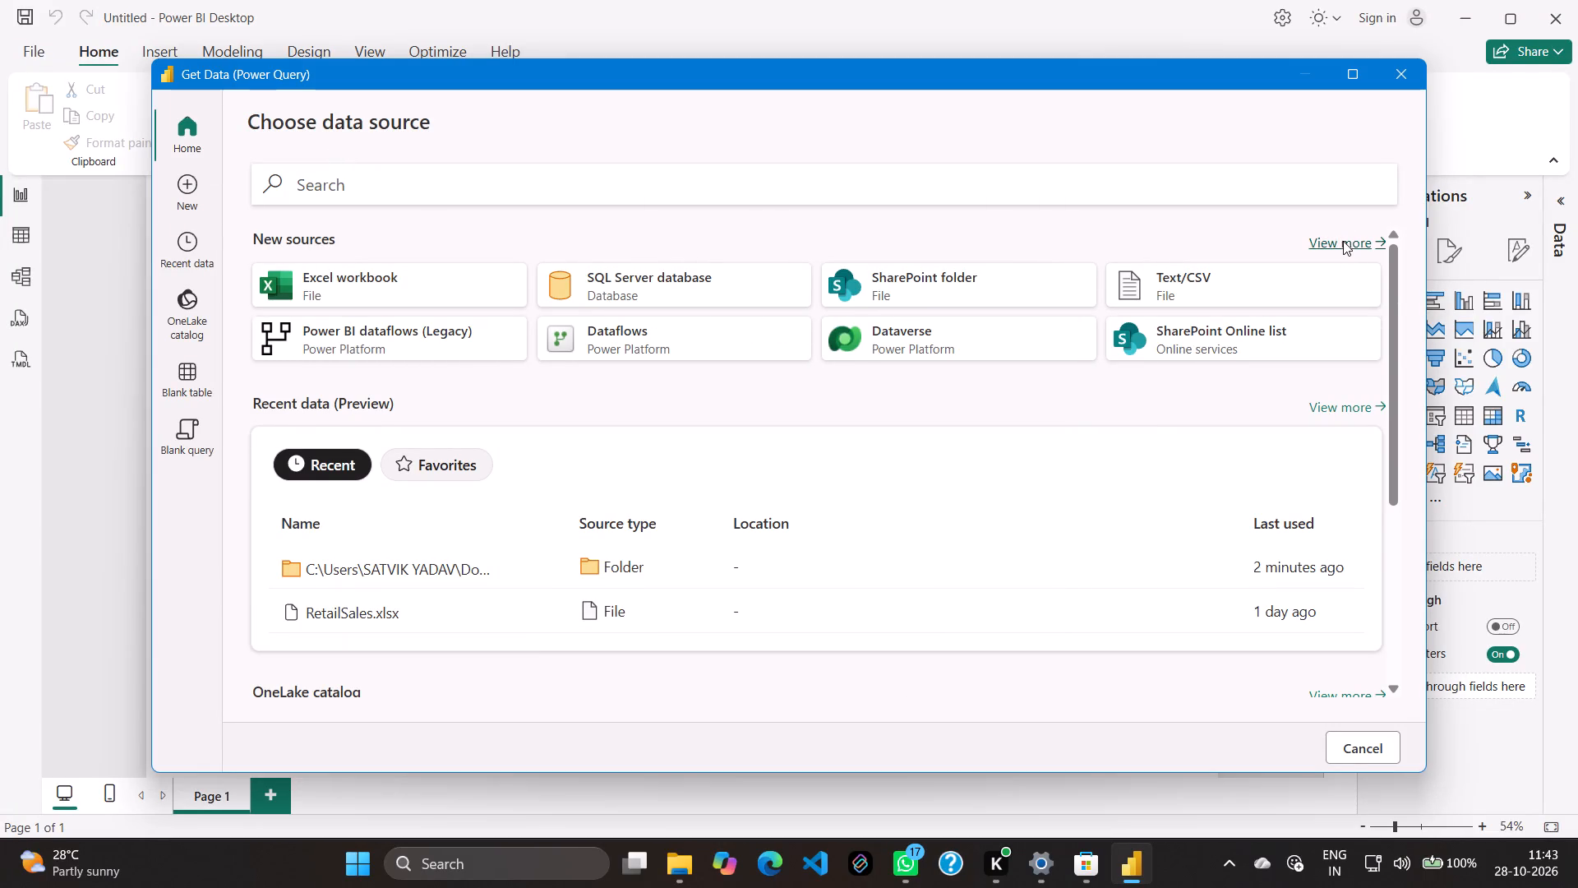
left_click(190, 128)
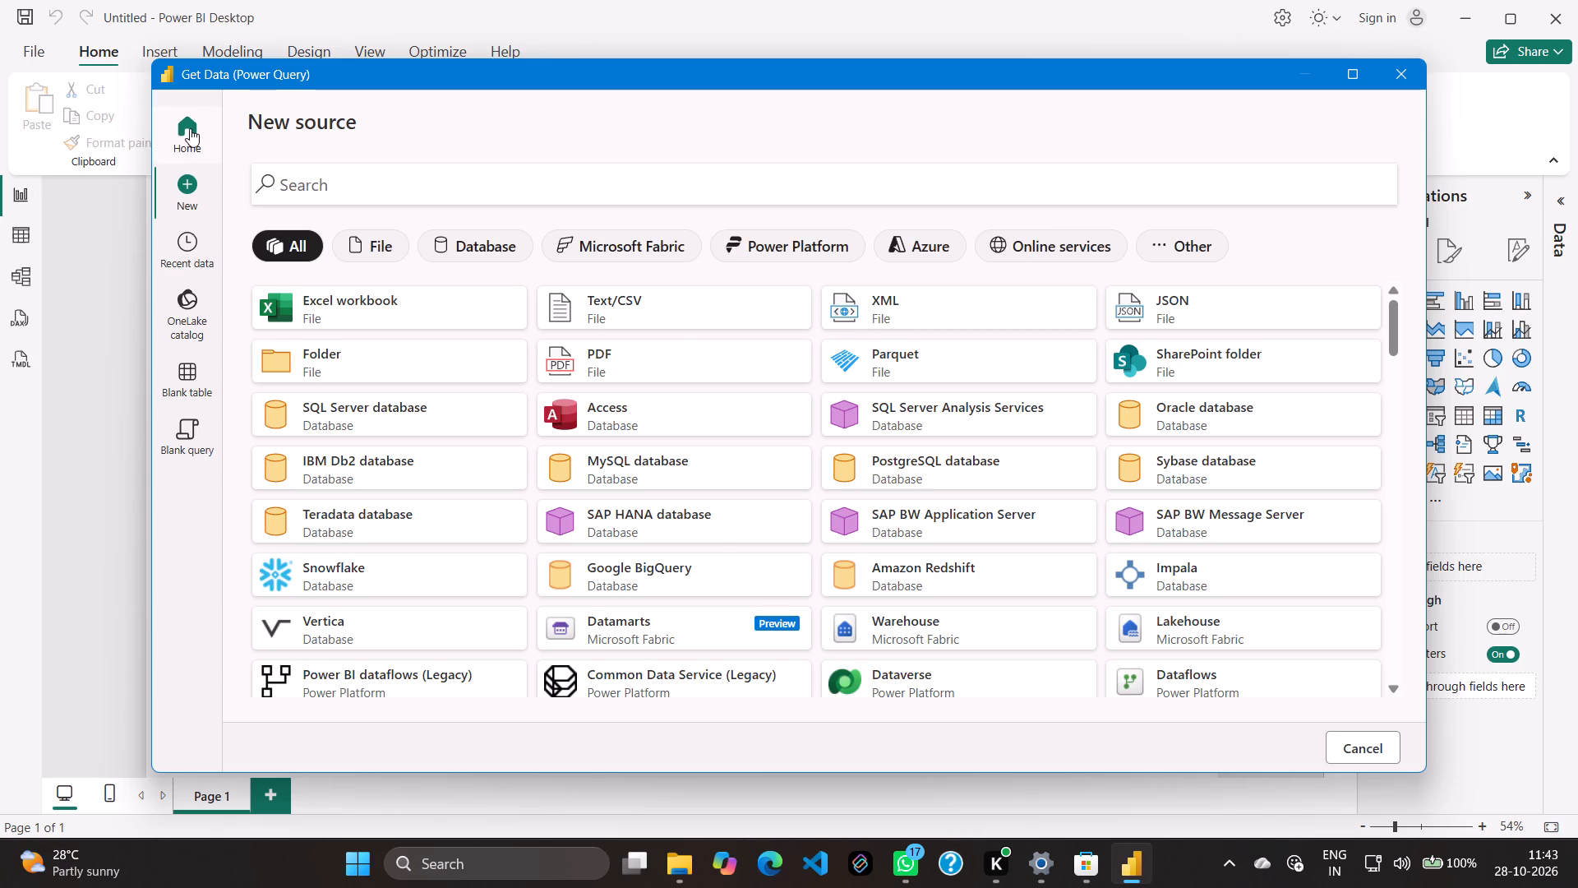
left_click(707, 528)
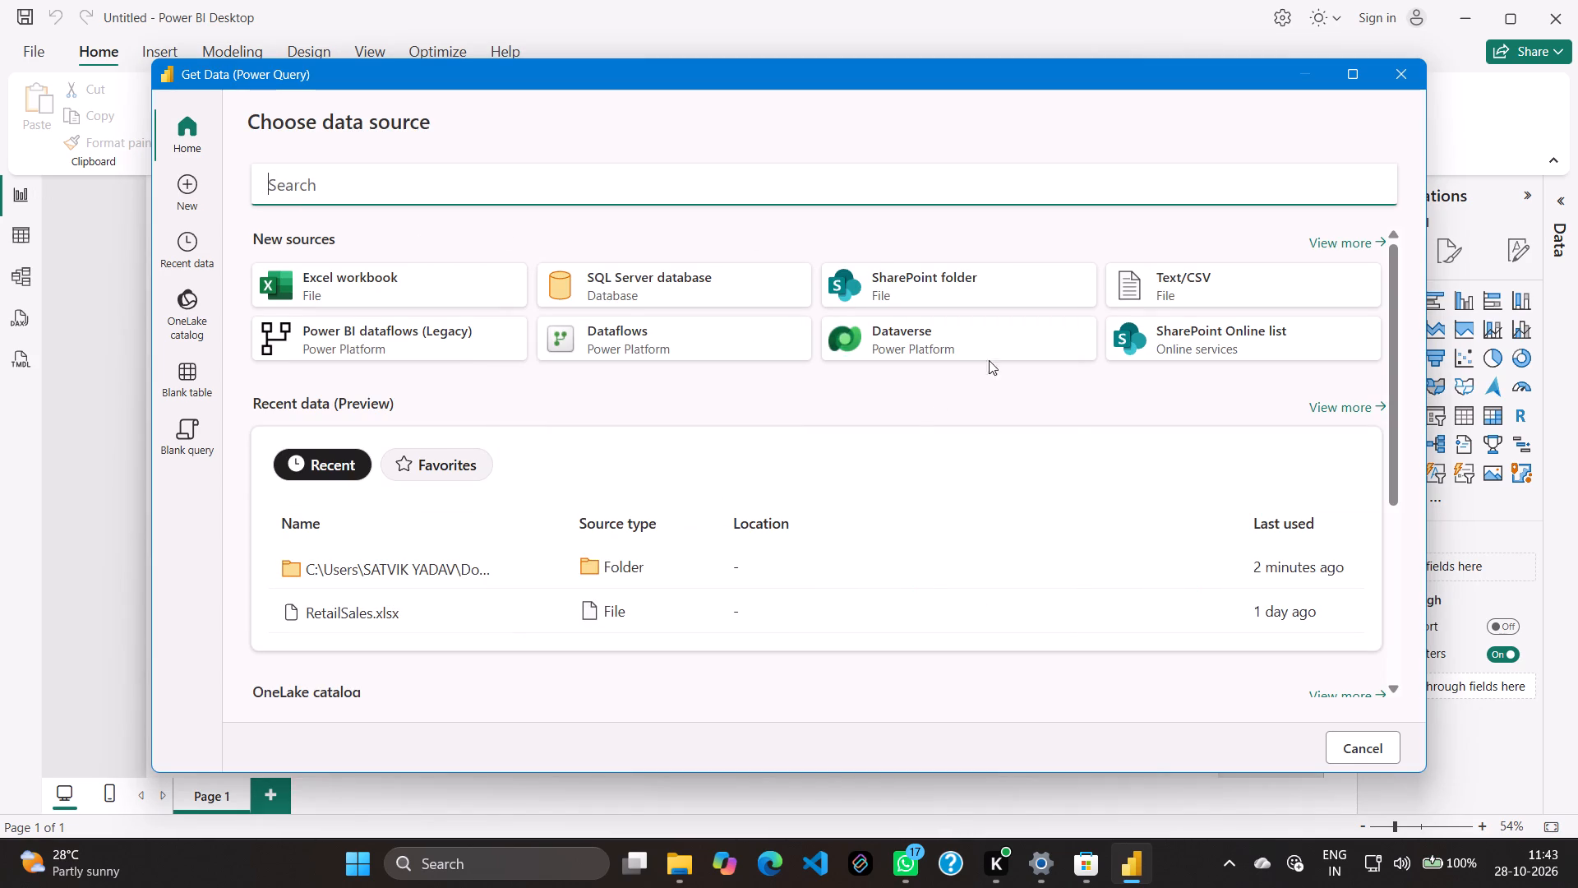
Start a Text/CSV connection and browse for its source file in the PowerBI_Lab_28Oct folder in Downloads.
left_click(1159, 299)
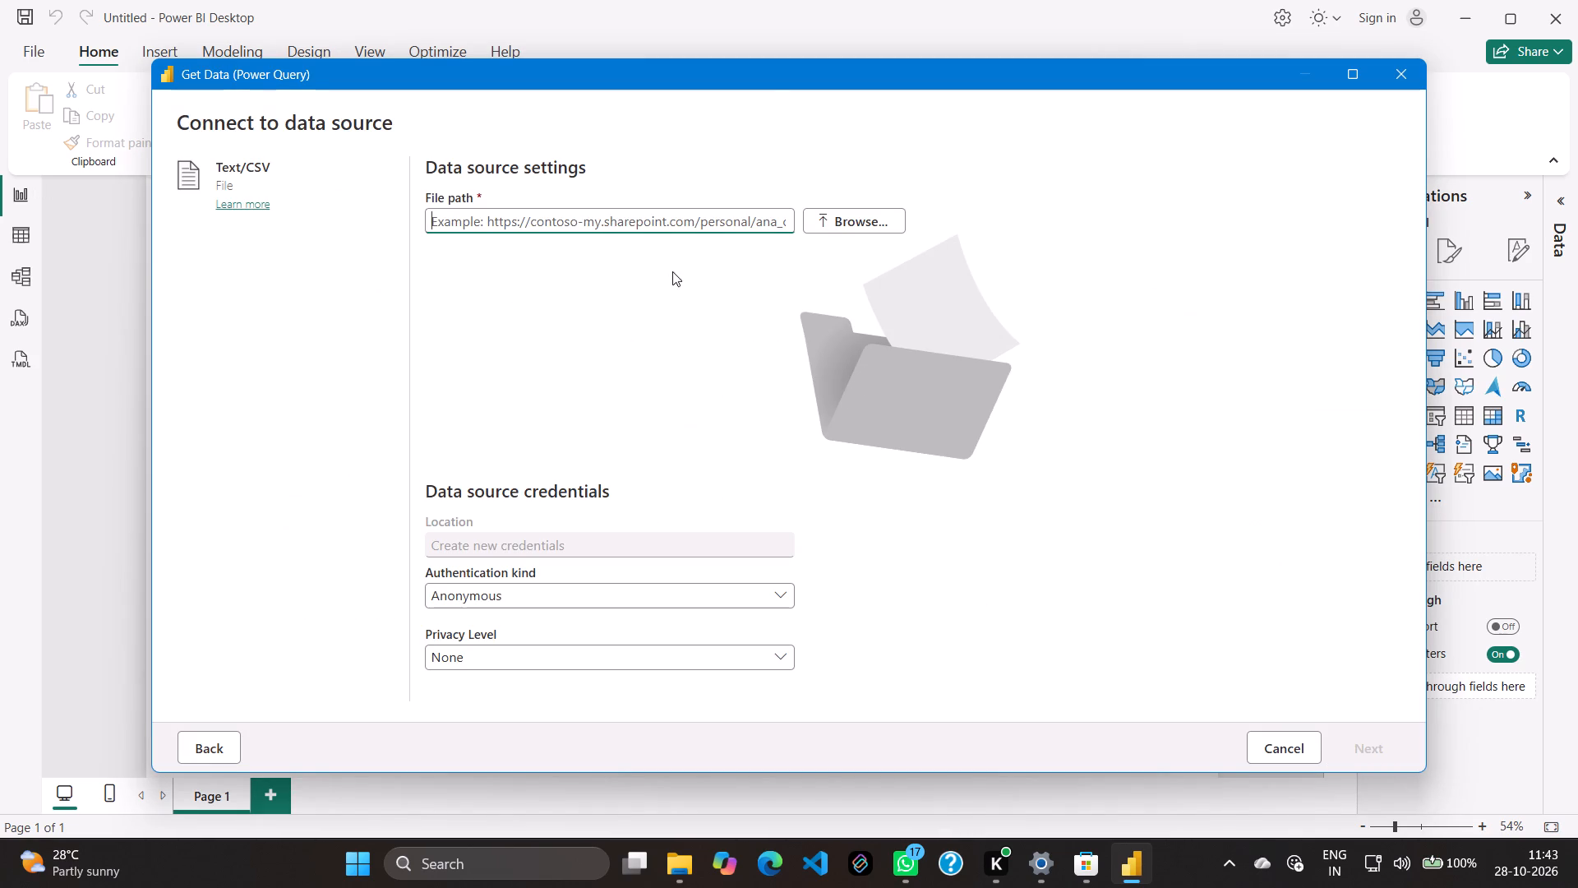
left_click(831, 233)
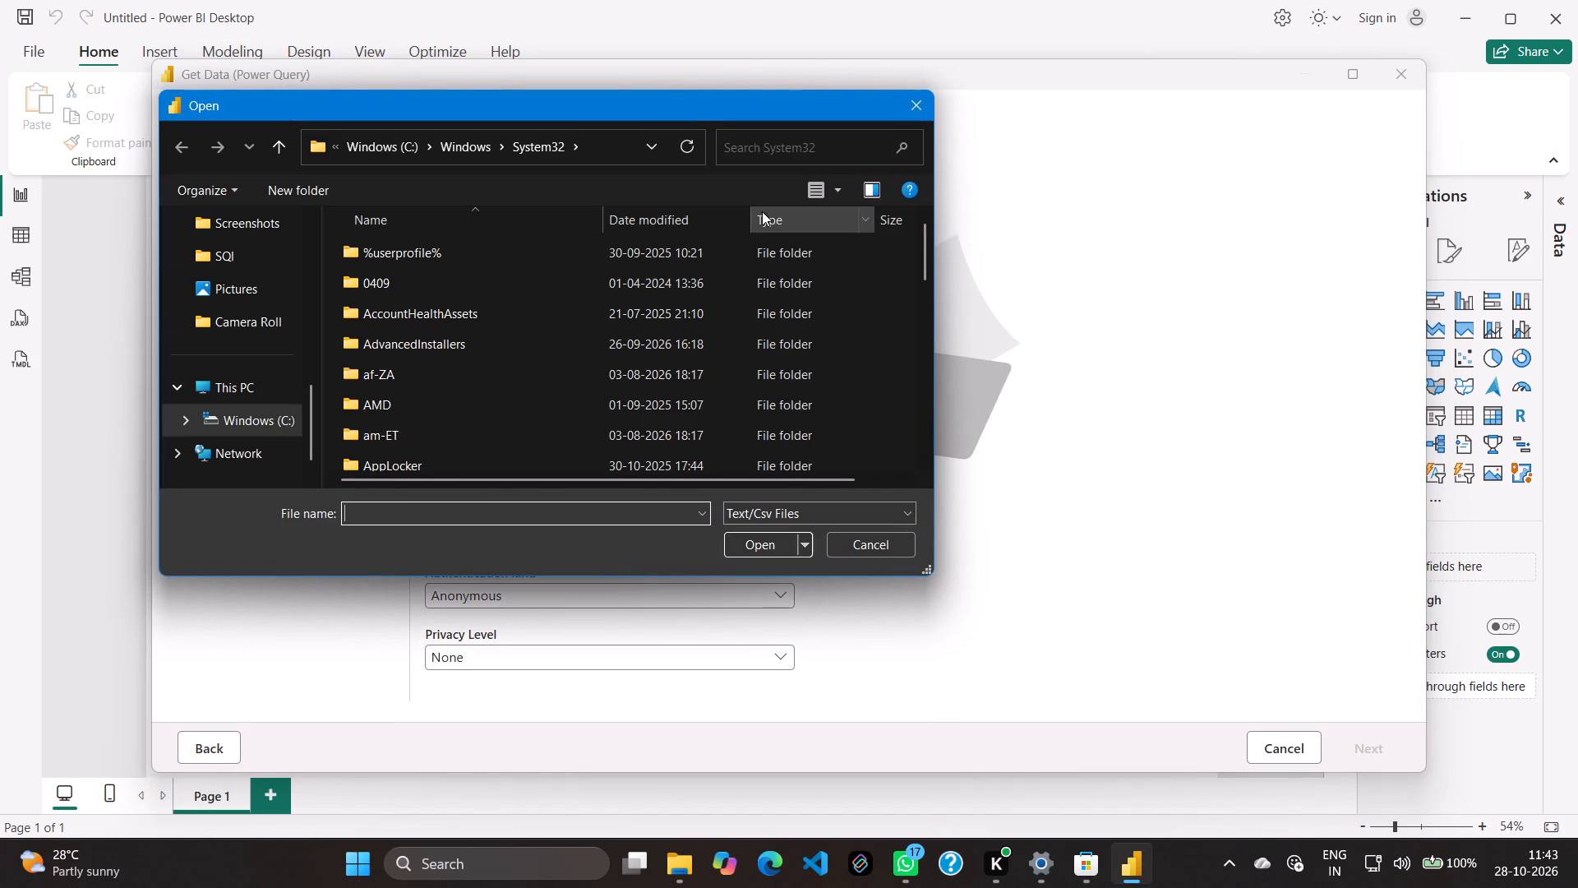
scroll(578, 316, "down", 2)
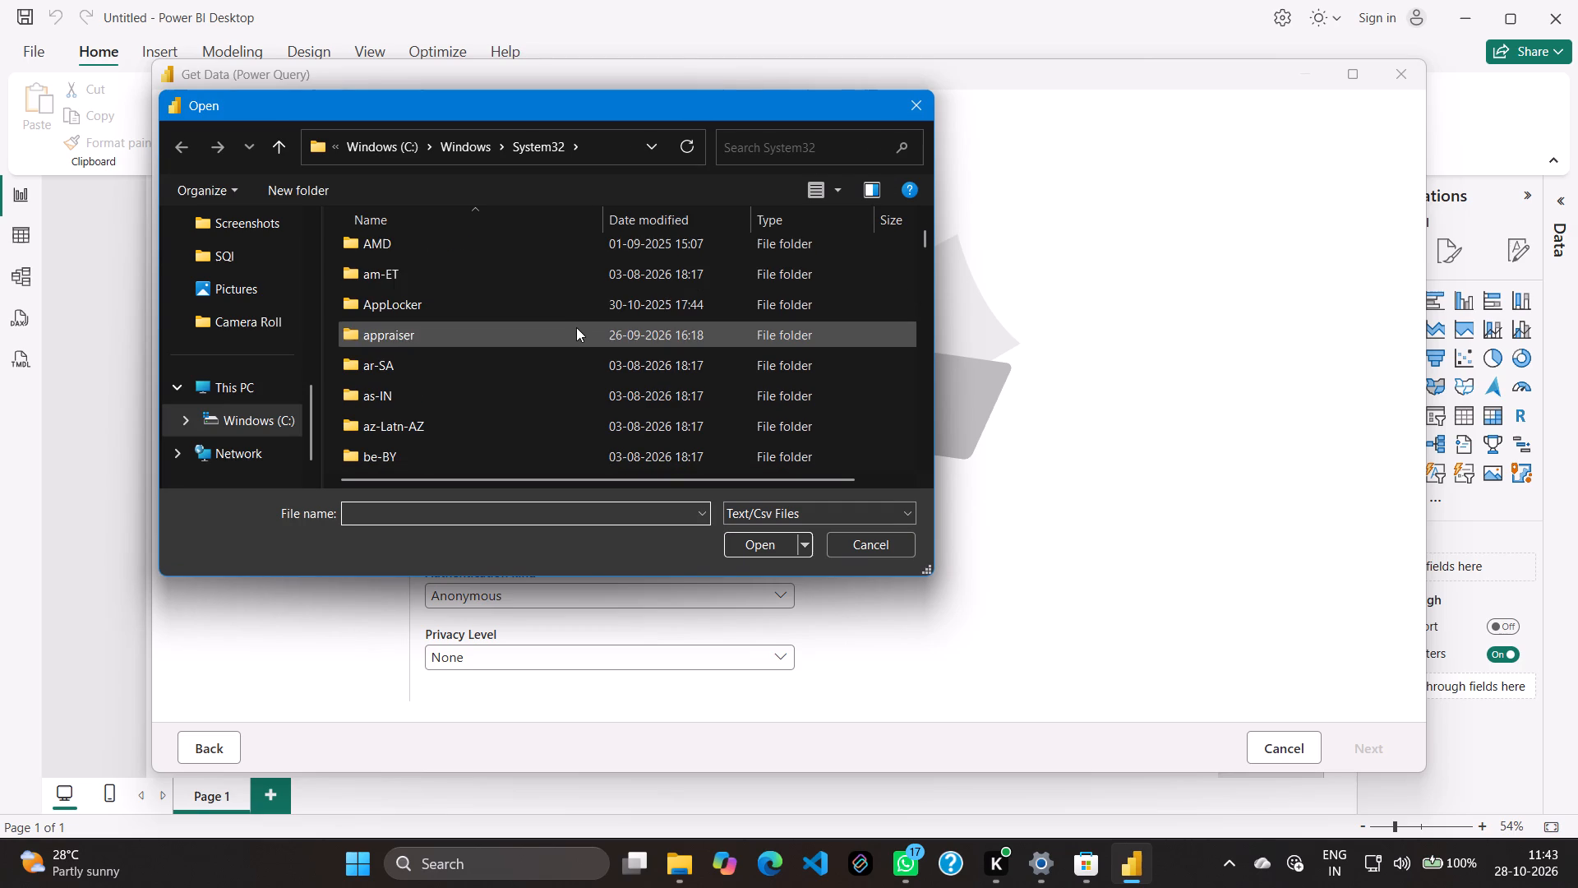
scroll(255, 277, "up", 5)
scroll(260, 441, "down", 2)
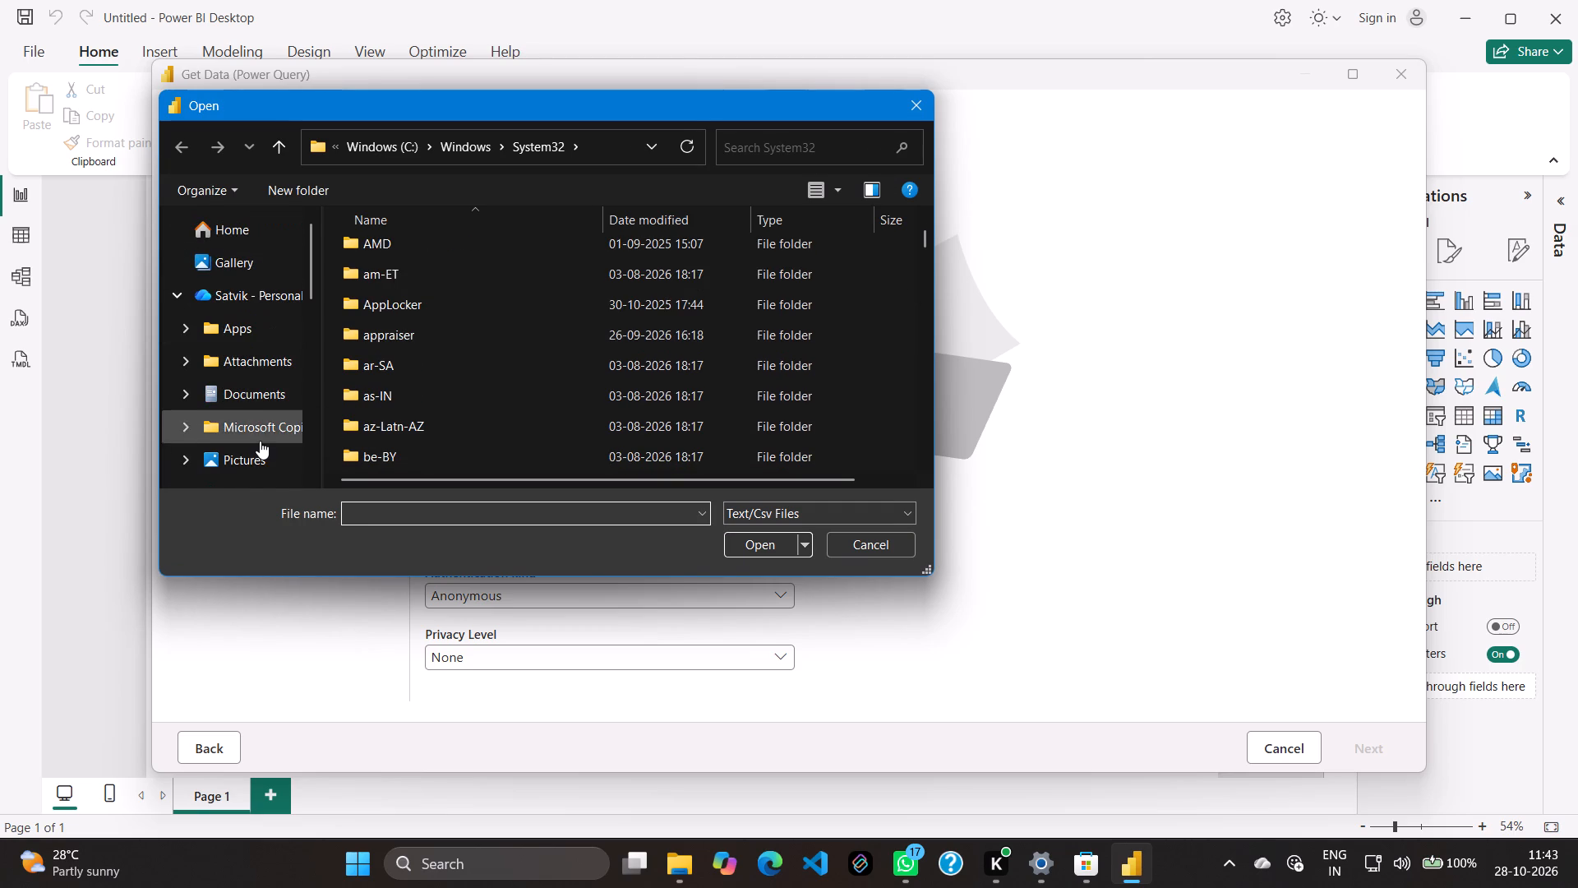
left_click(260, 353)
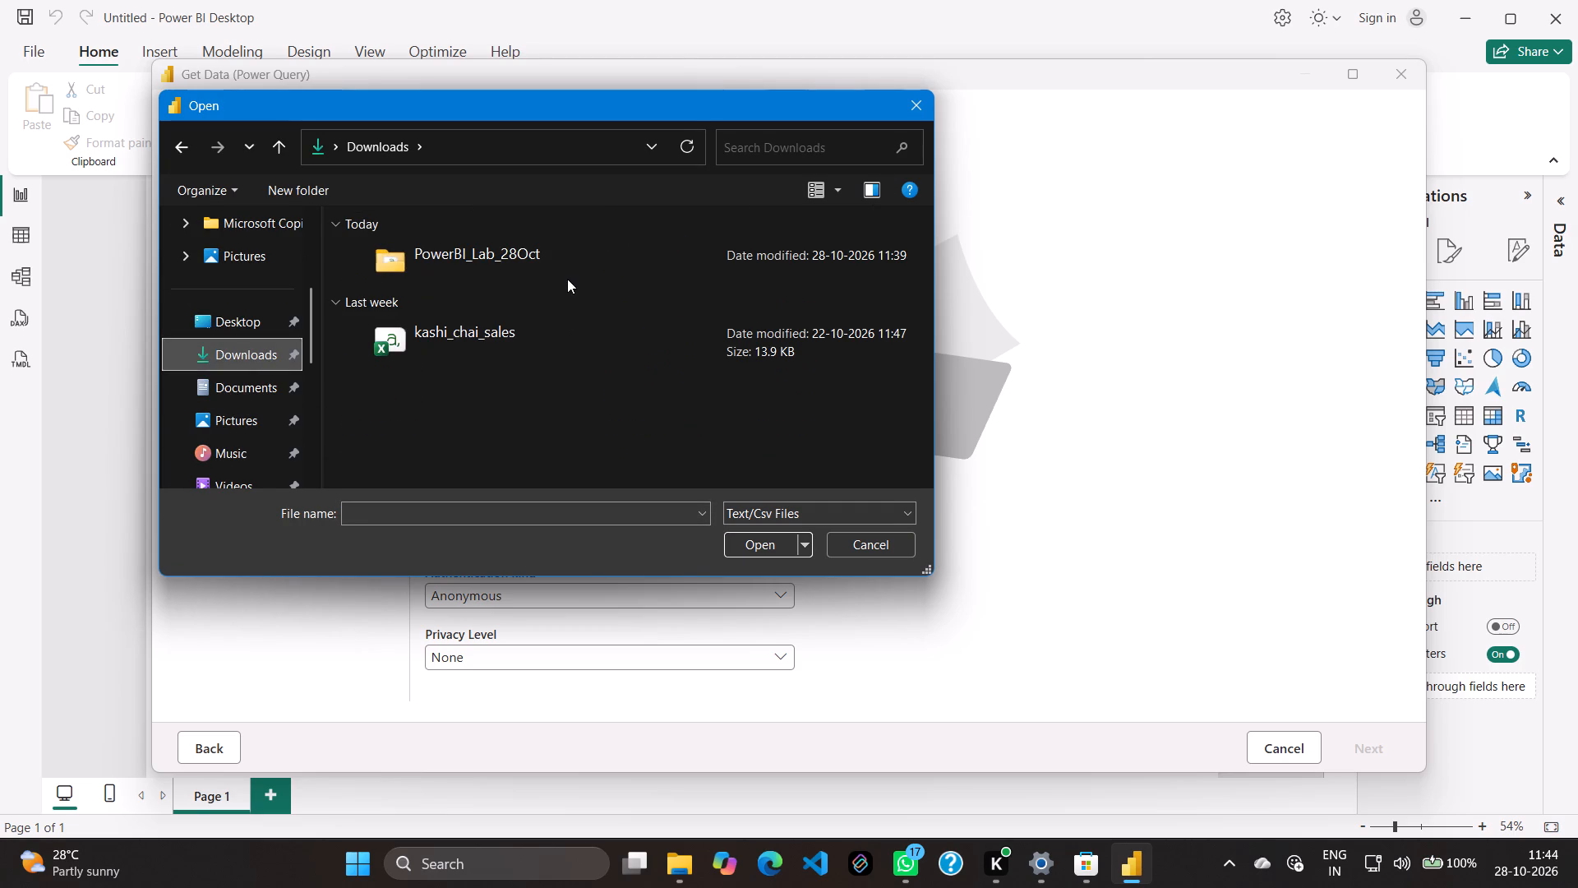
left_click(474, 242)
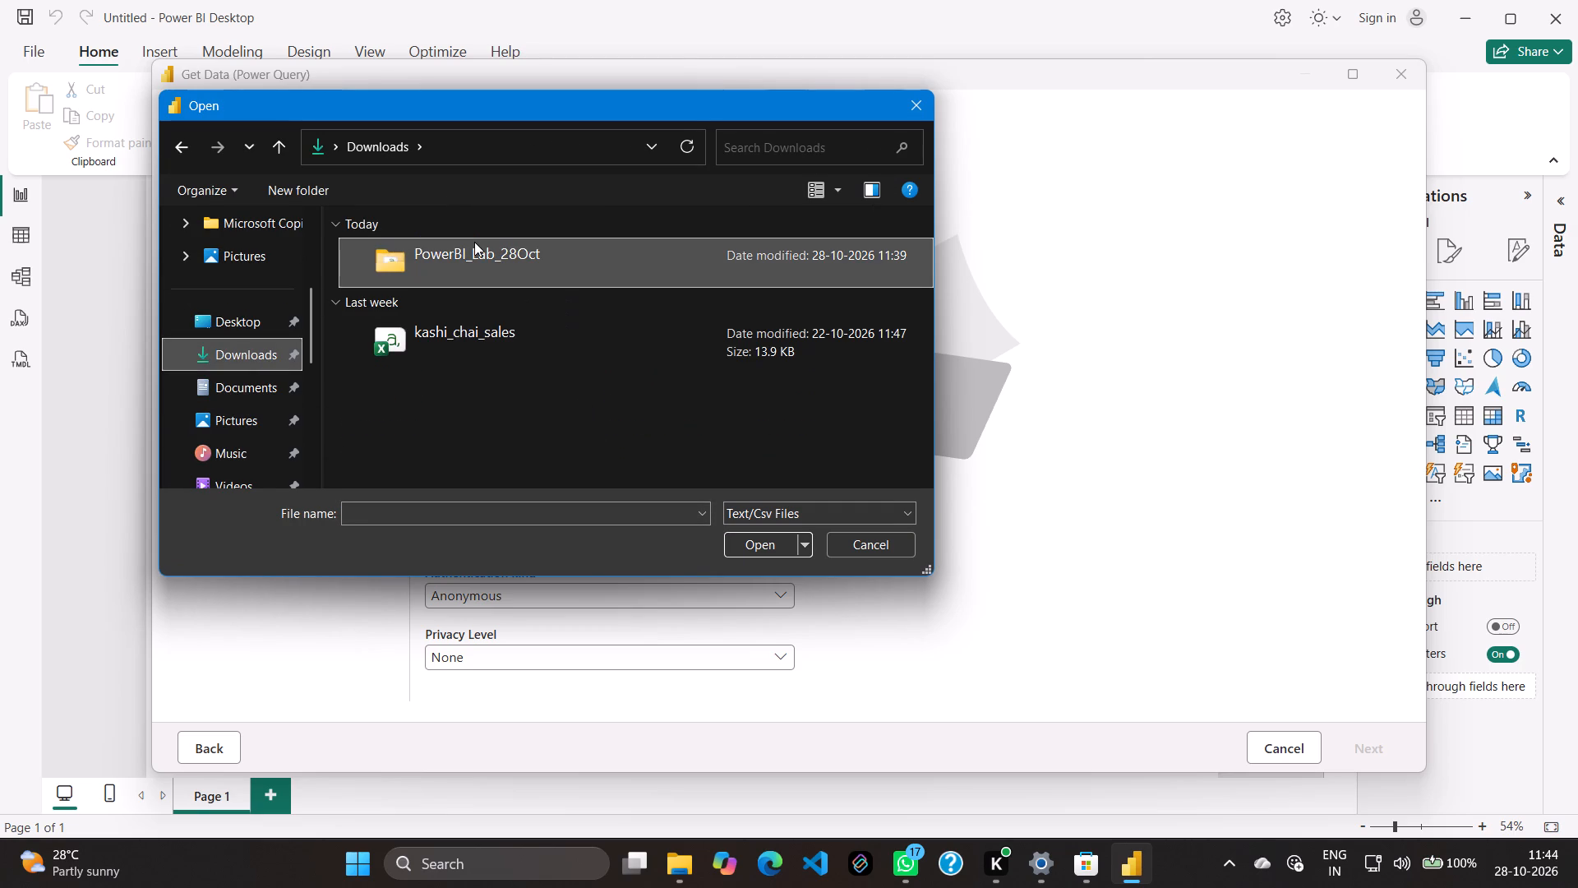
left_click(474, 242)
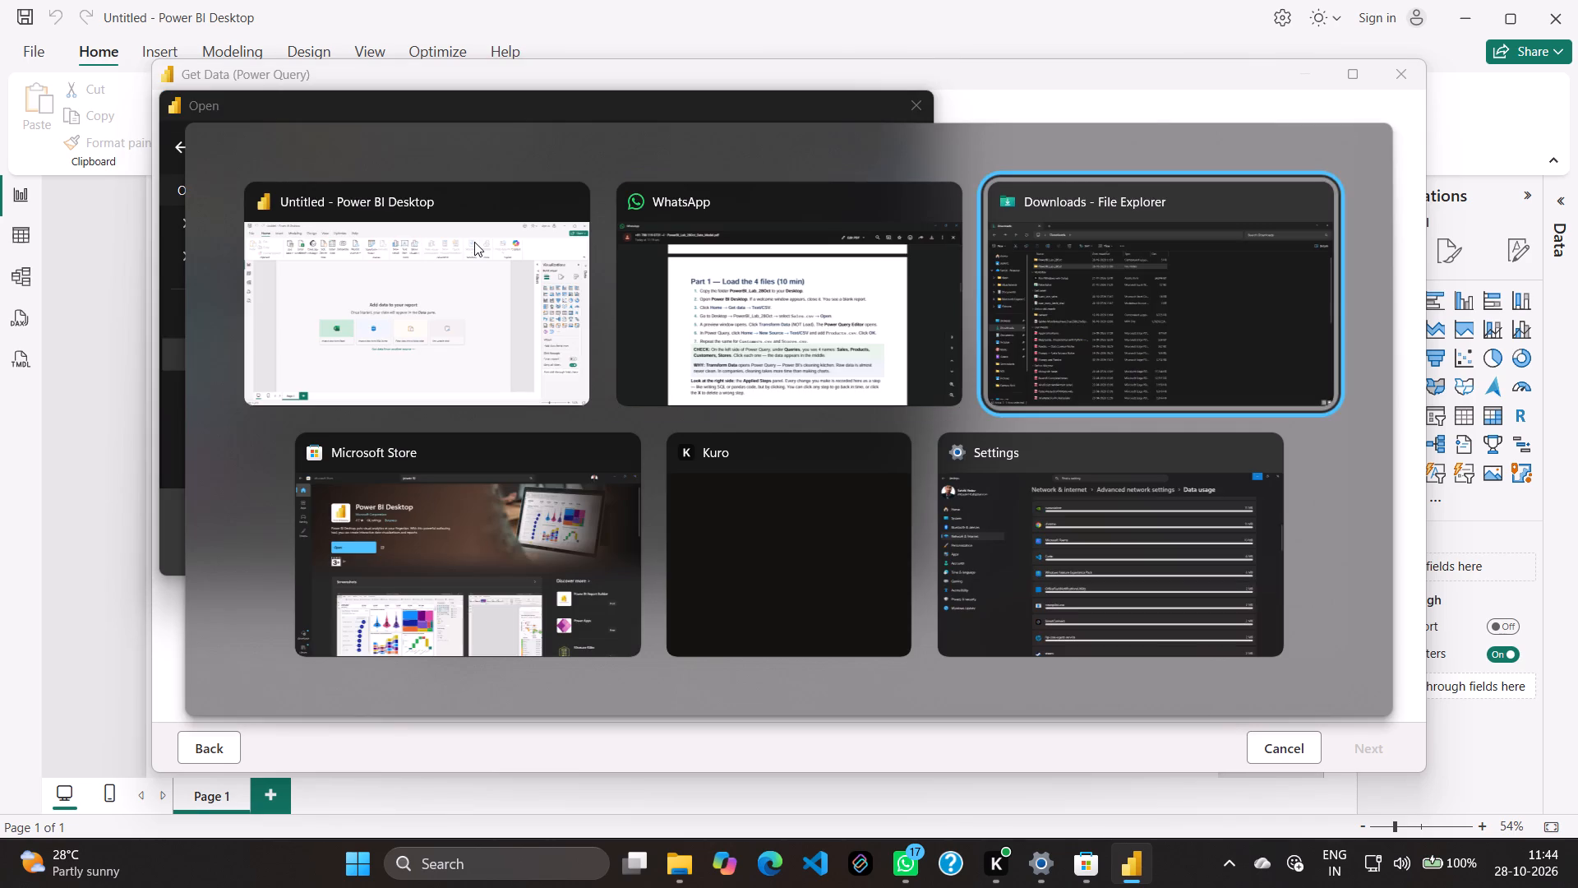
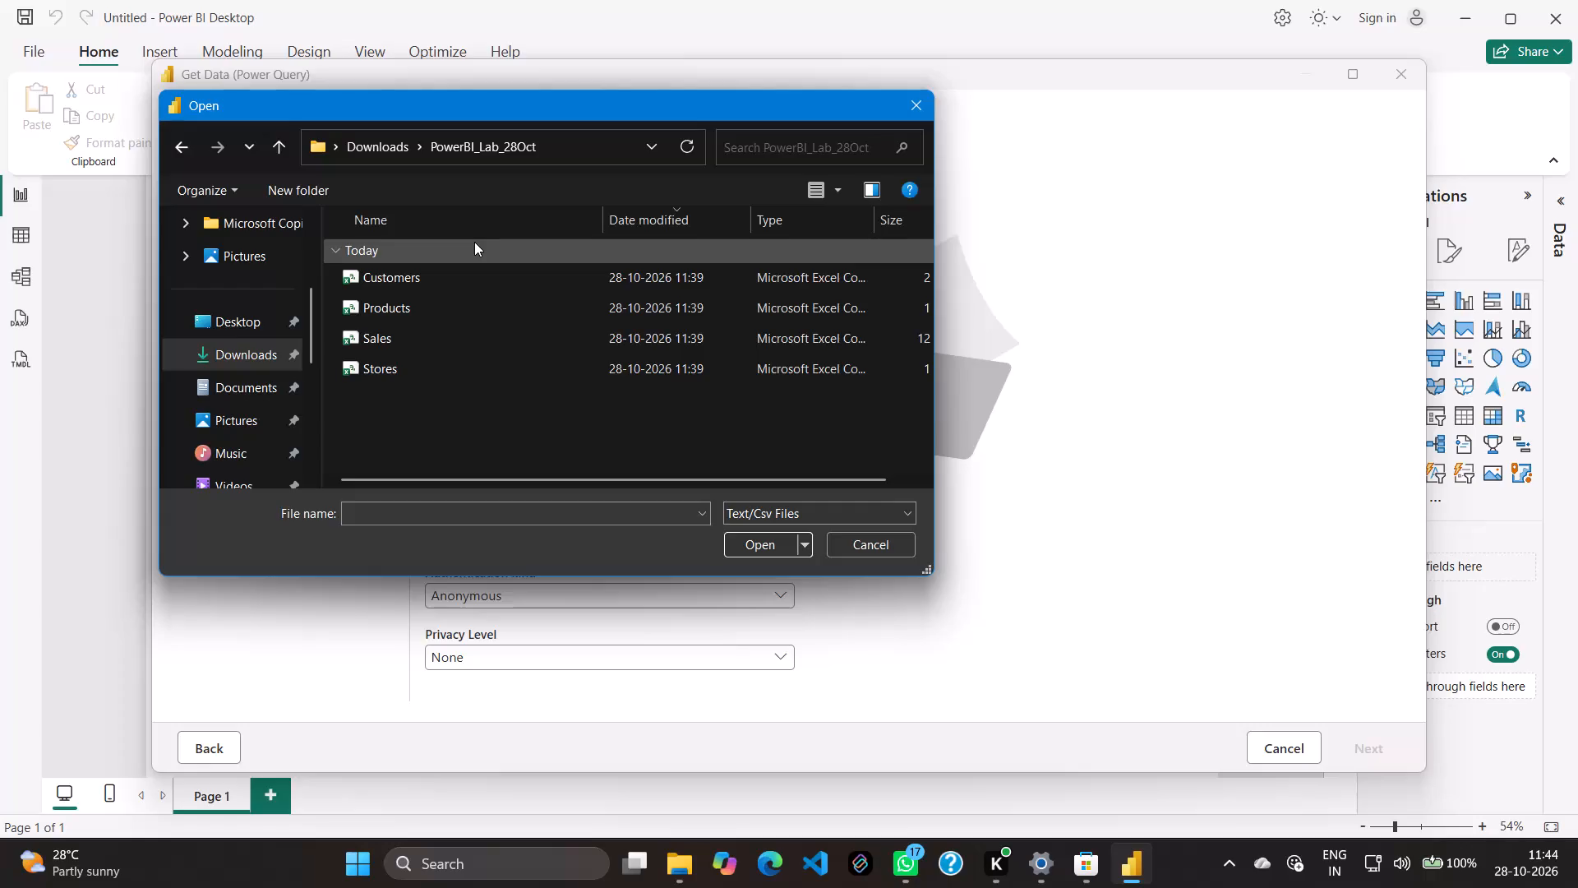
Choose the Sales CSV file as the source and load its data into the report.
left_click(515, 342)
left_click(515, 342)
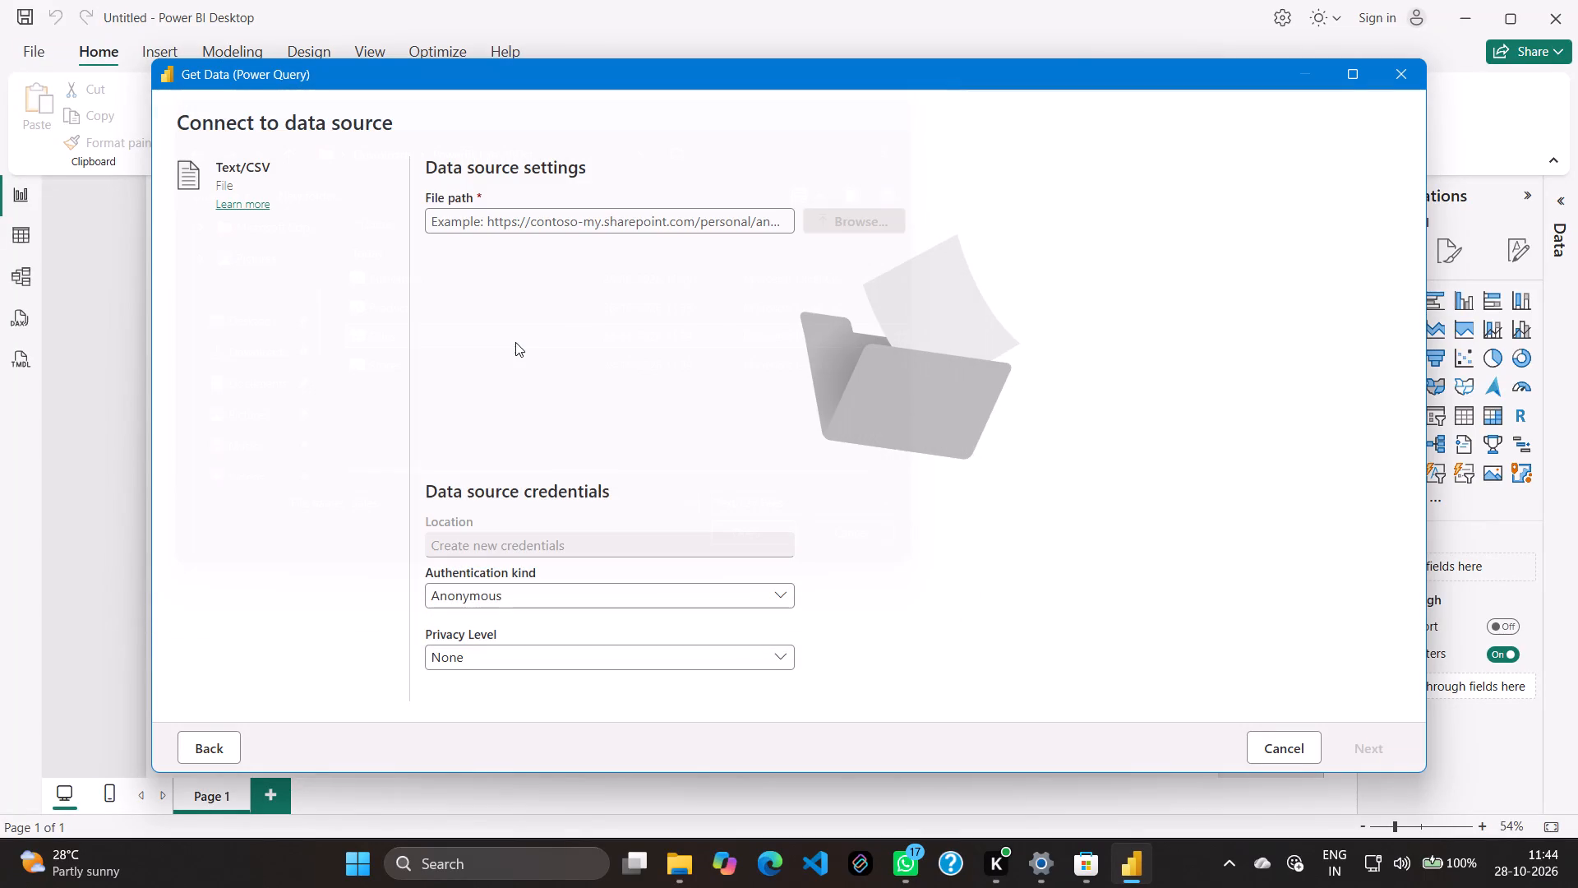
left_click(1352, 745)
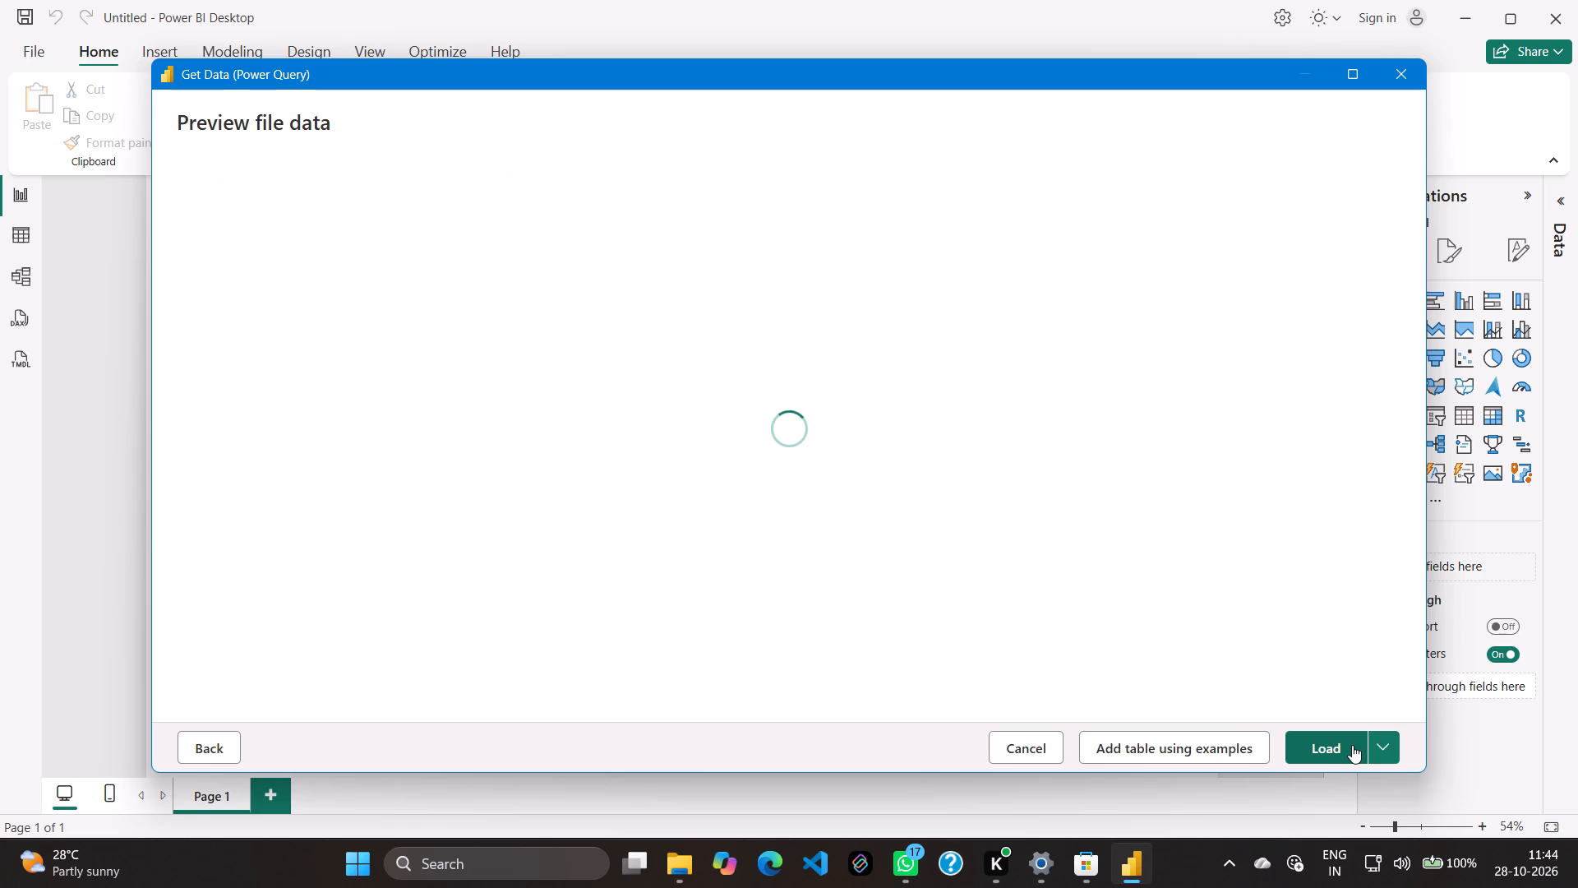
left_click(1340, 745)
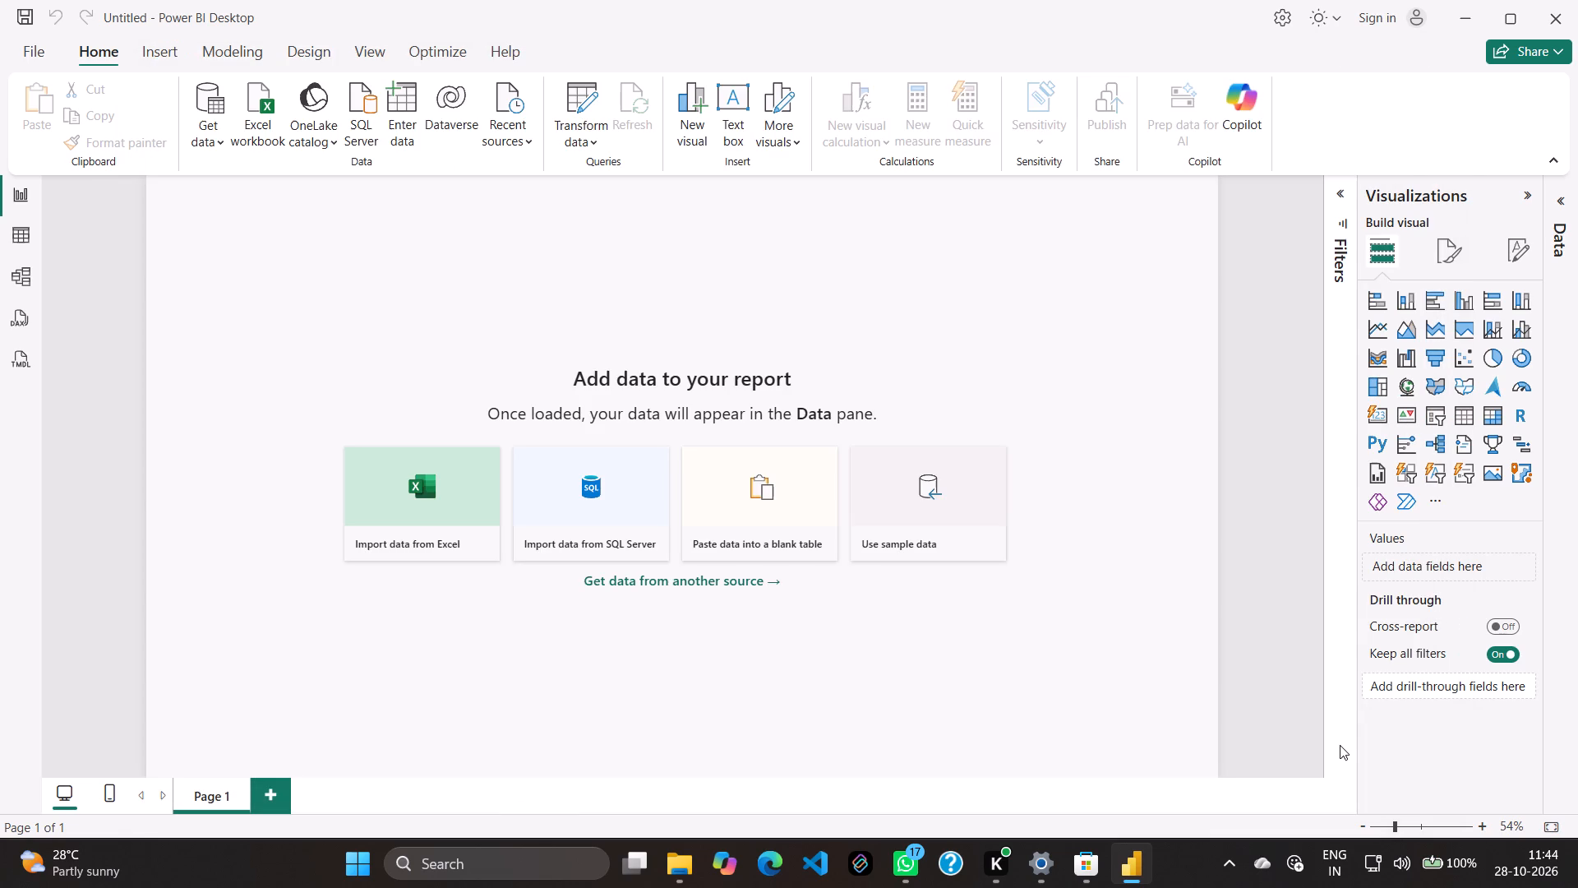
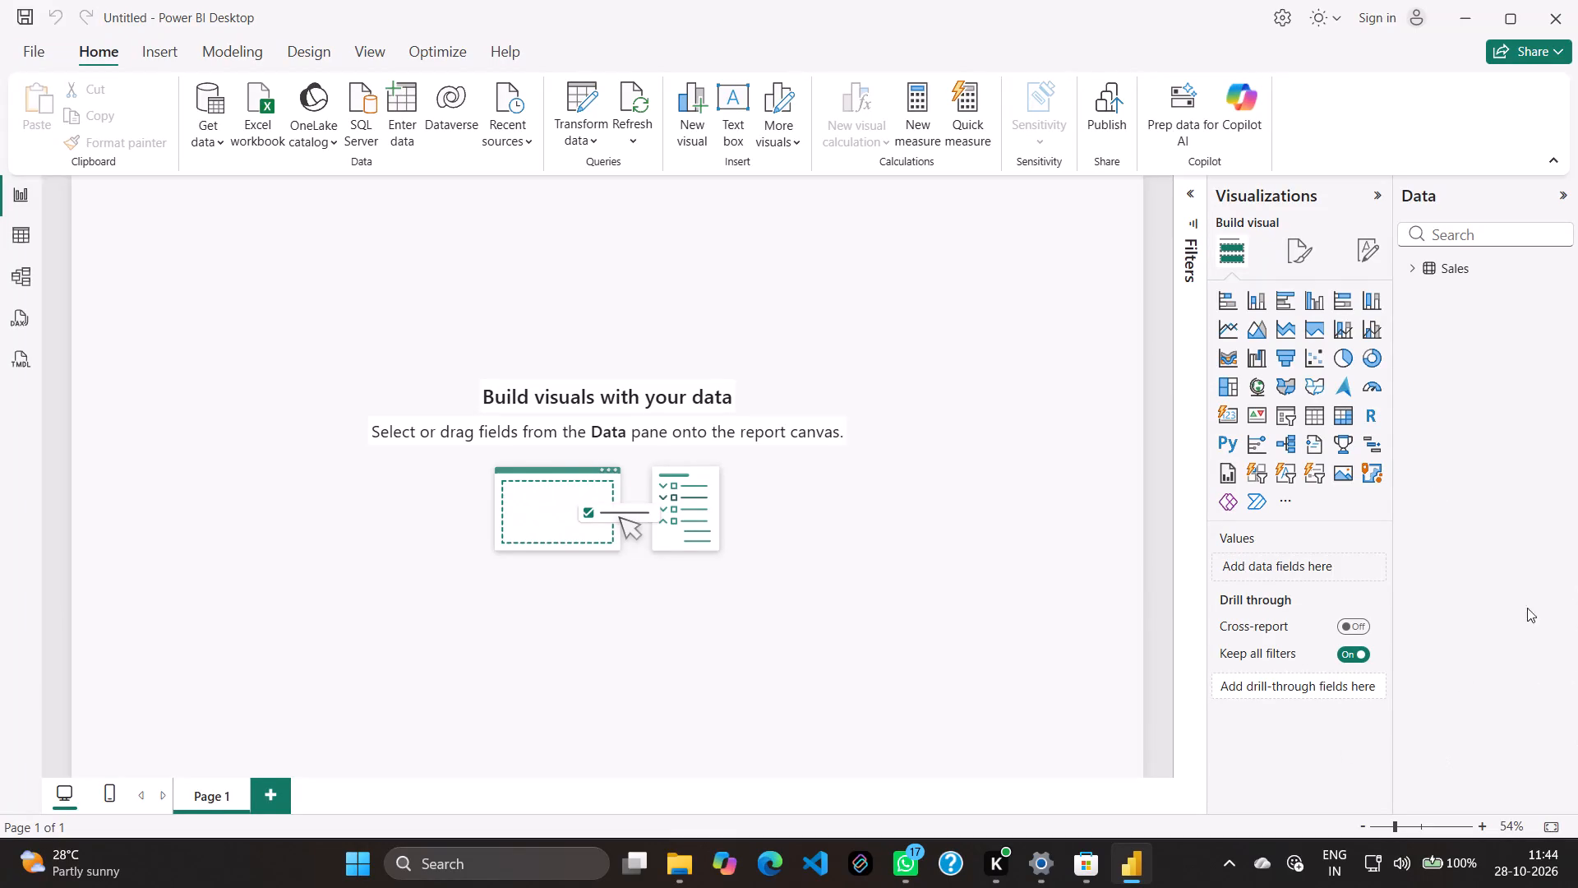
Build a table visual on Page 1 from all Sales fields: CustomerID, OrderDate, ProductID, Quantity, StoreID, OrderID and UnitPrice.
left_click(1455, 267)
left_click(1405, 269)
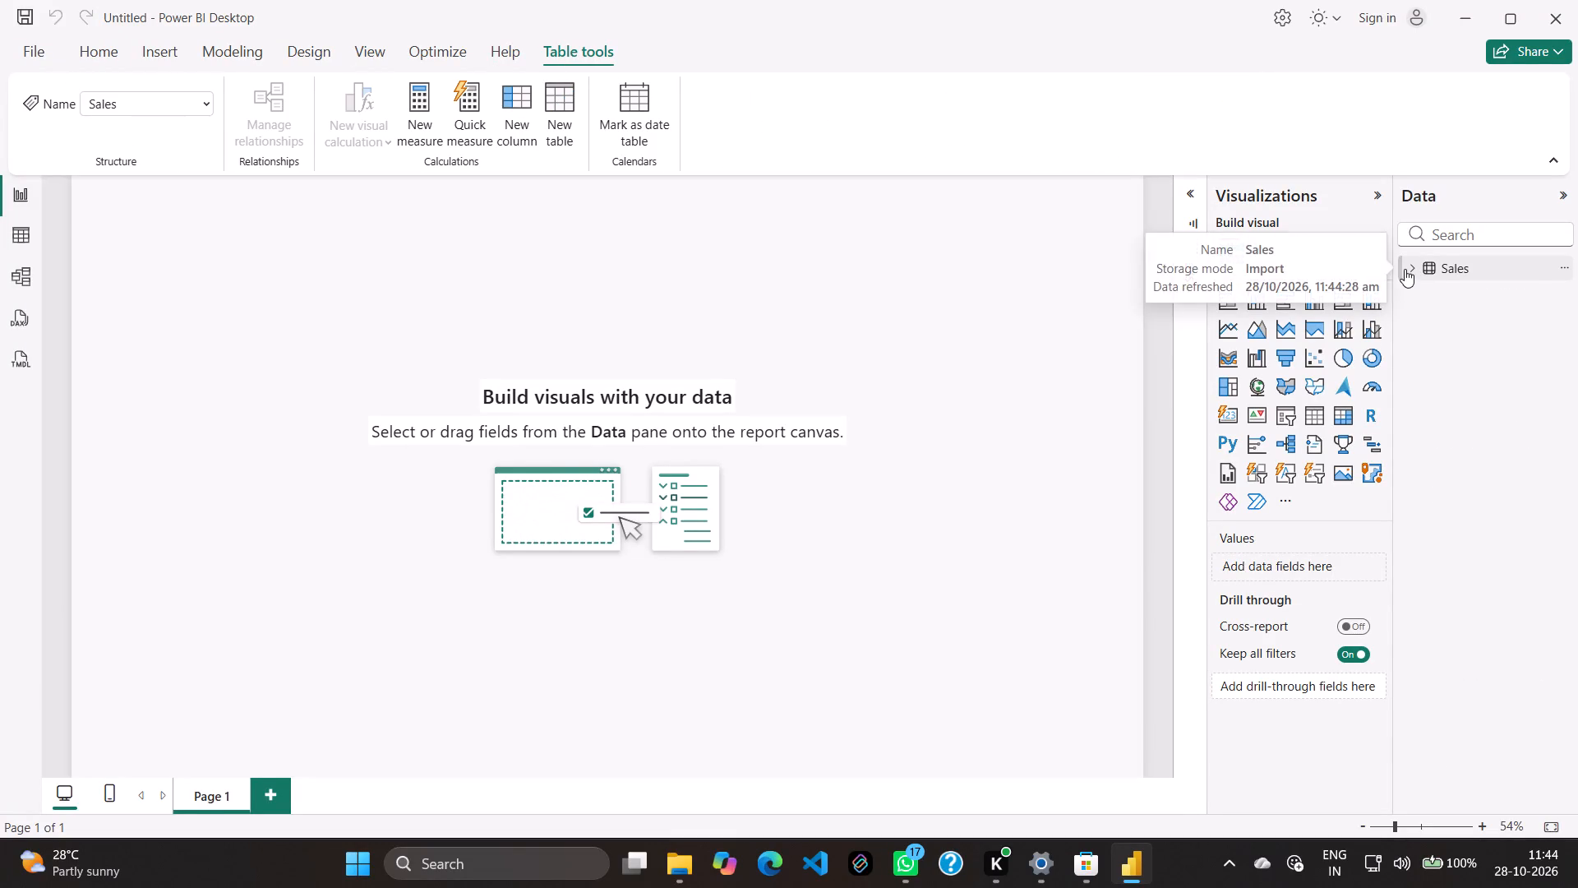
left_click(1444, 290)
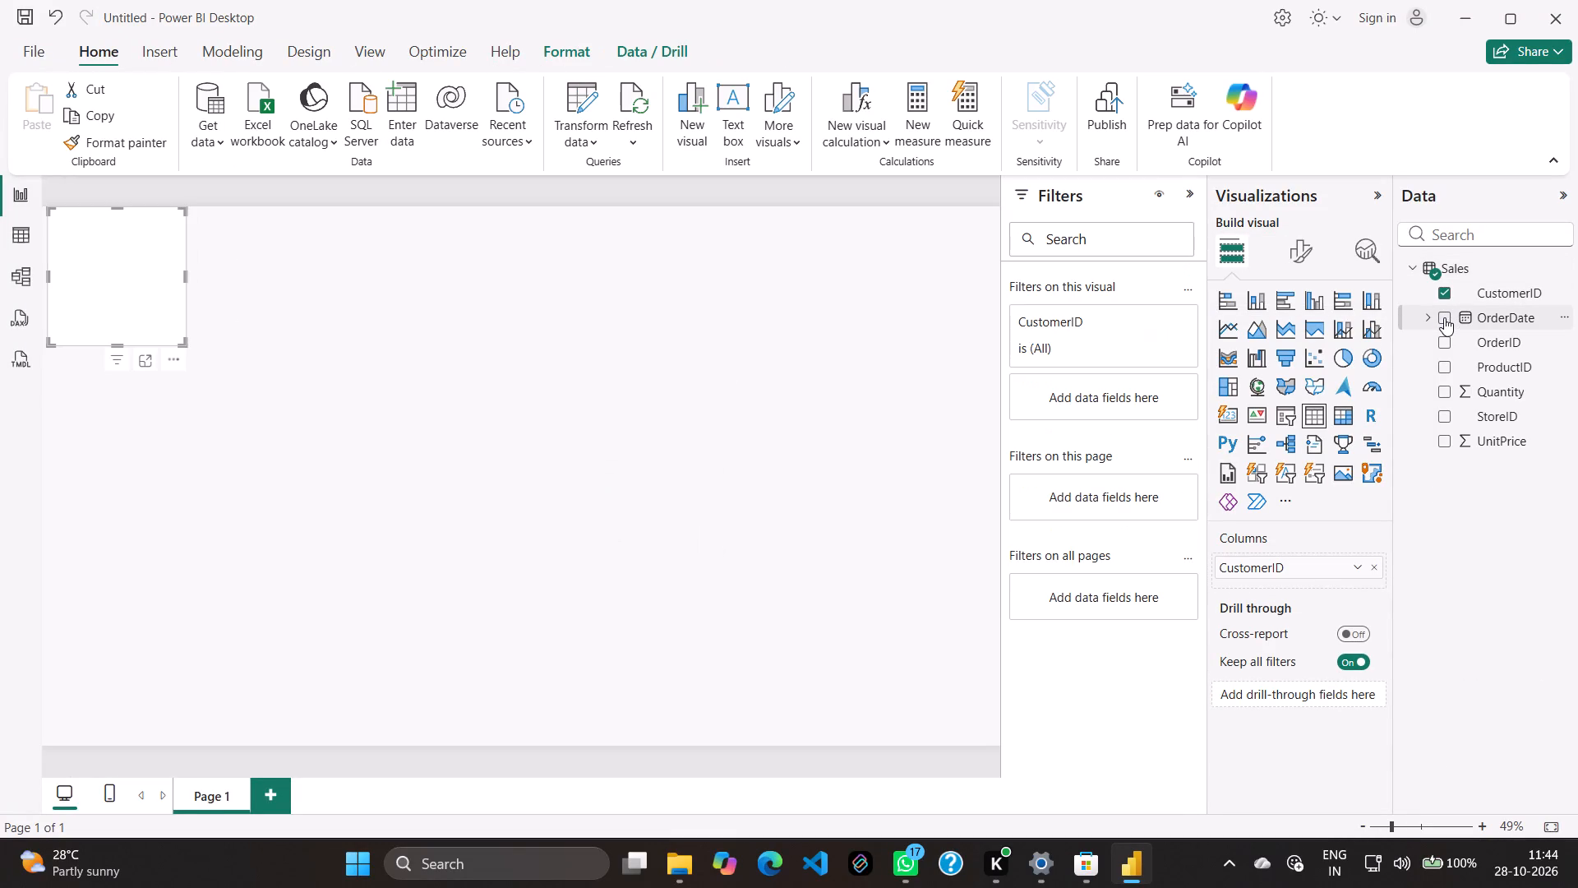
left_click(1444, 317)
left_click(1443, 341)
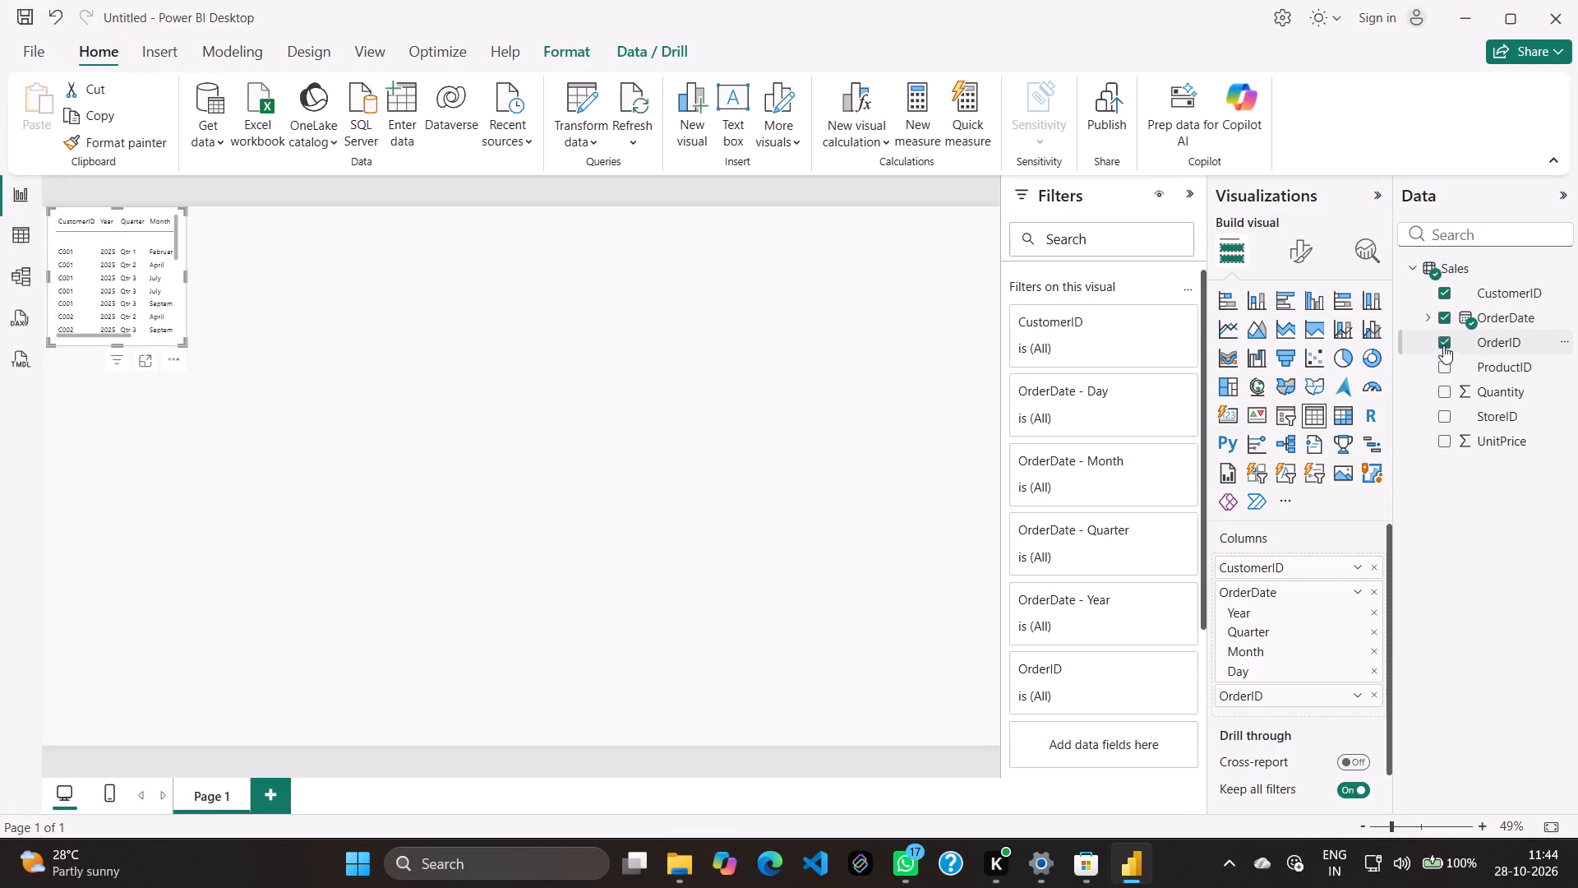
left_click(1443, 348)
left_click(1443, 363)
left_click(1443, 386)
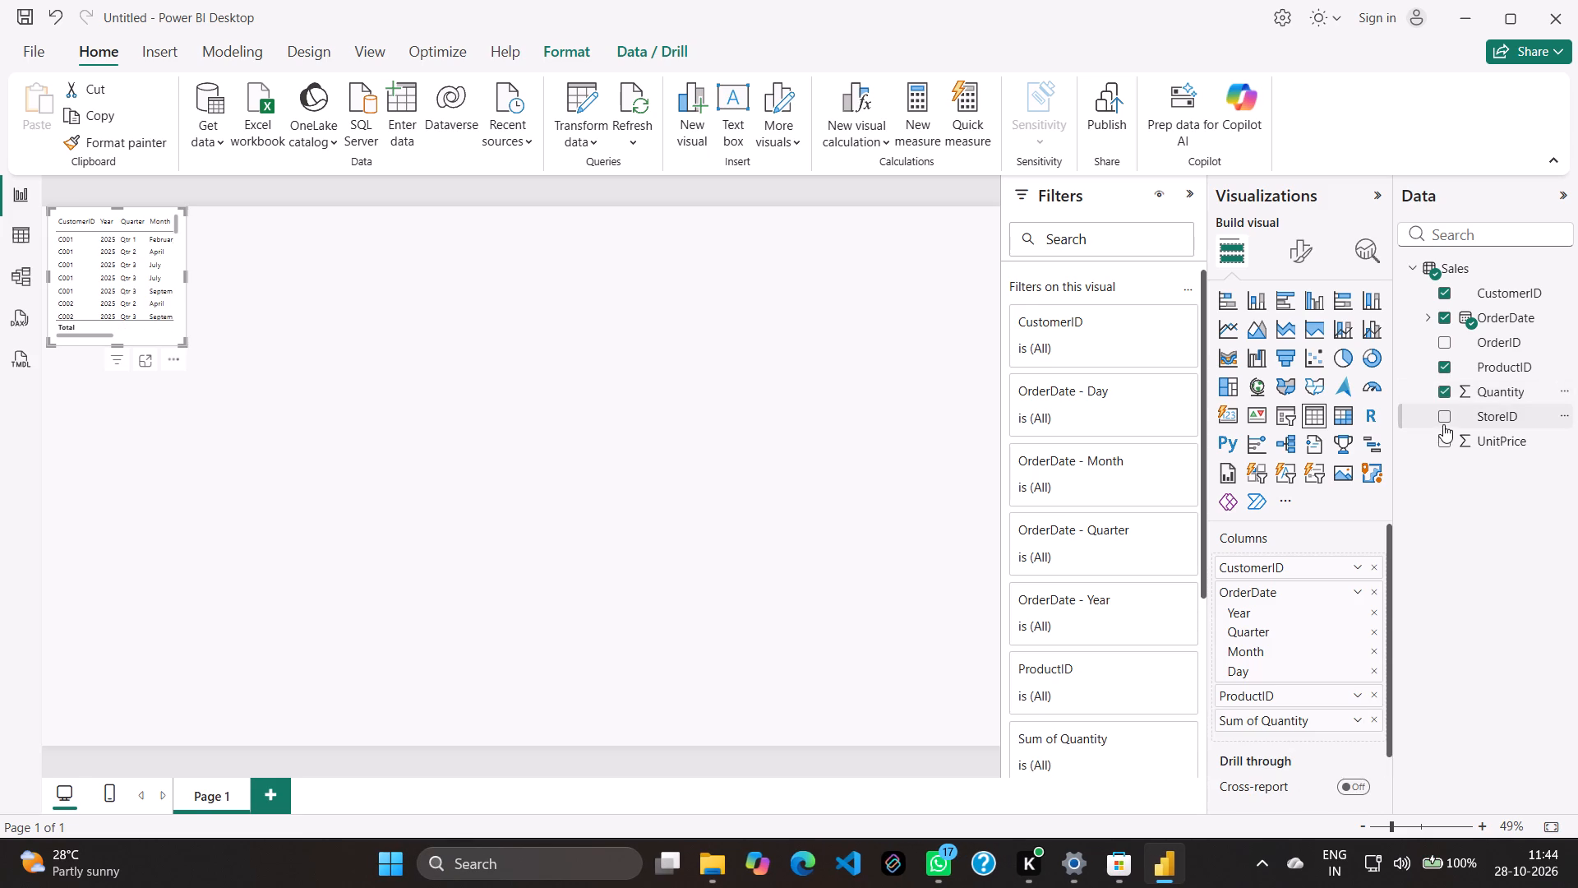
left_click(1443, 417)
left_click(1443, 432)
left_click(1440, 339)
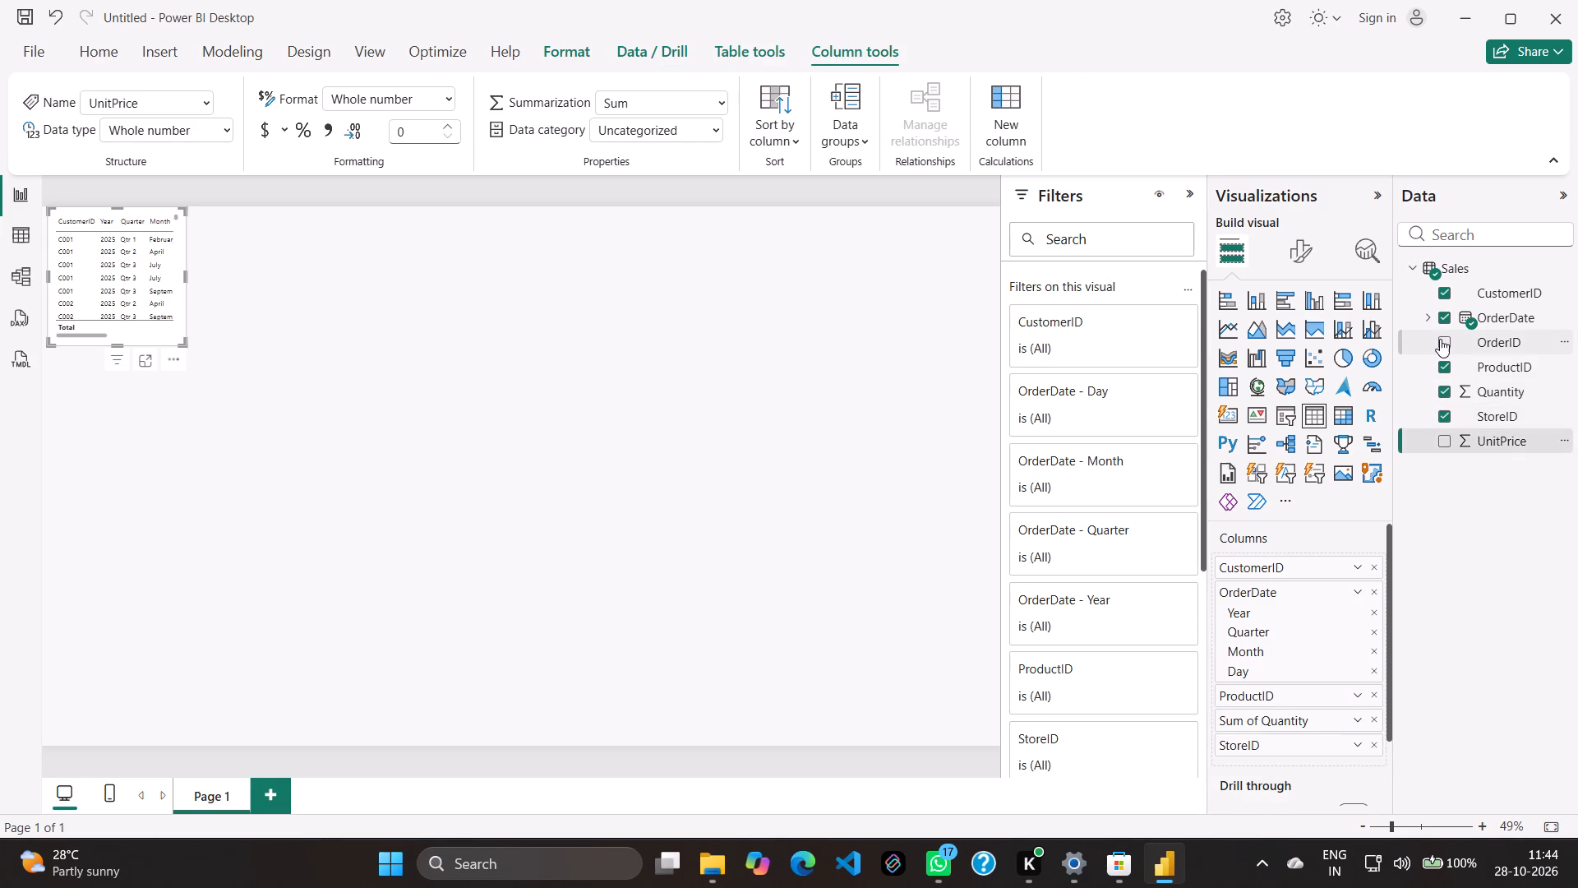
left_click(1448, 434)
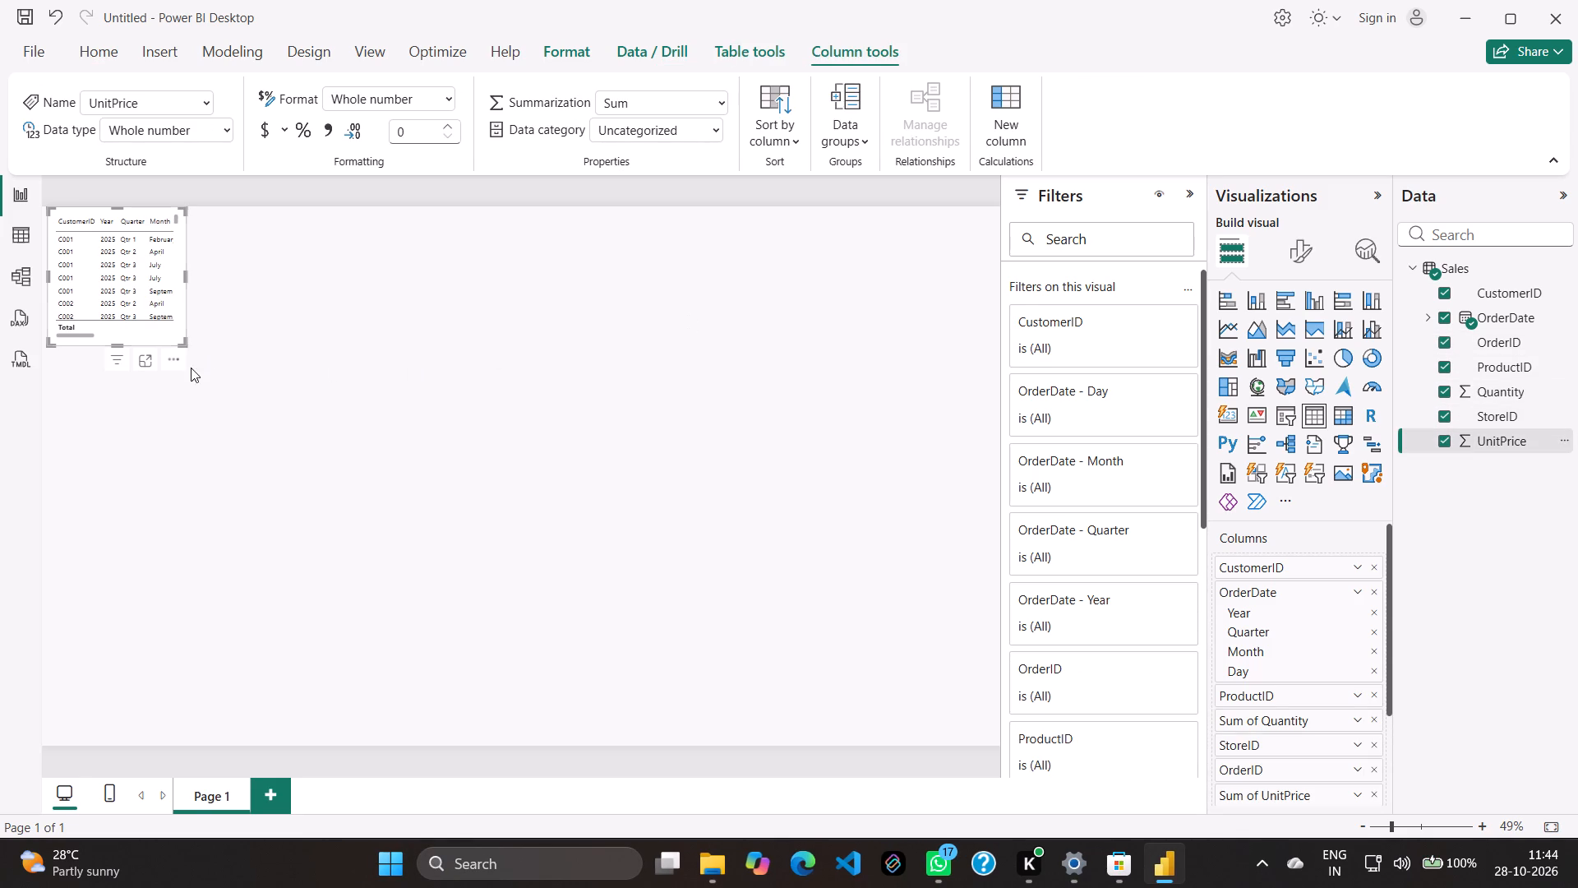
Show the new table visual in focus mode to examine its rows.
left_click(146, 356)
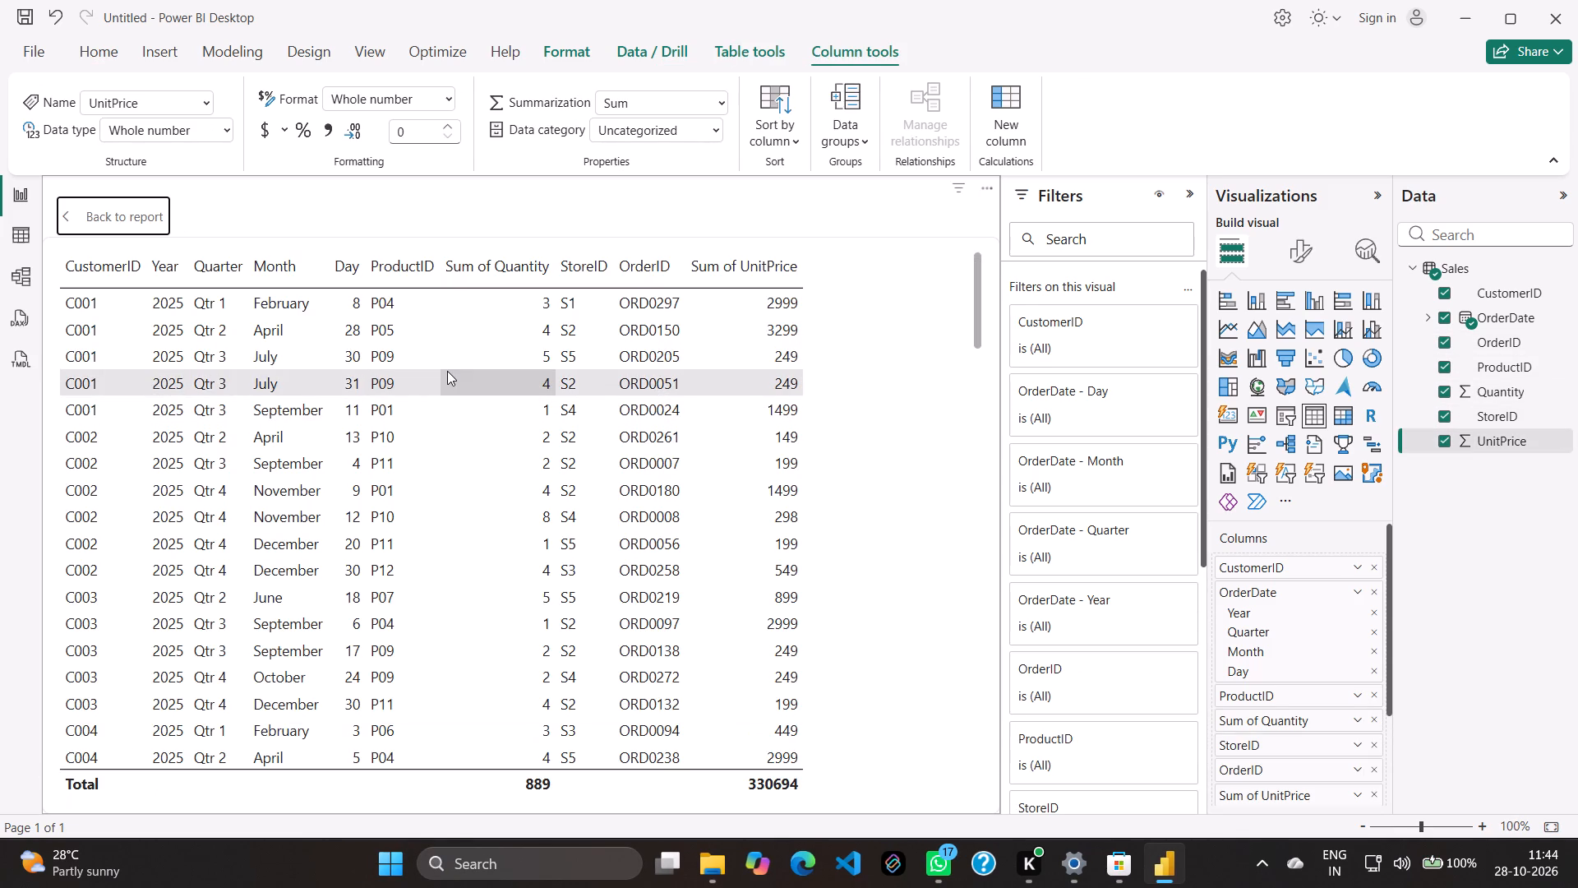
Examine the loaded Sales data in Table view with the Sales field list expanded.
left_click(7, 238)
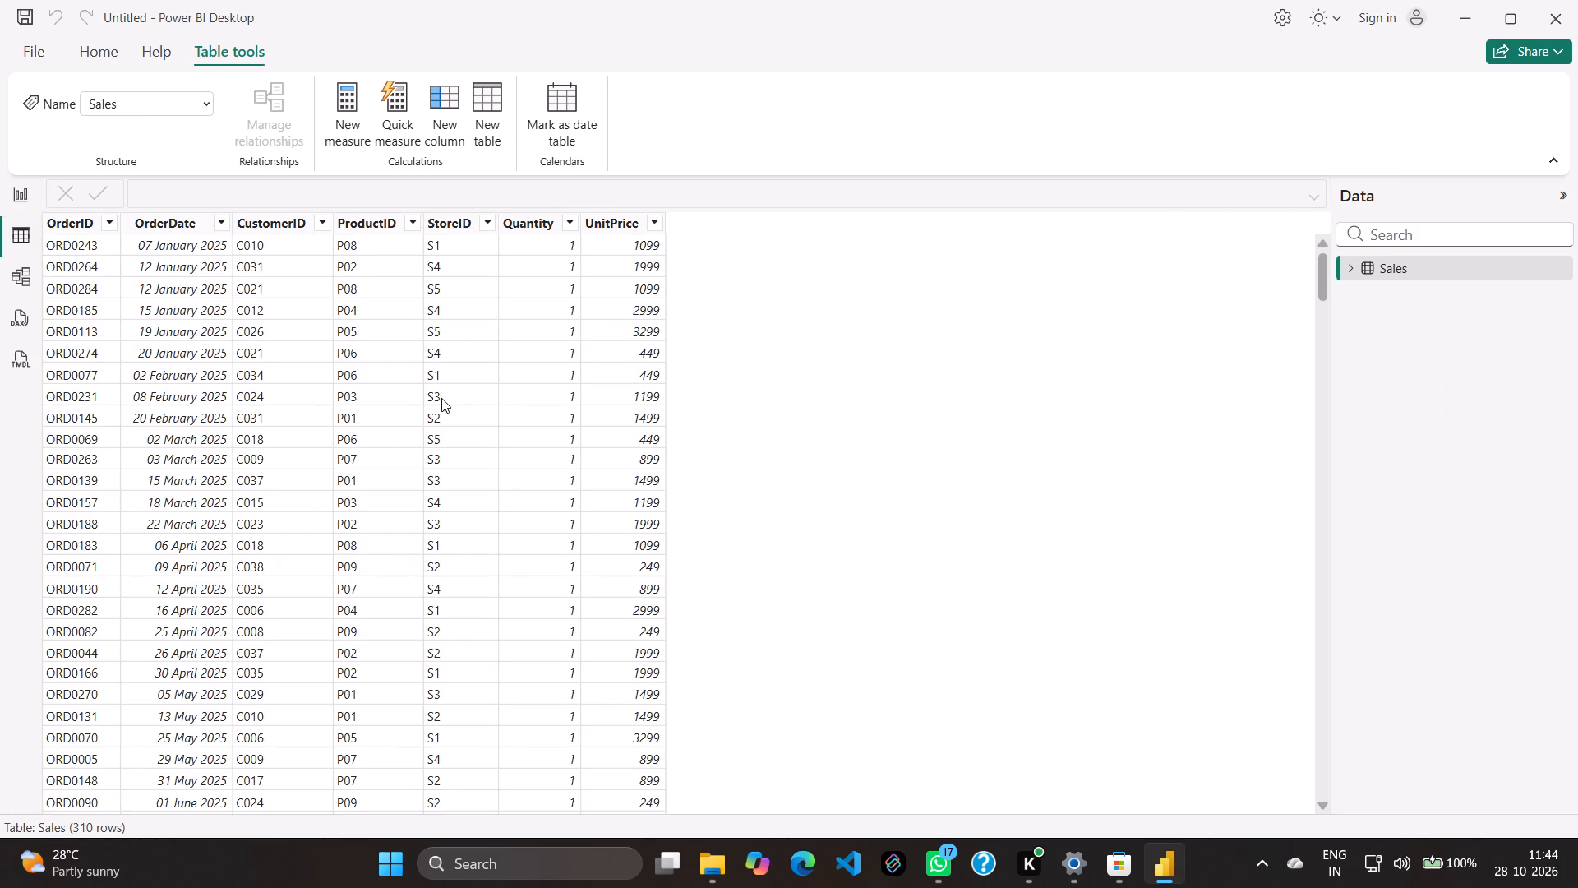
left_click(1354, 269)
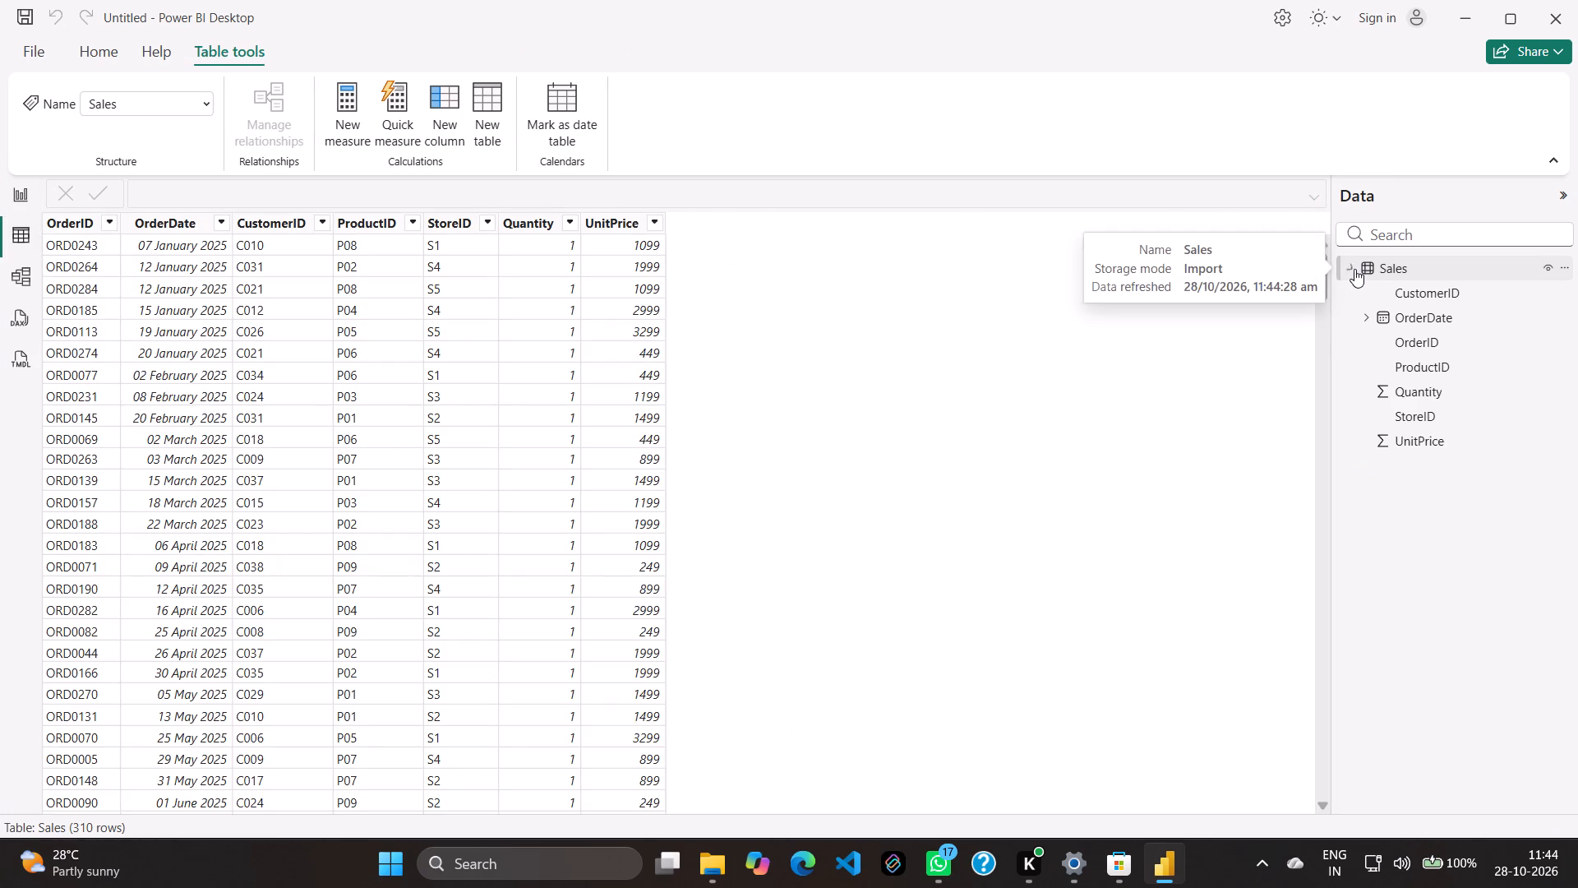
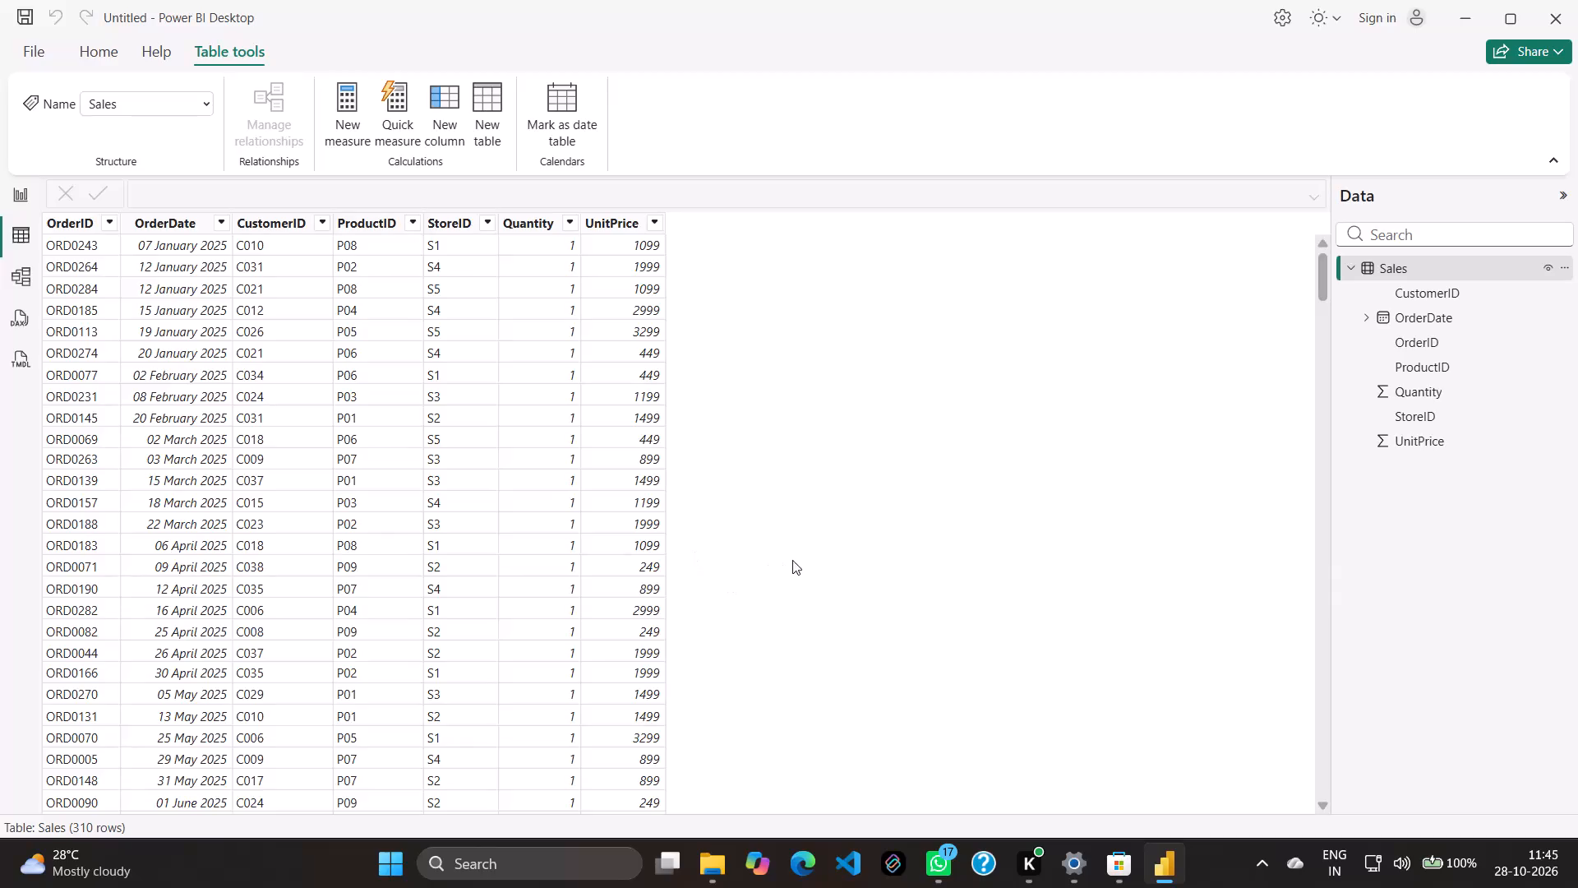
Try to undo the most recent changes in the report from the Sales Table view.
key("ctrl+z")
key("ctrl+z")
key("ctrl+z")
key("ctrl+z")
Close the untitled report containing the loaded Sales table.
left_click(1571, 2)
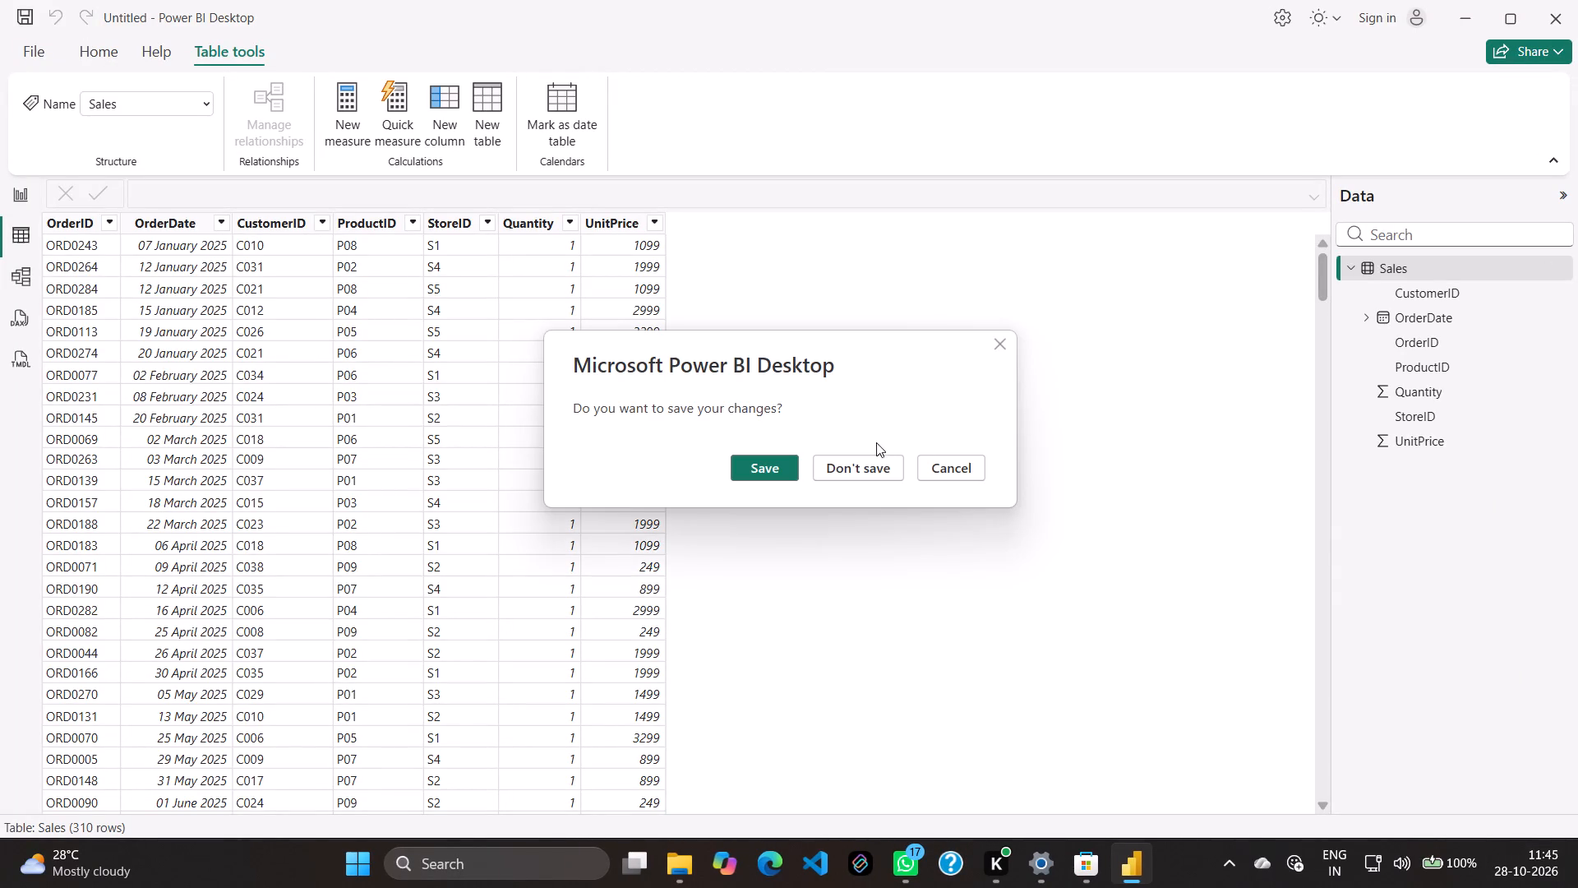
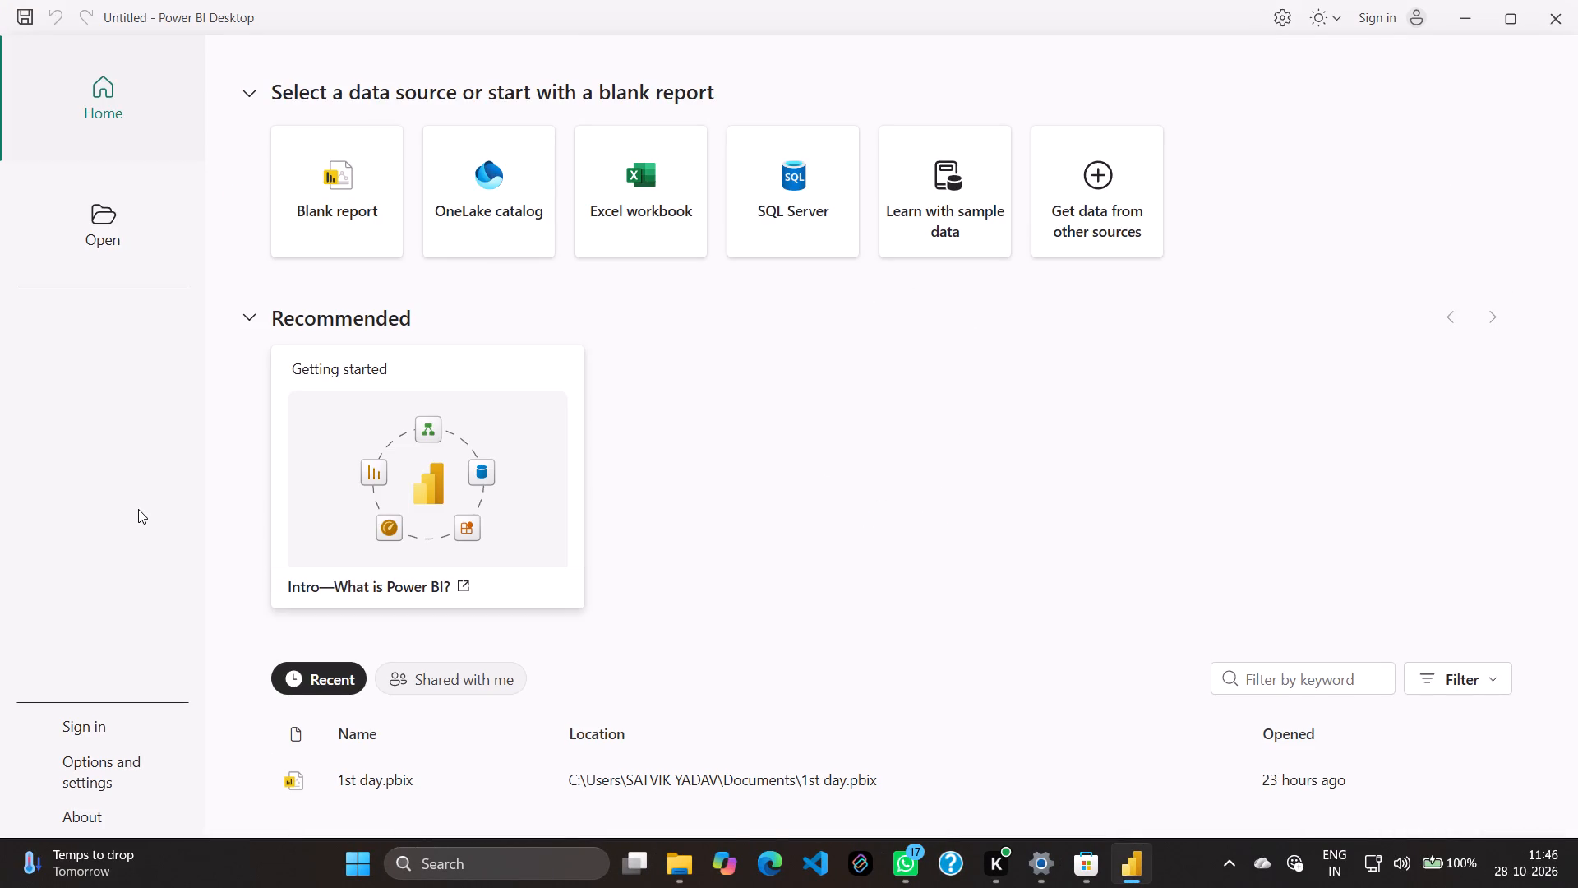
Start a new blank report from the home screen.
left_click(405, 516)
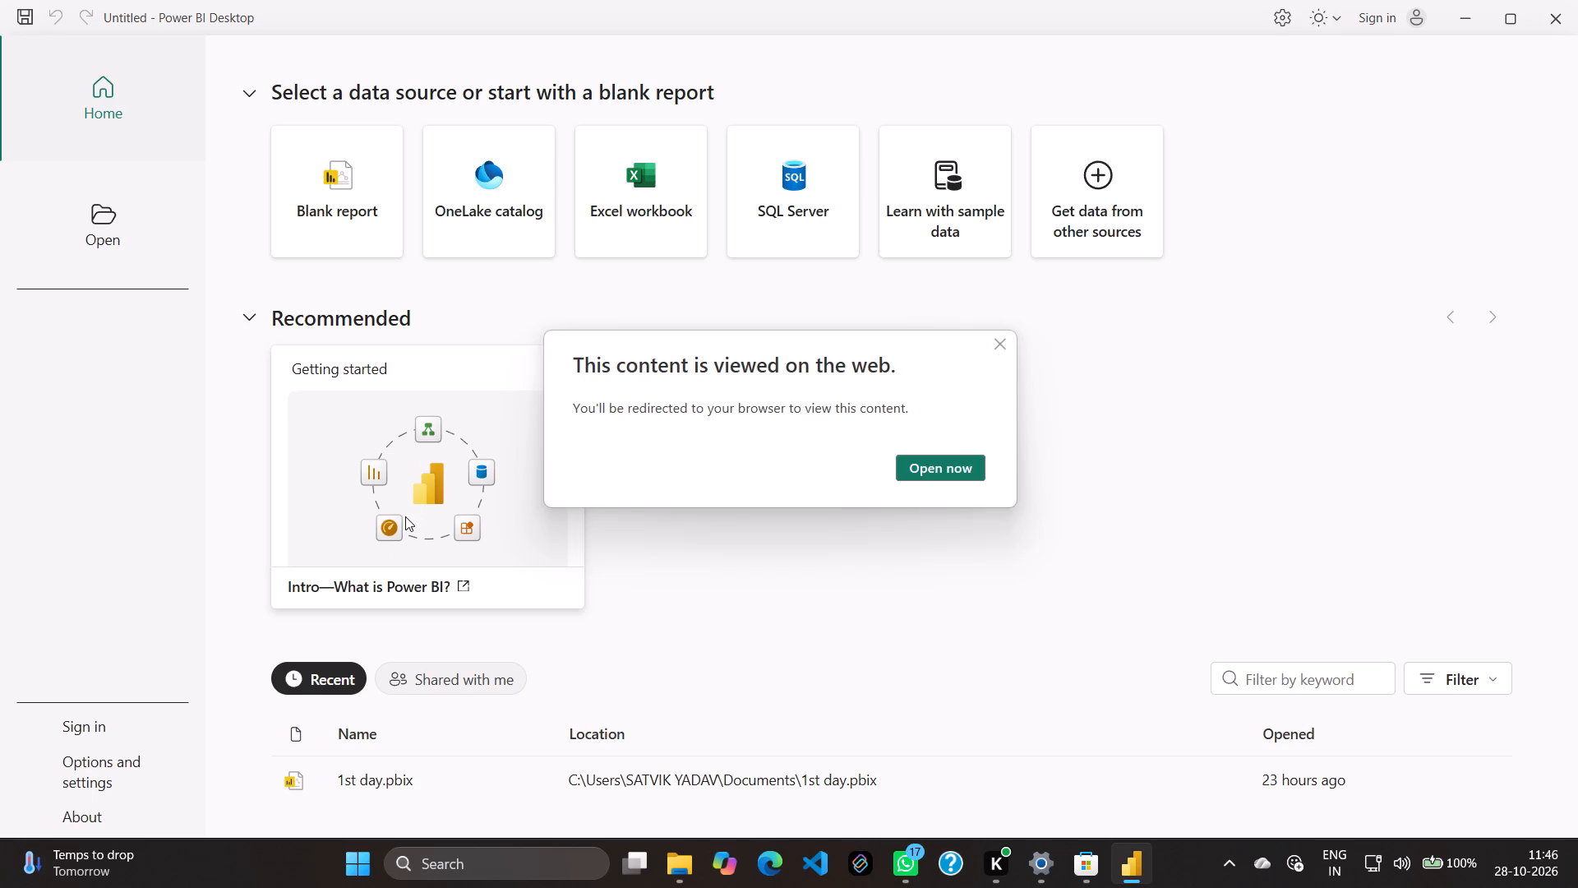
left_click(995, 339)
left_click(362, 210)
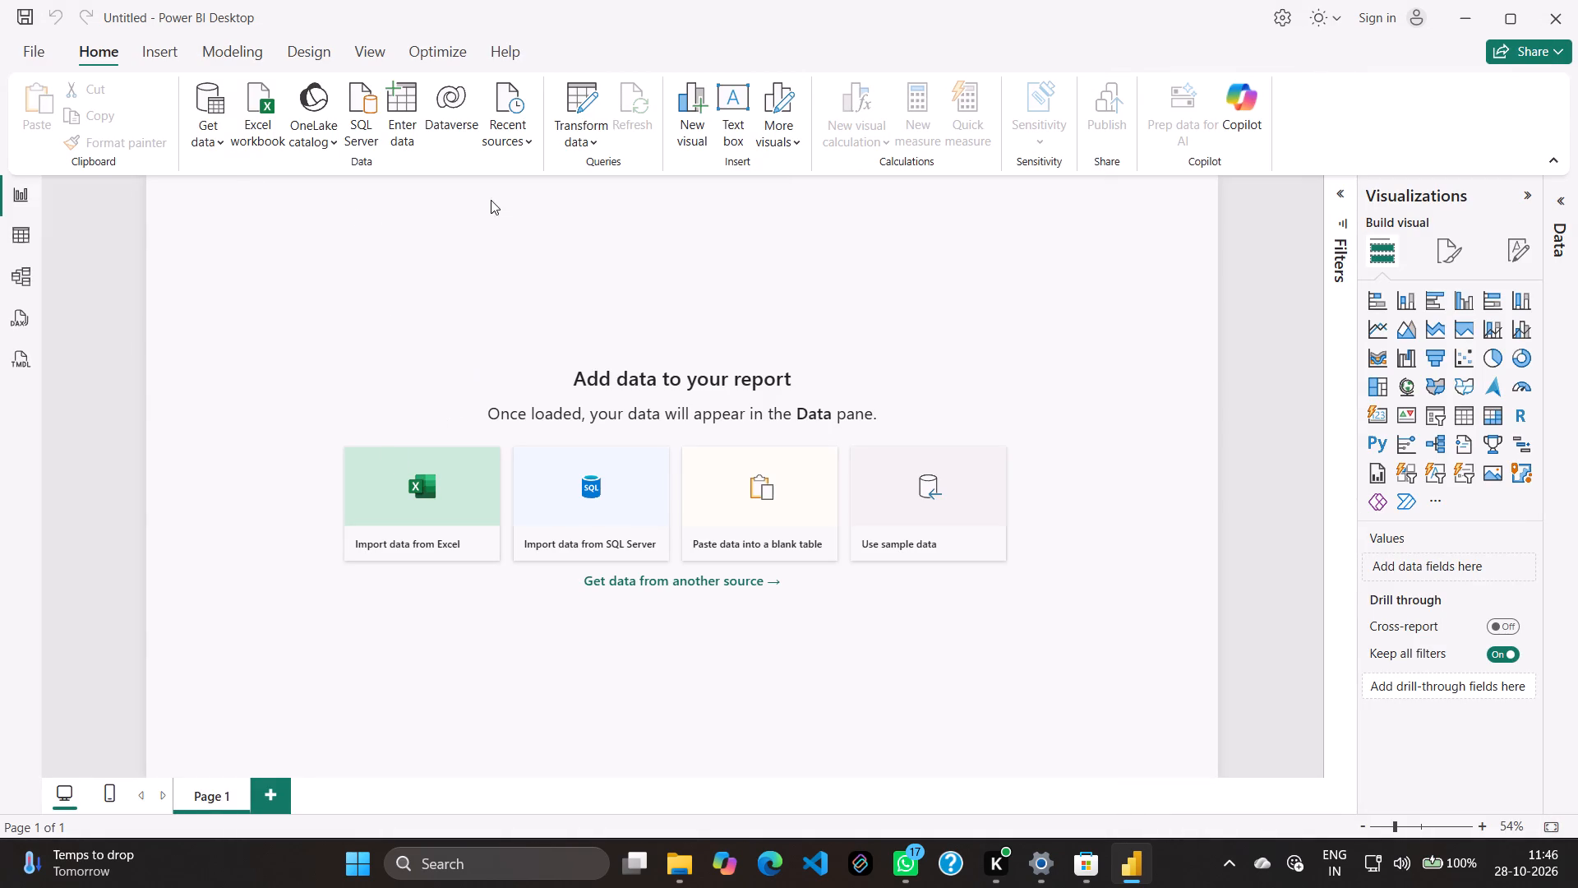
Connect to the Sales CSV file in the PowerBI_Lab_28Oct folder as a Text/CSV source and open it with Transform data.
left_click(205, 99)
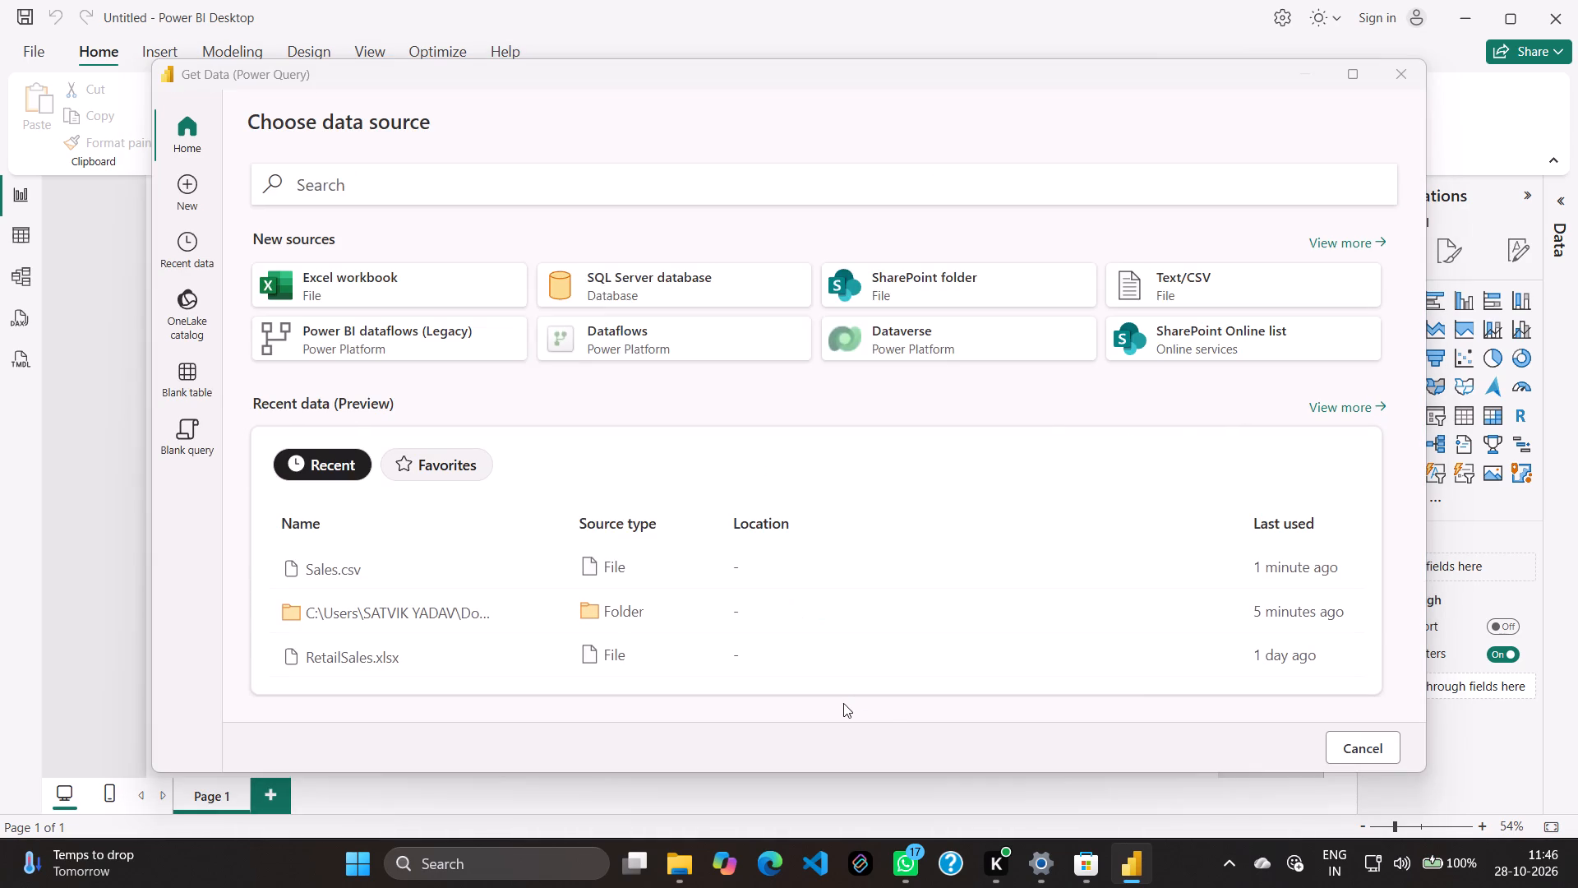
left_click(700, 524)
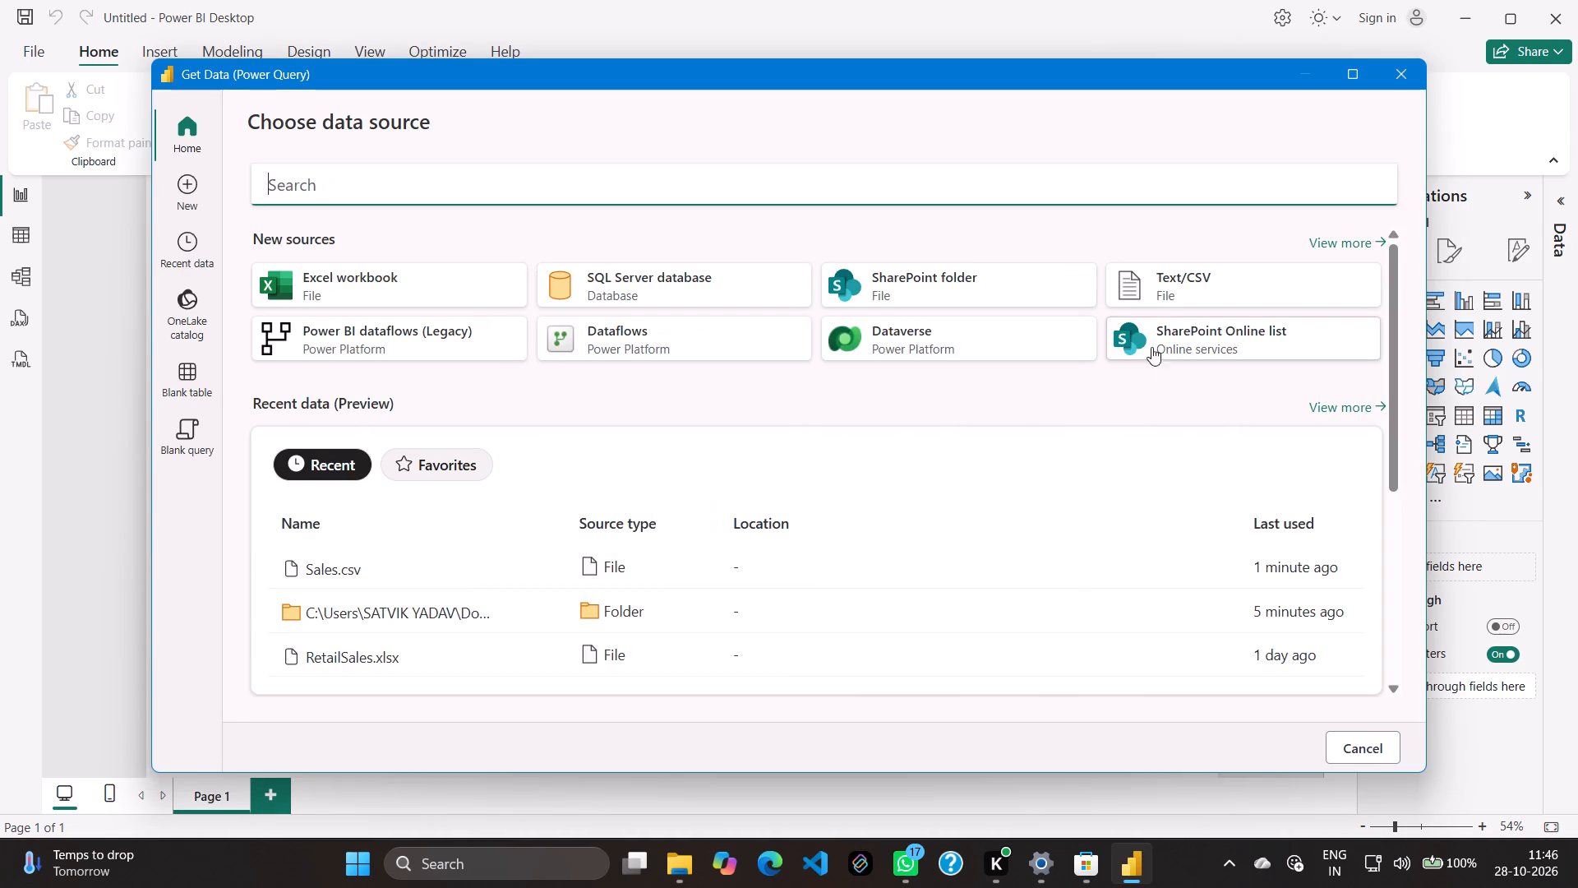
left_click(1181, 289)
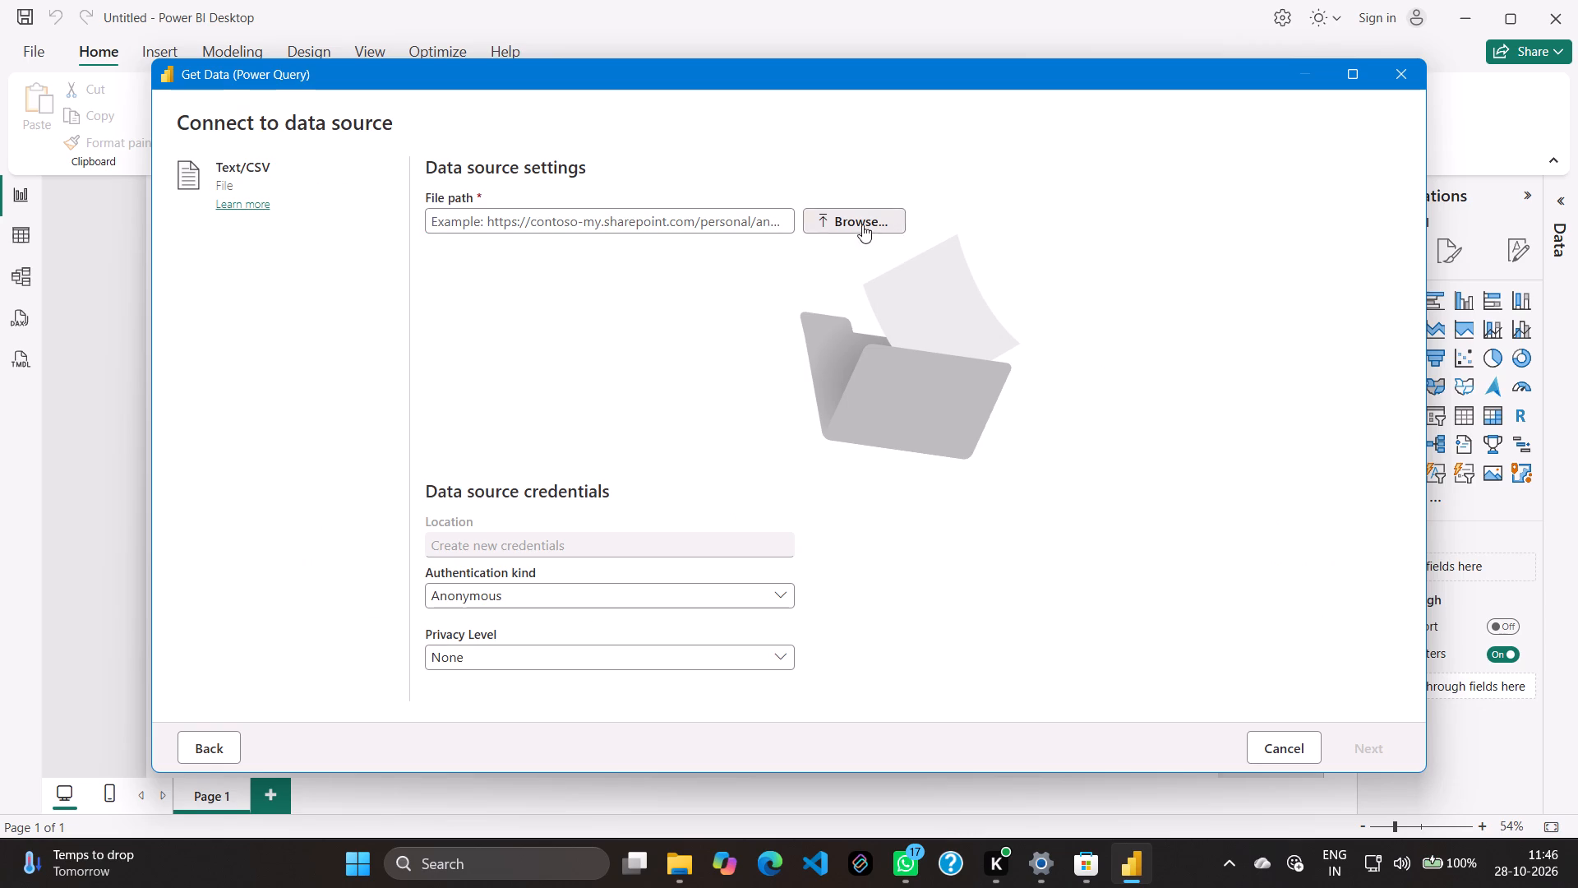
left_click(862, 224)
left_click(574, 336)
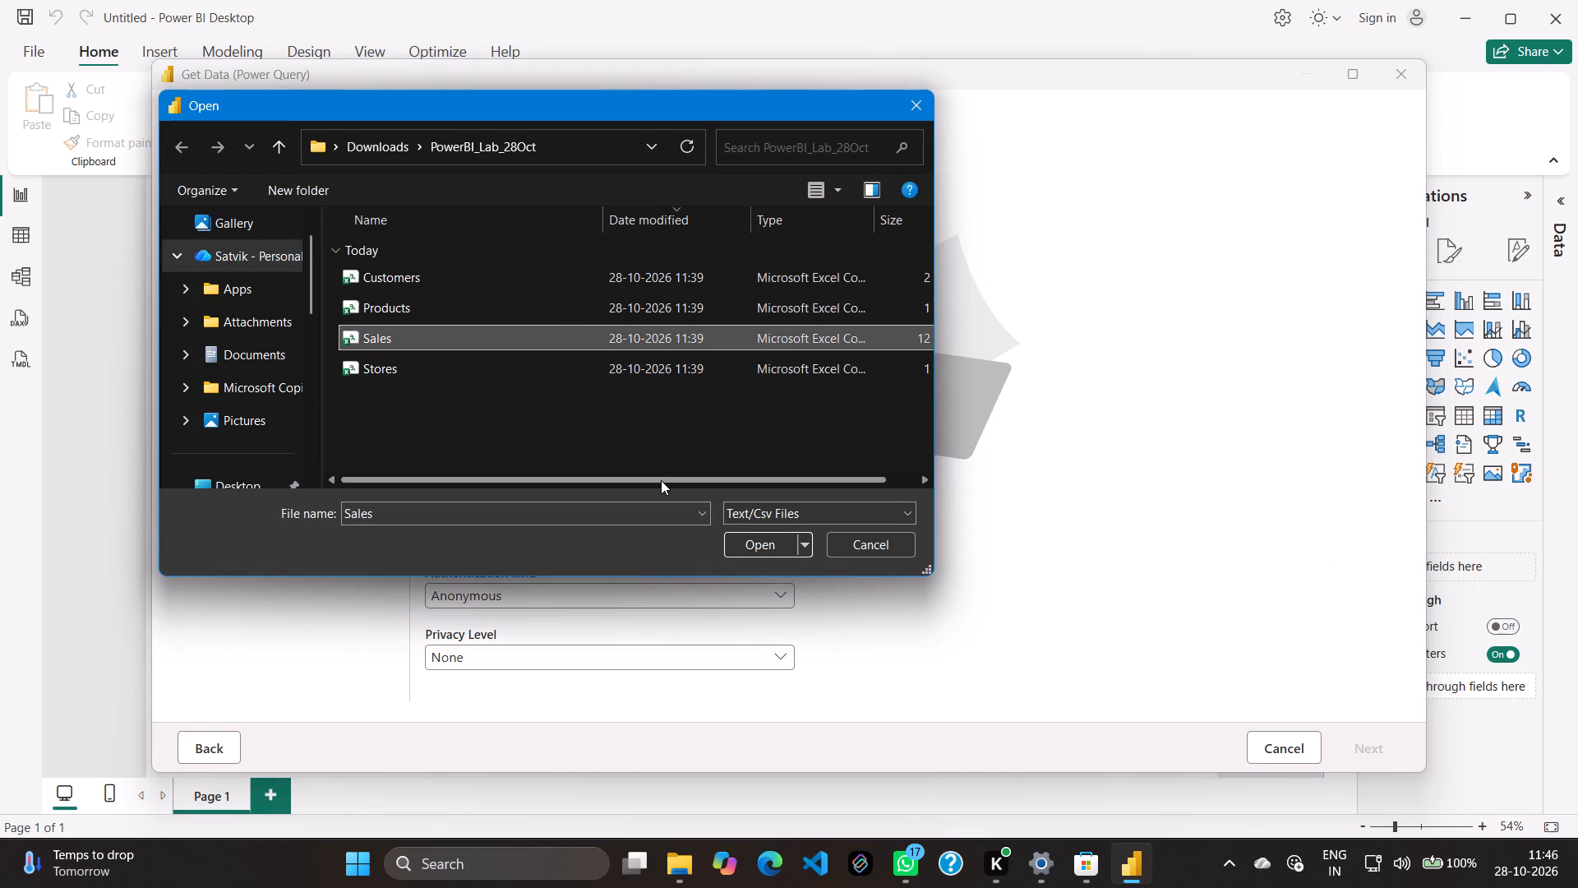
left_click(768, 542)
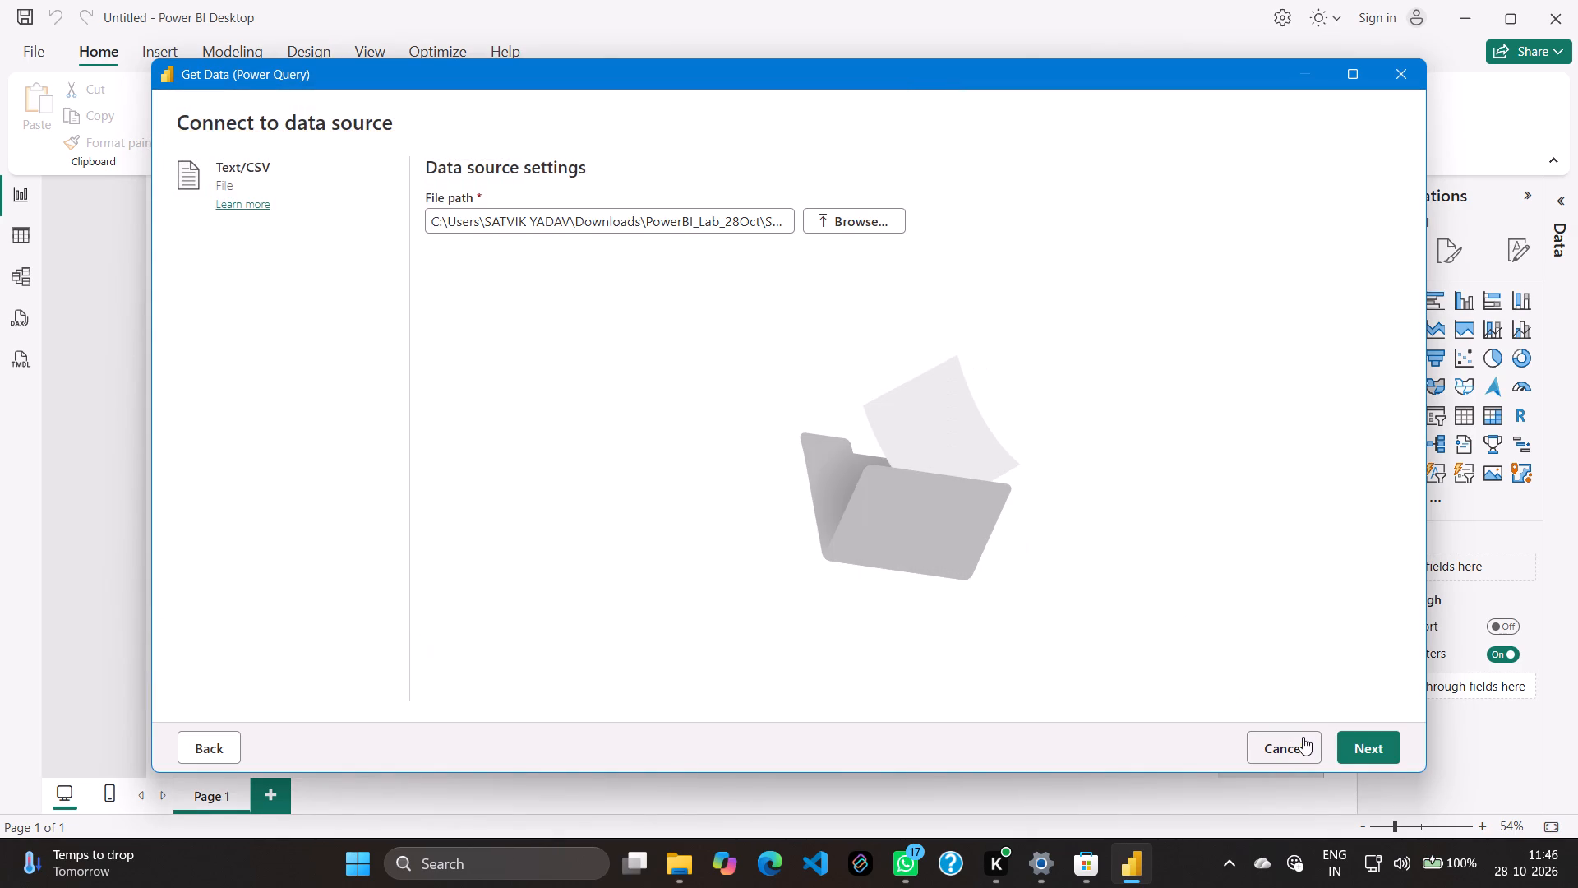
left_click(1341, 741)
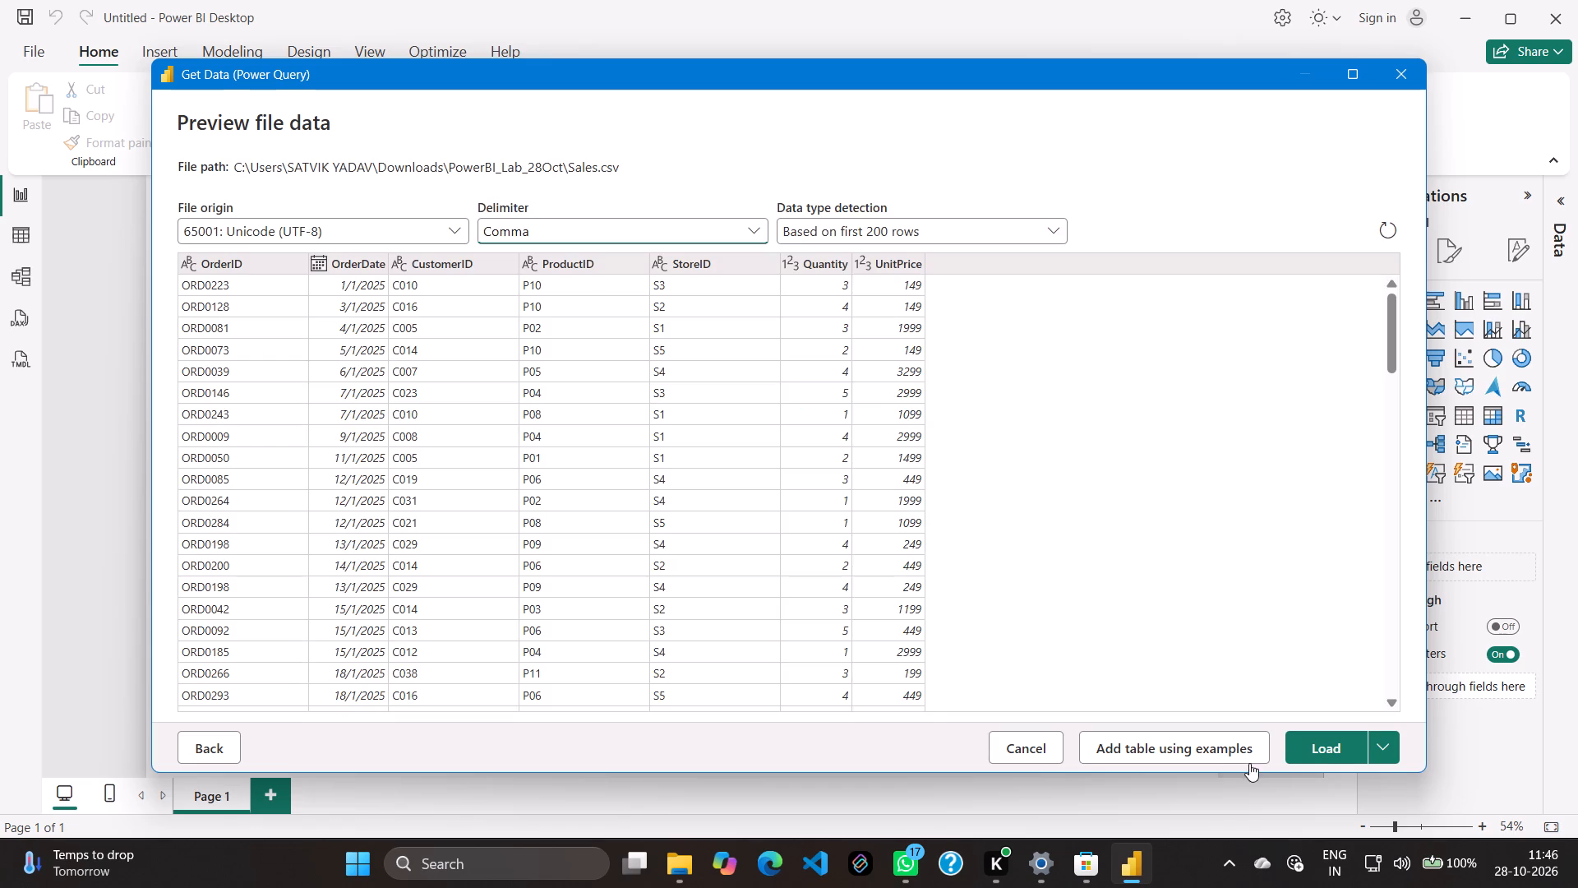
left_click(1385, 749)
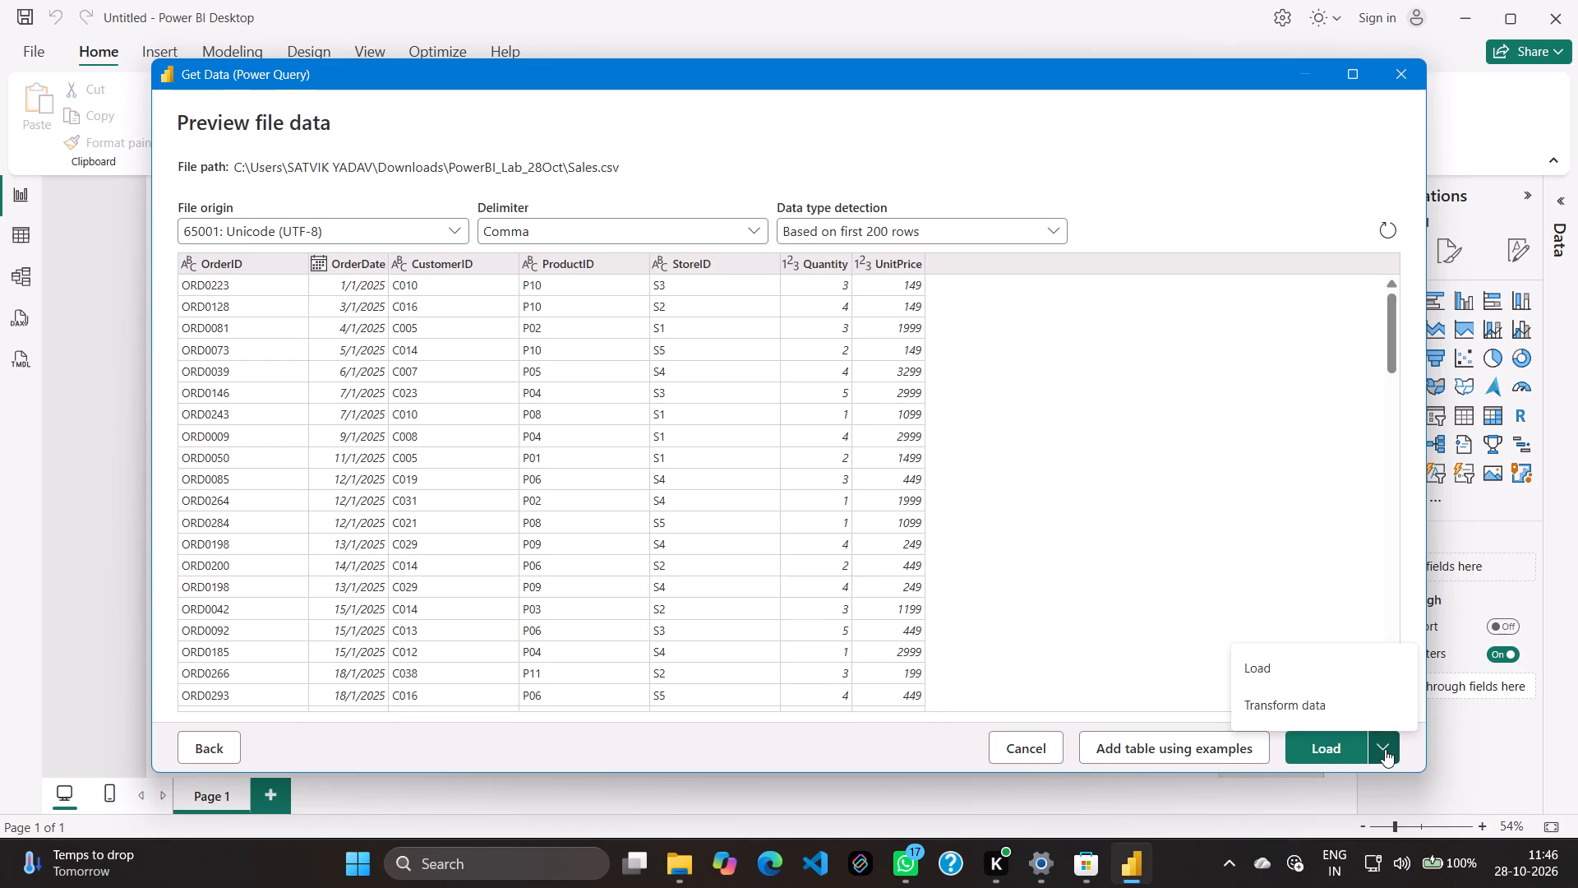
left_click(1335, 712)
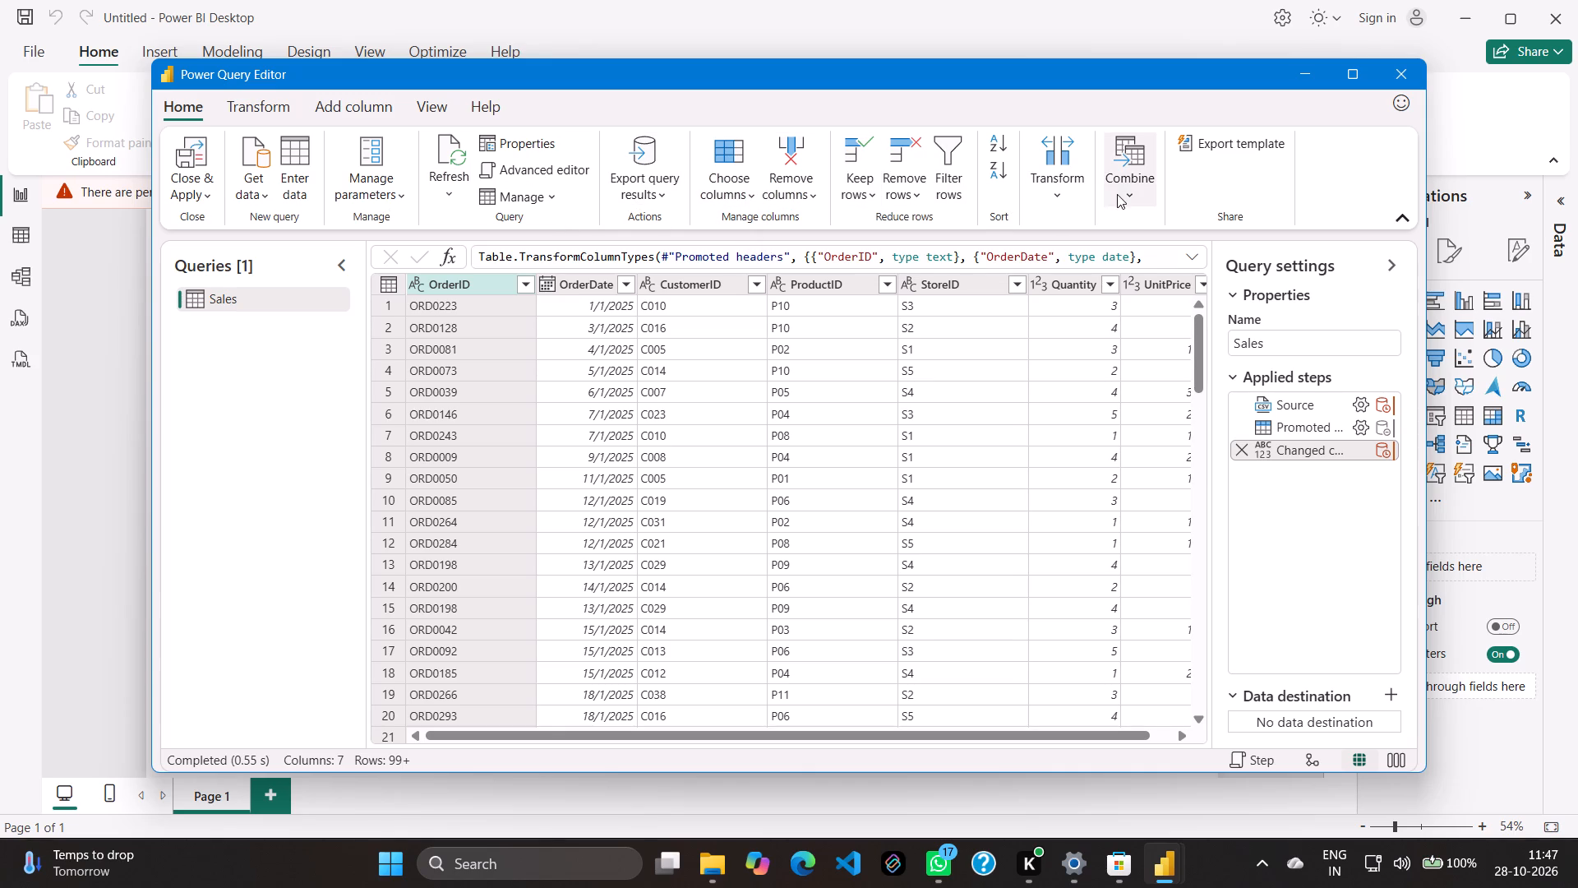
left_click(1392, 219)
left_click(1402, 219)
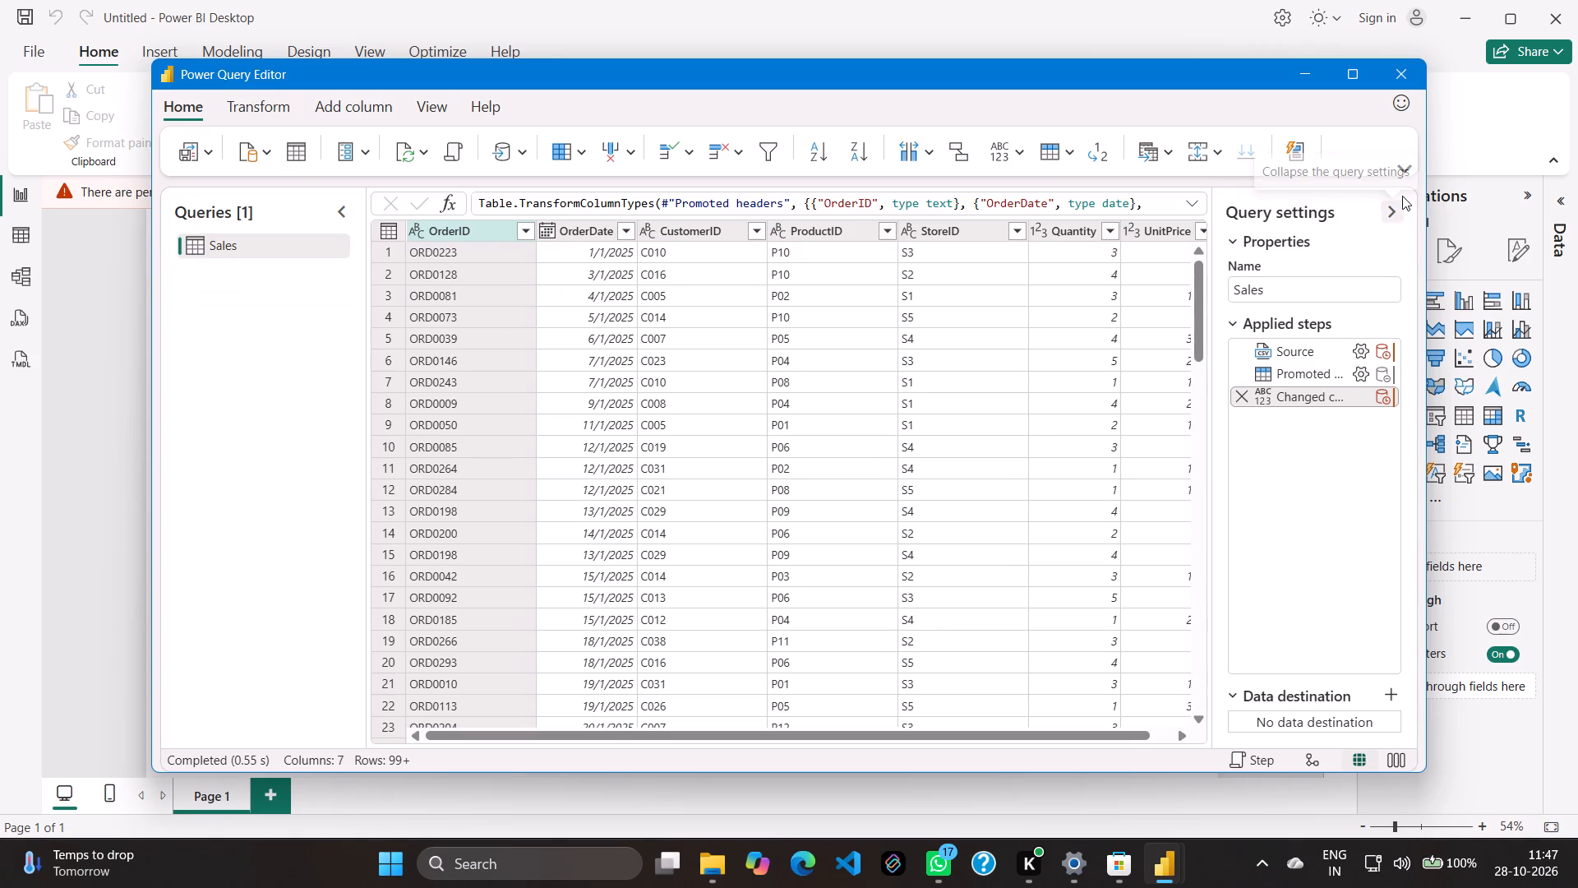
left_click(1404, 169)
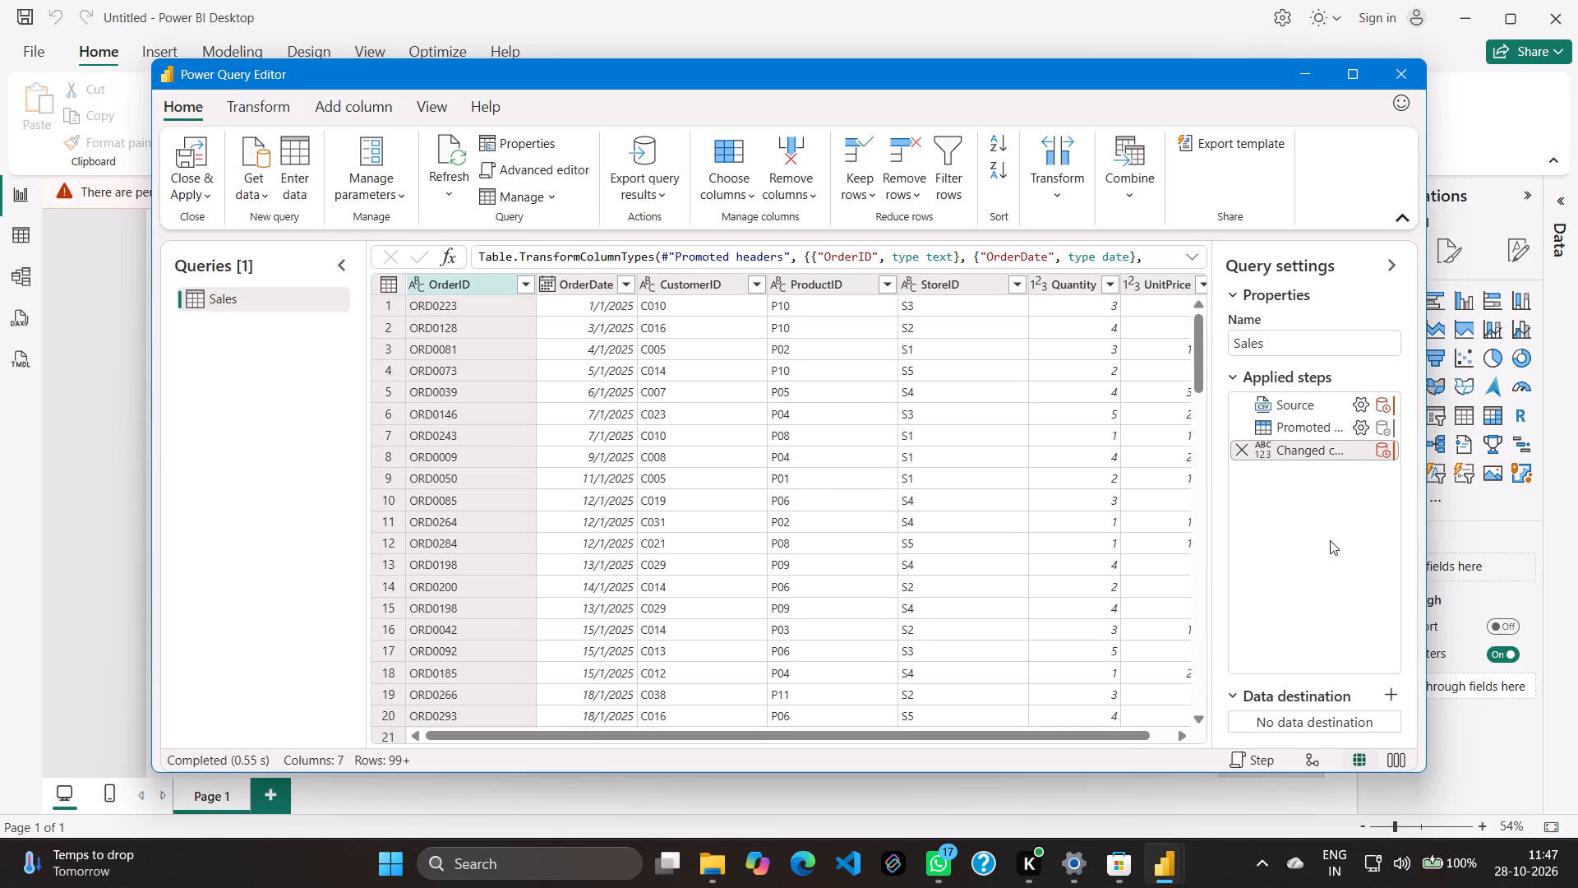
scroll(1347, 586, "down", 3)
Maximize the Power Query Editor window.
left_click(1343, 65)
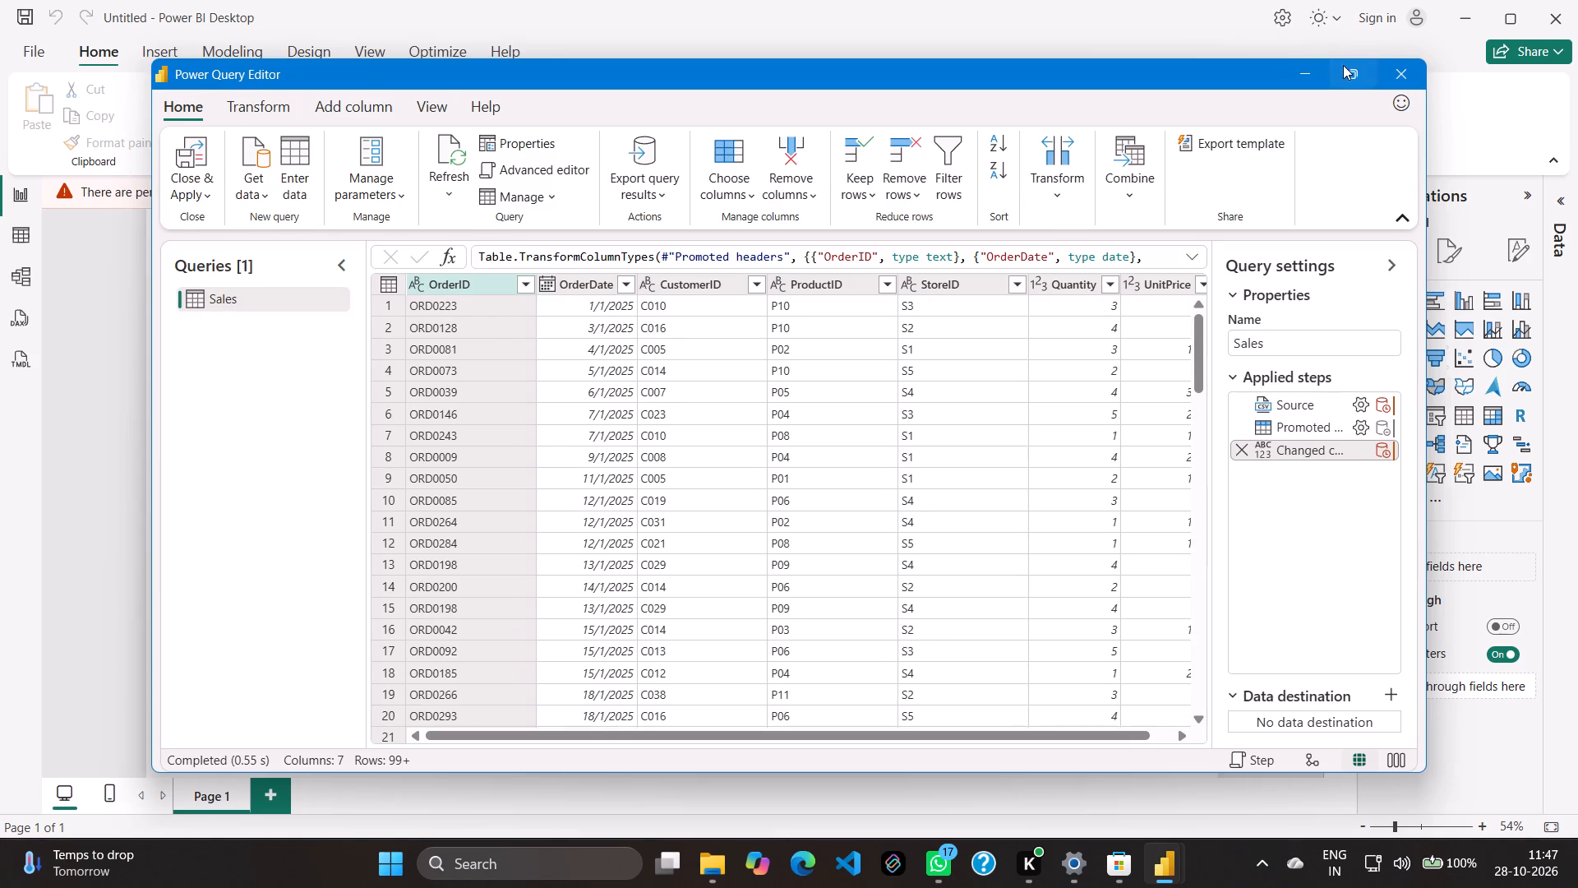
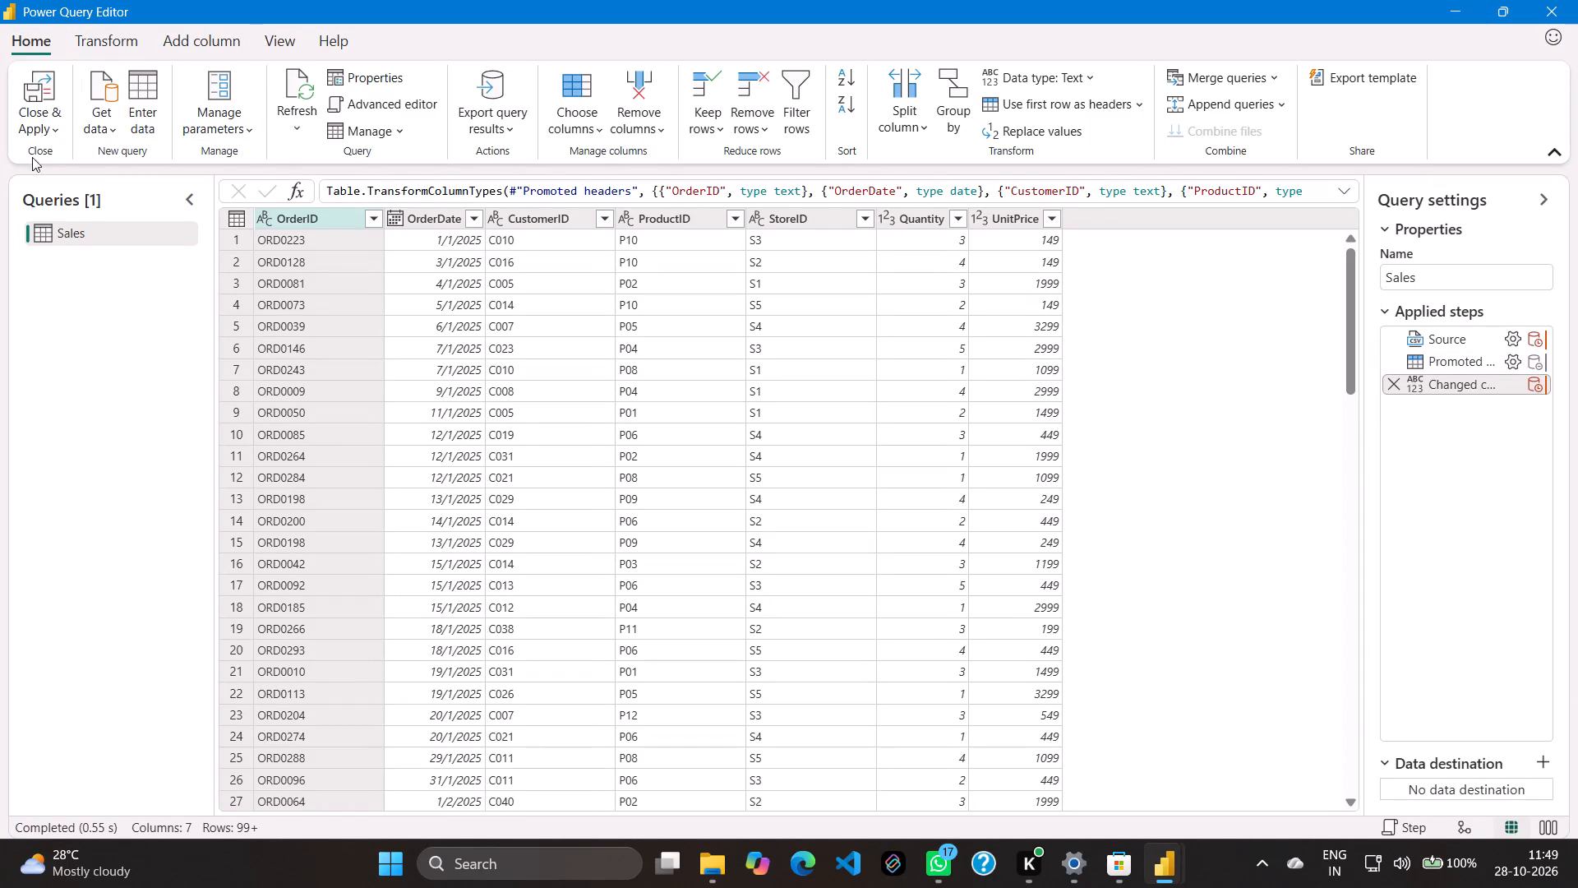
Collapse the Queries pane, refresh the Sales query preview and look through its rows.
left_click(186, 193)
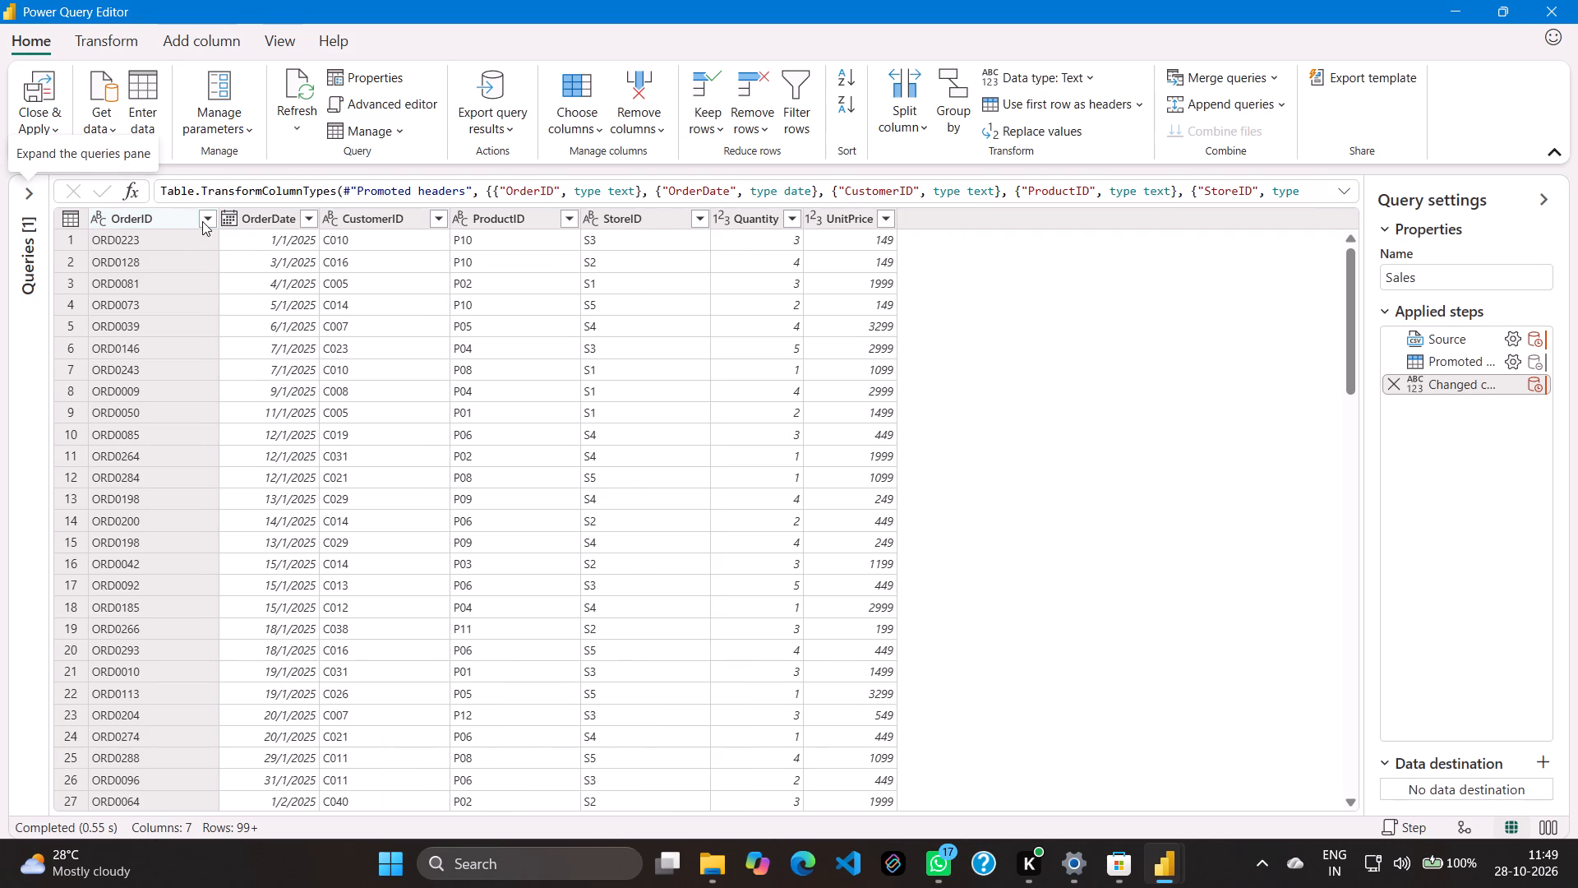
left_click(202, 221)
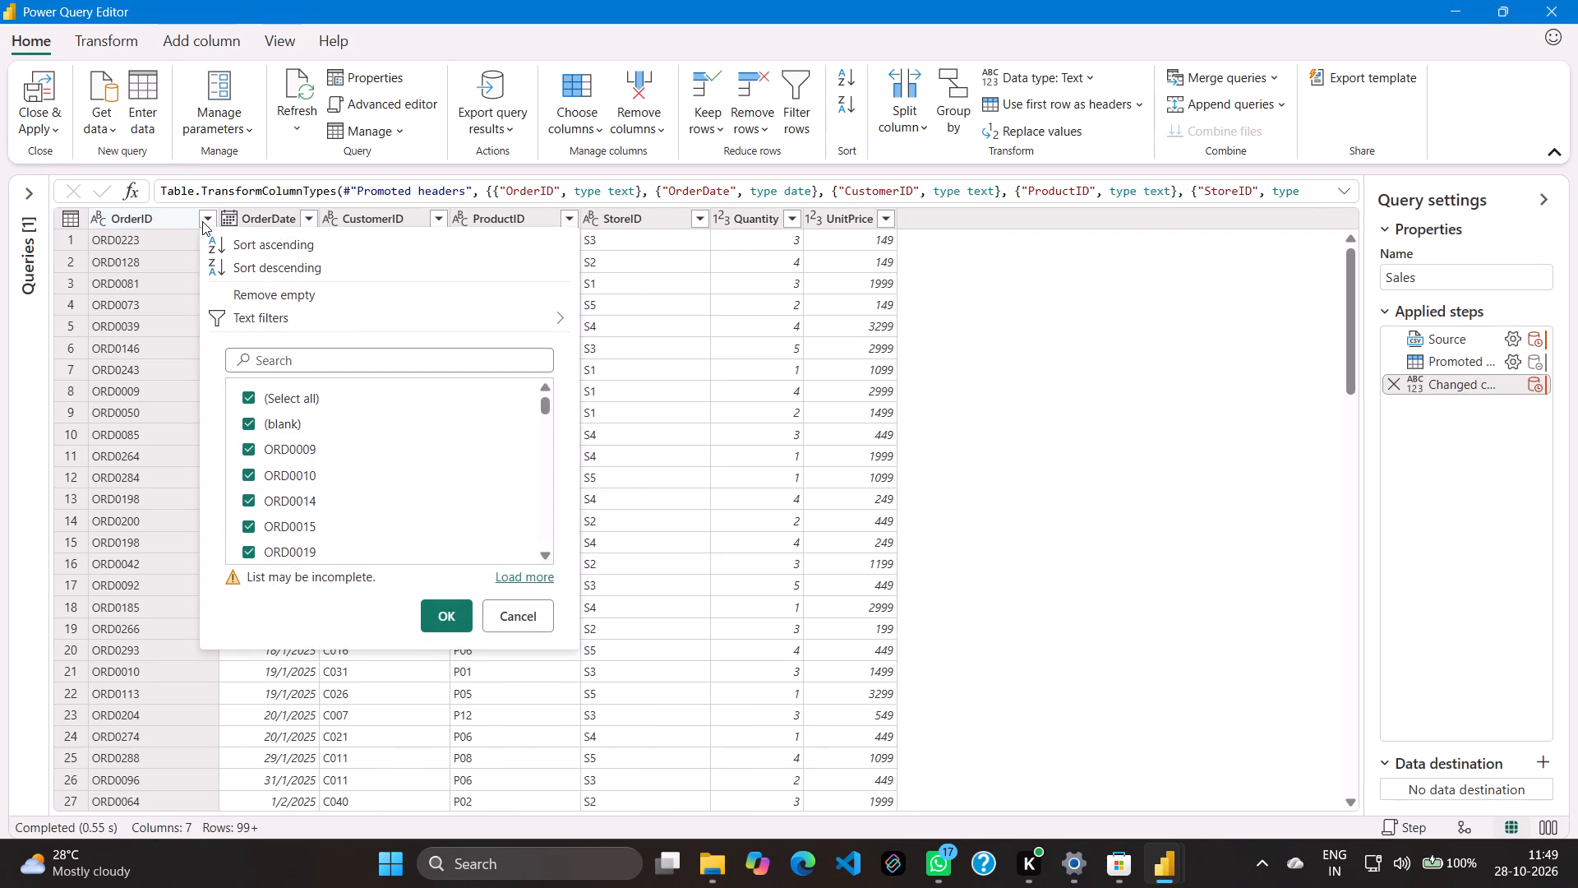
left_click(202, 221)
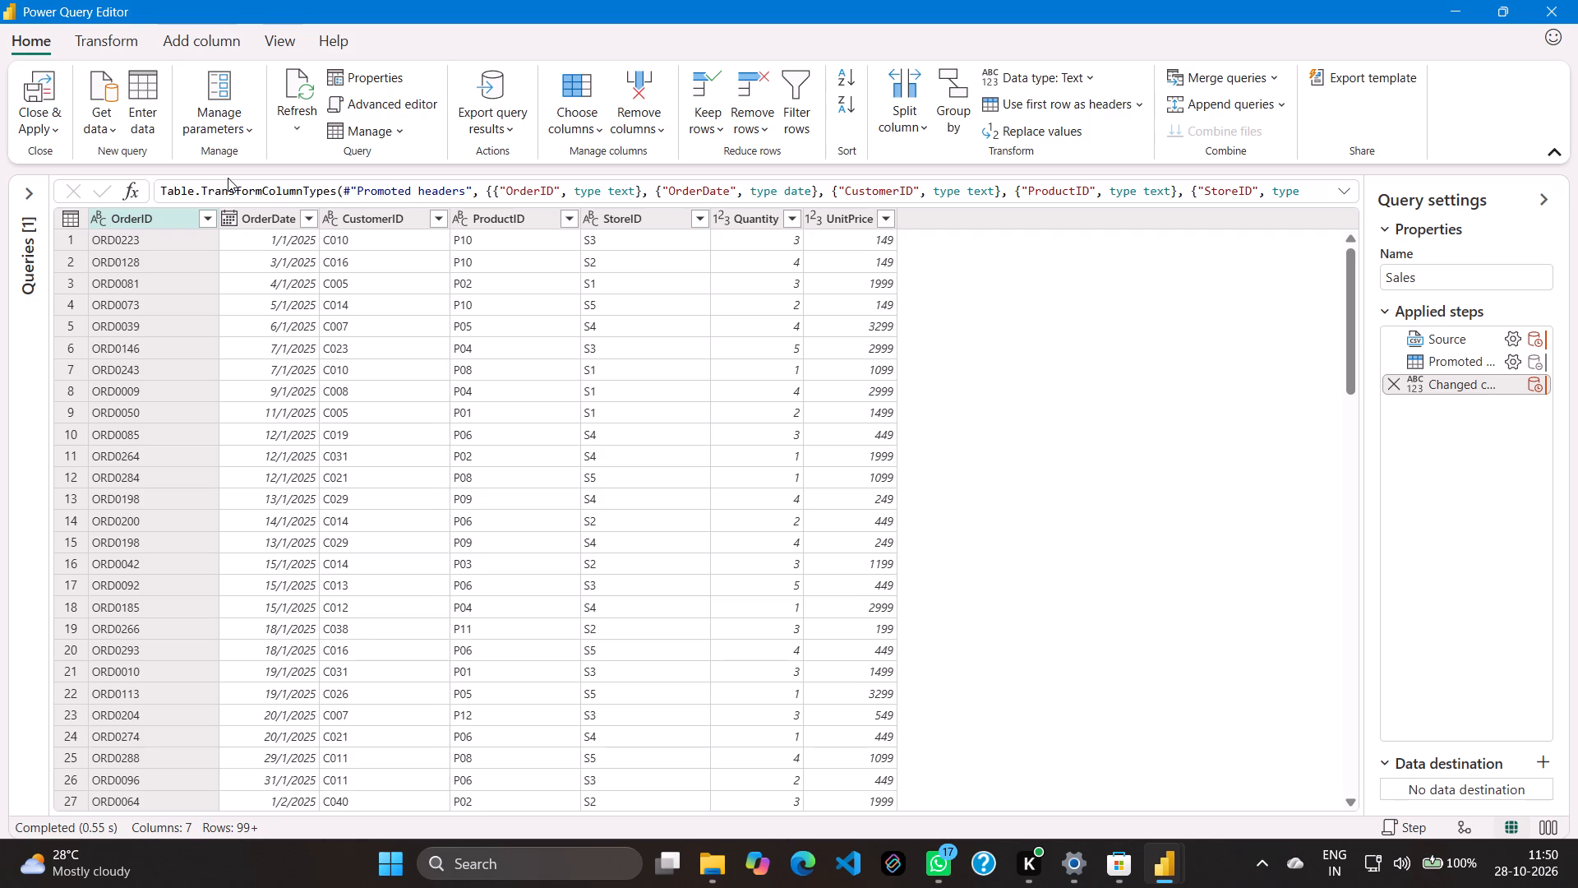
left_click(297, 95)
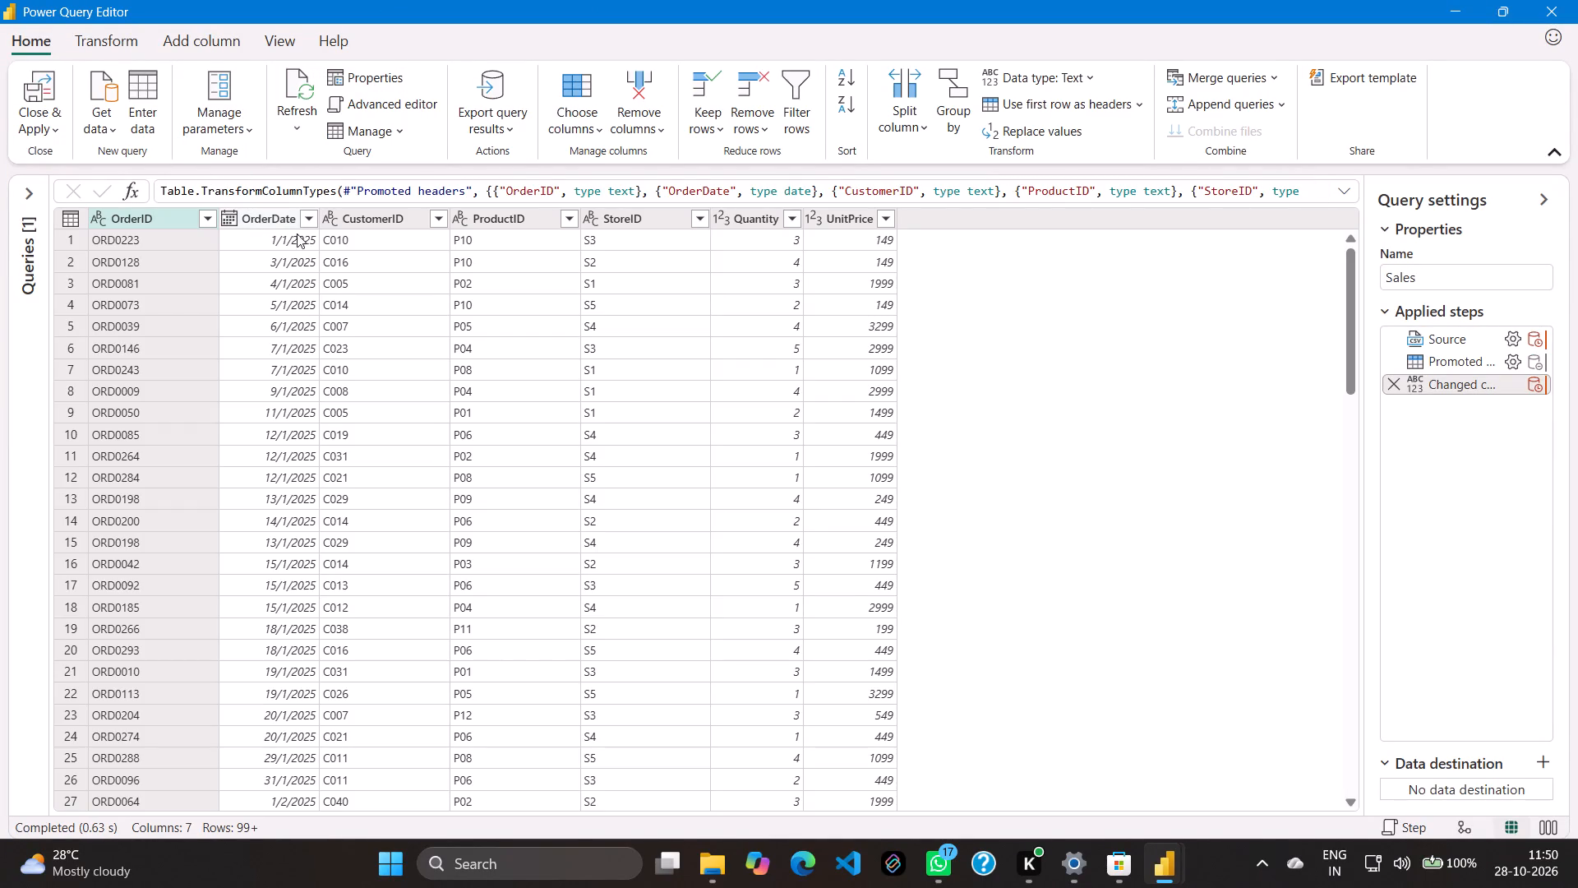
scroll(1210, 513, "down", 8)
scroll(1264, 573, "down", 9)
scroll(1263, 573, "down", 18)
scroll(1263, 573, "up", 20)
scroll(1263, 573, "up", 18)
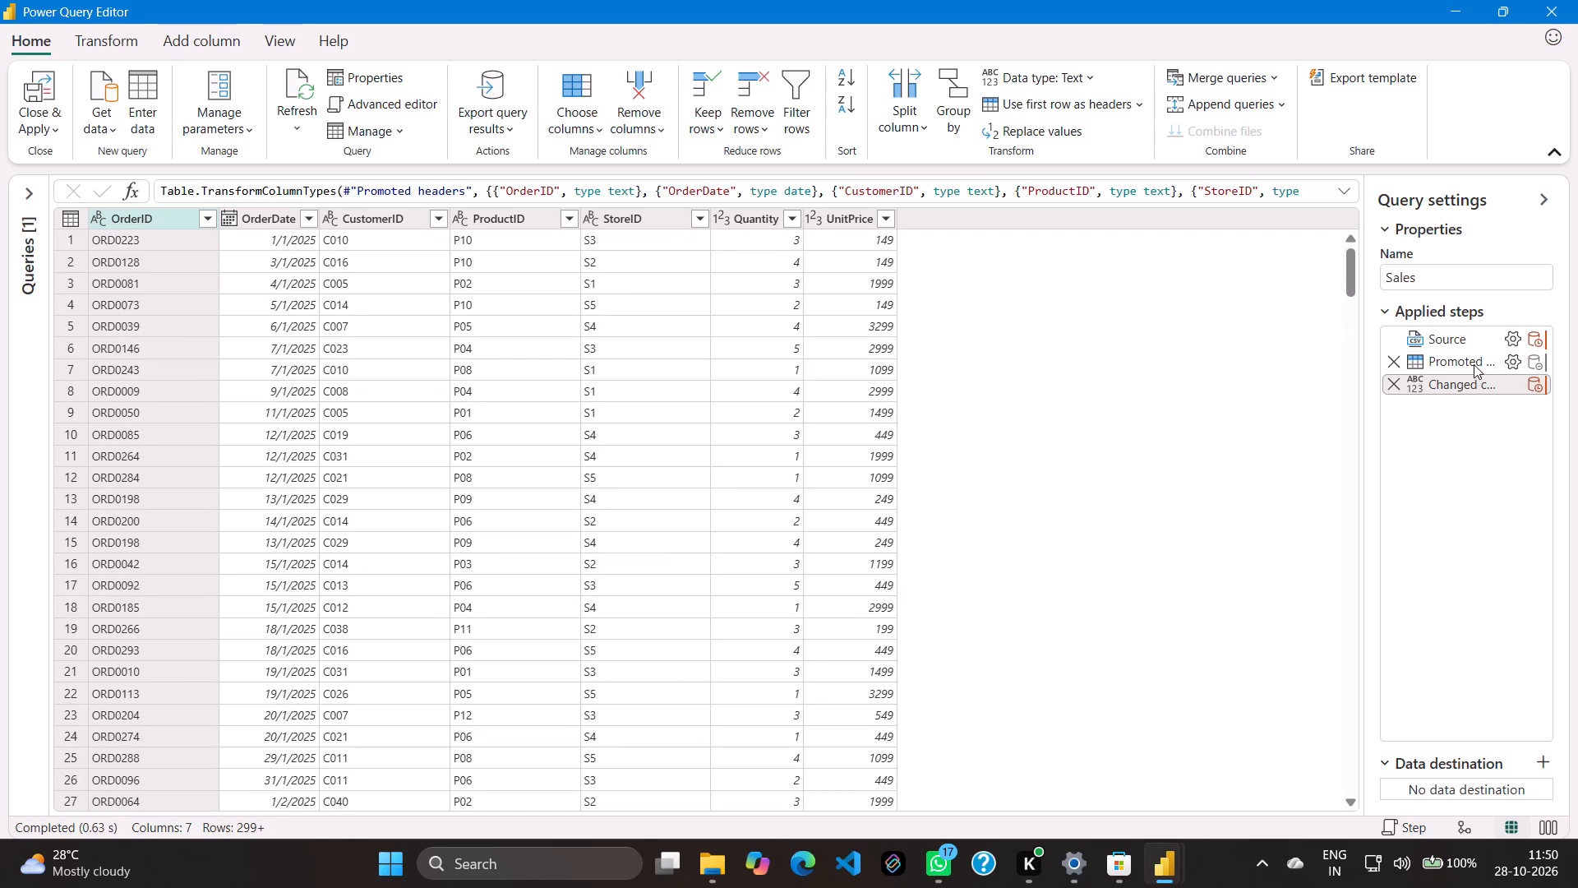
Delete the changed column type and promoted headers steps from the Sales query, keeping only Source.
left_click(1402, 378)
left_click(1398, 381)
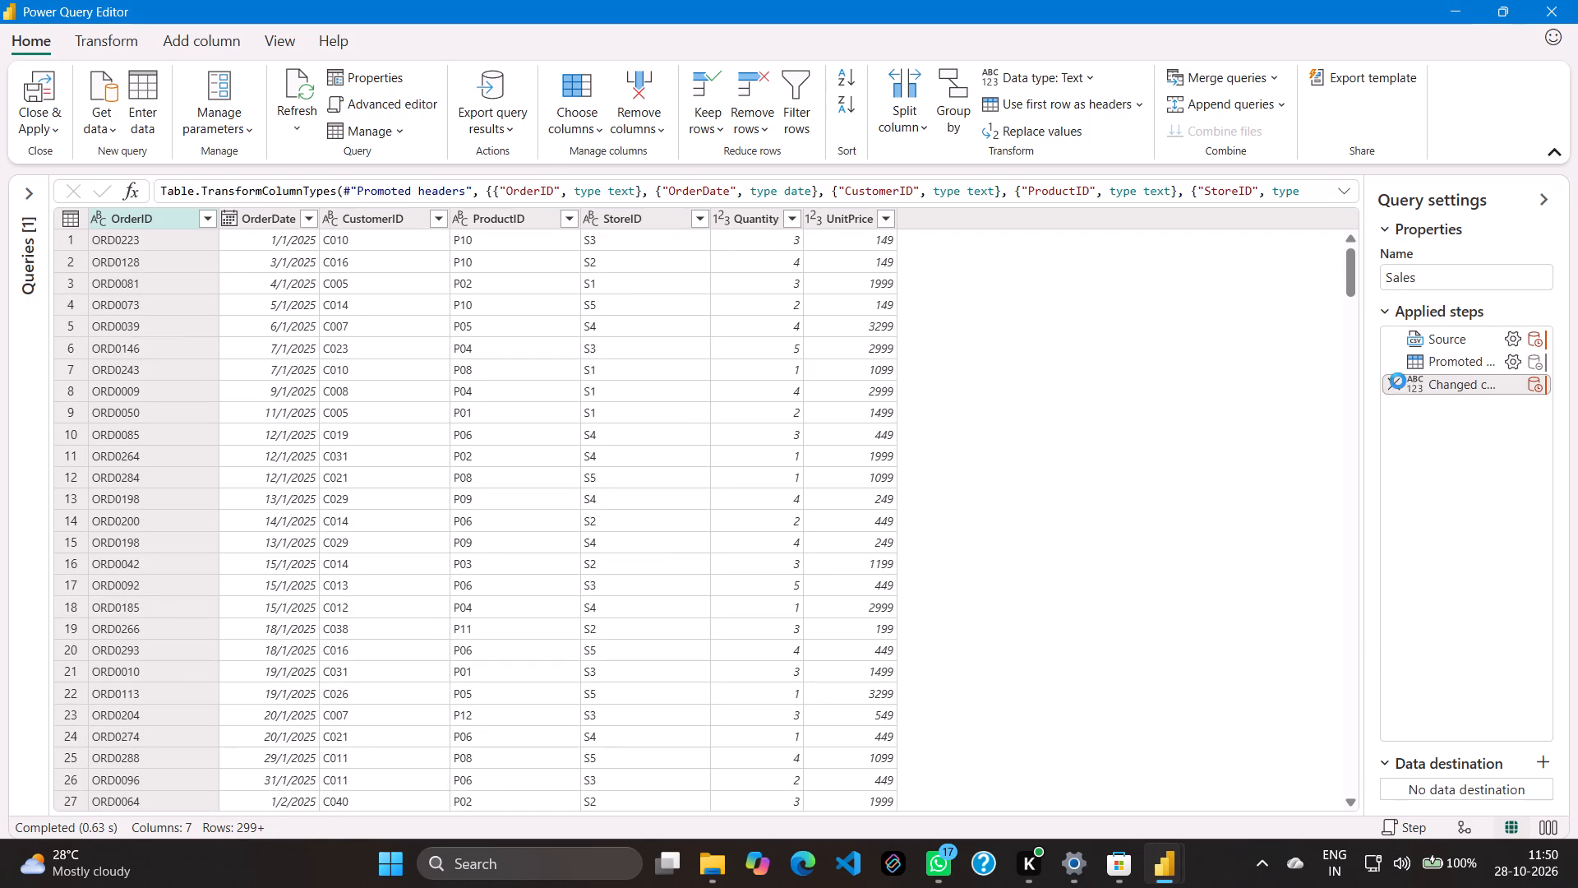
left_click(1396, 363)
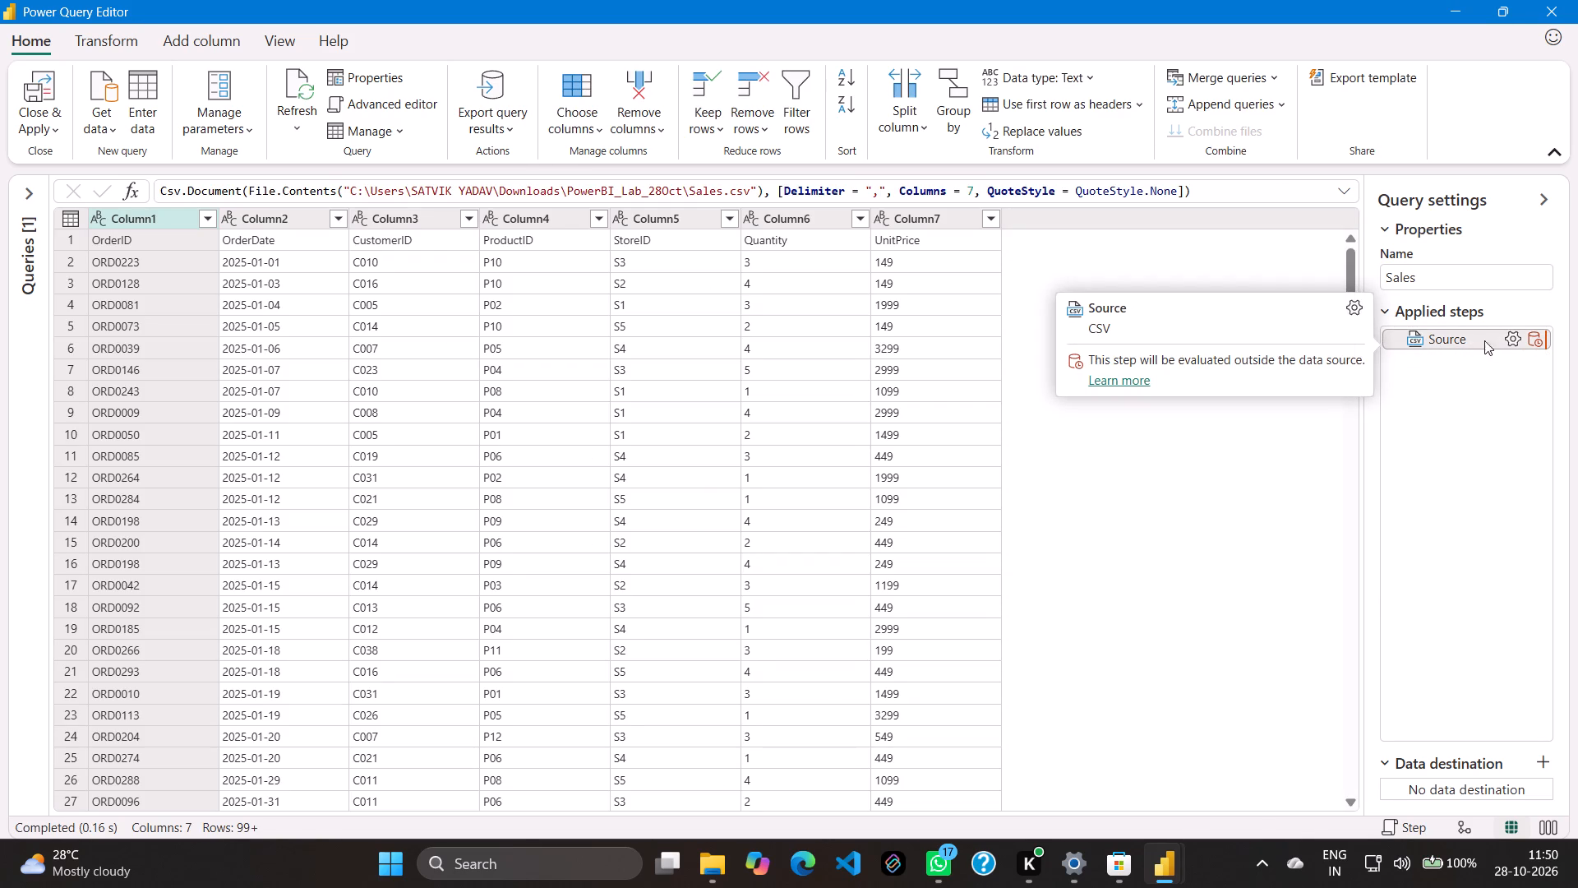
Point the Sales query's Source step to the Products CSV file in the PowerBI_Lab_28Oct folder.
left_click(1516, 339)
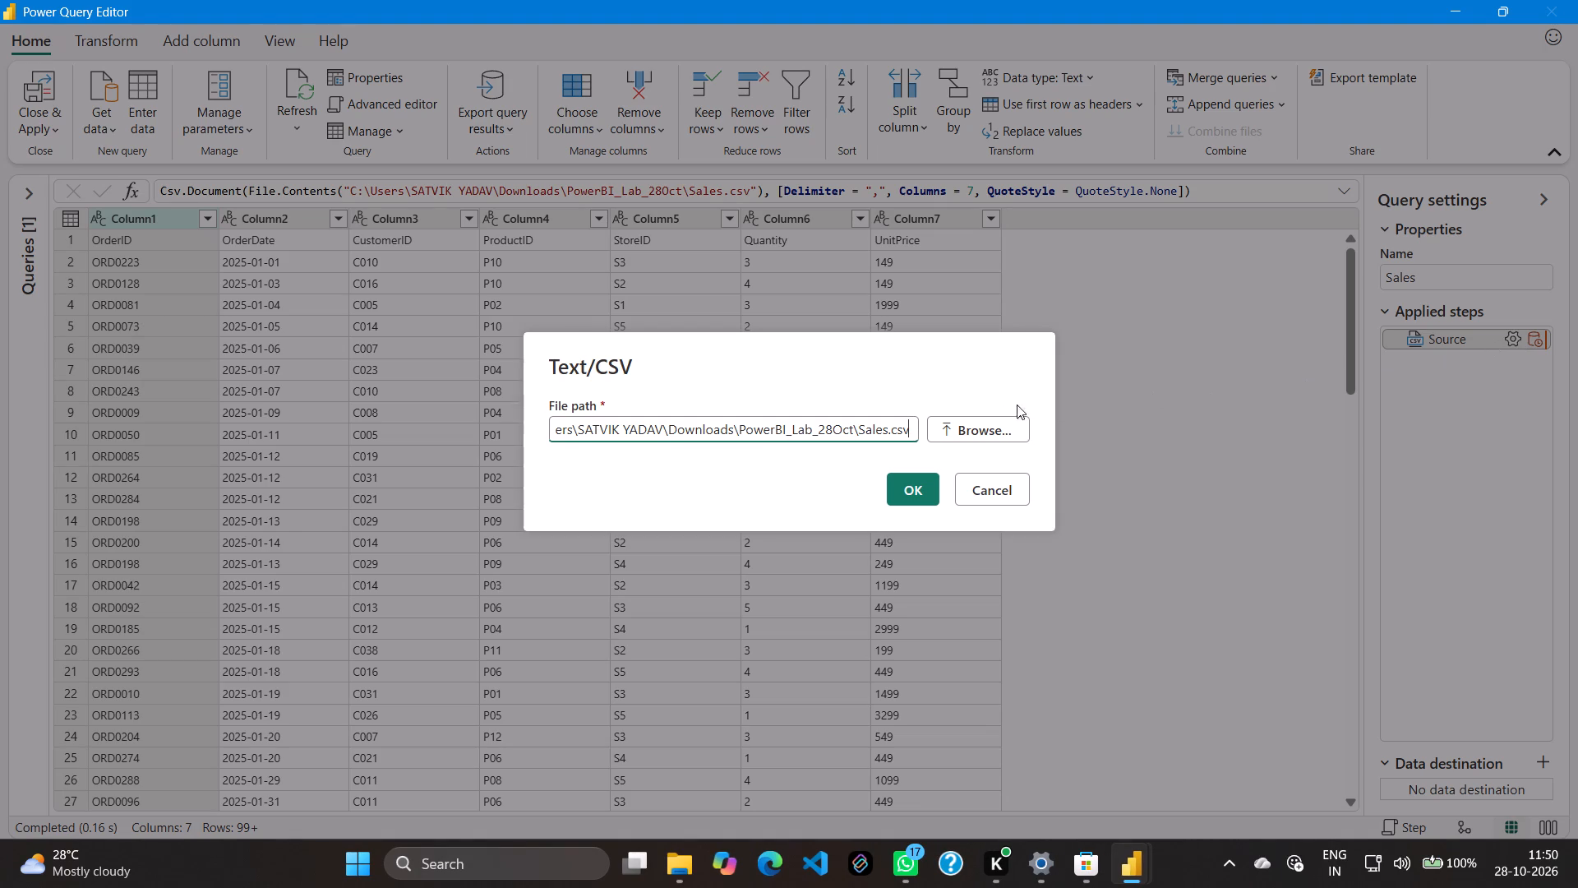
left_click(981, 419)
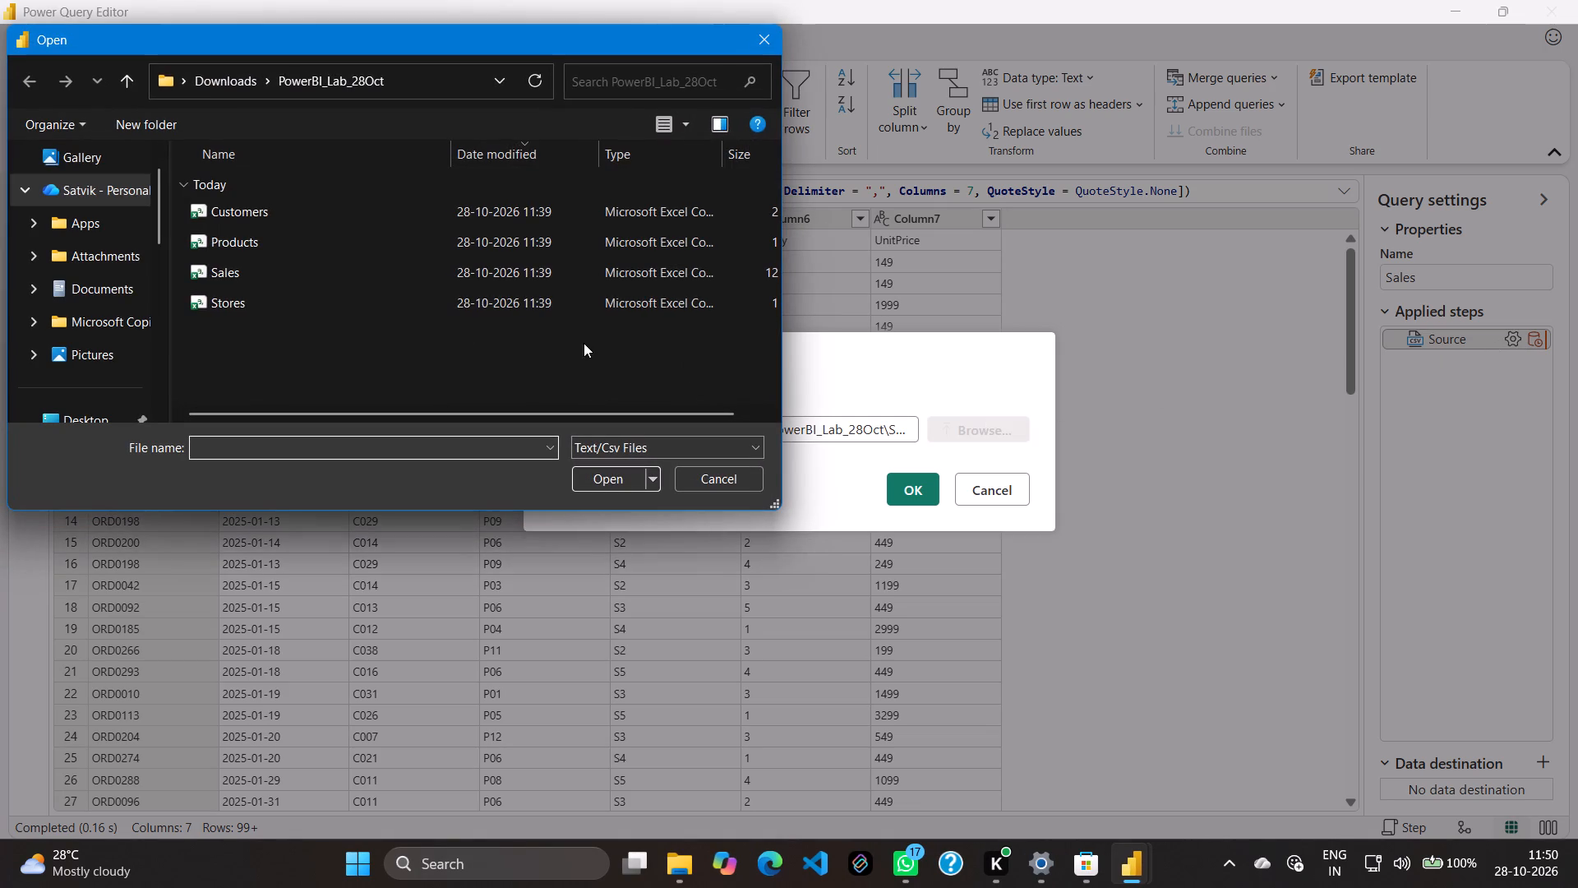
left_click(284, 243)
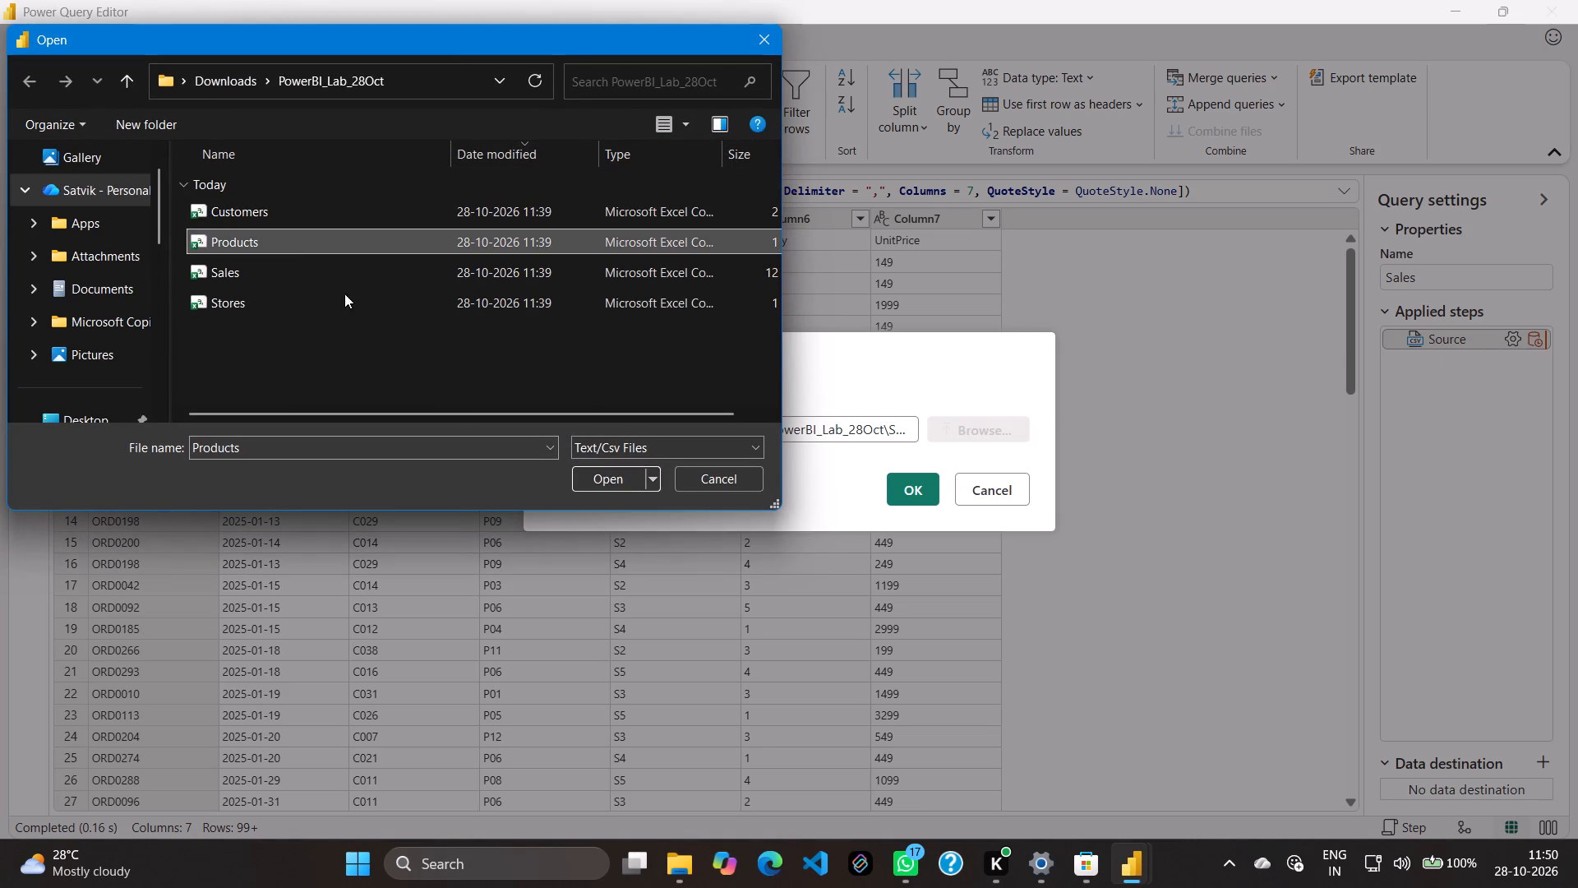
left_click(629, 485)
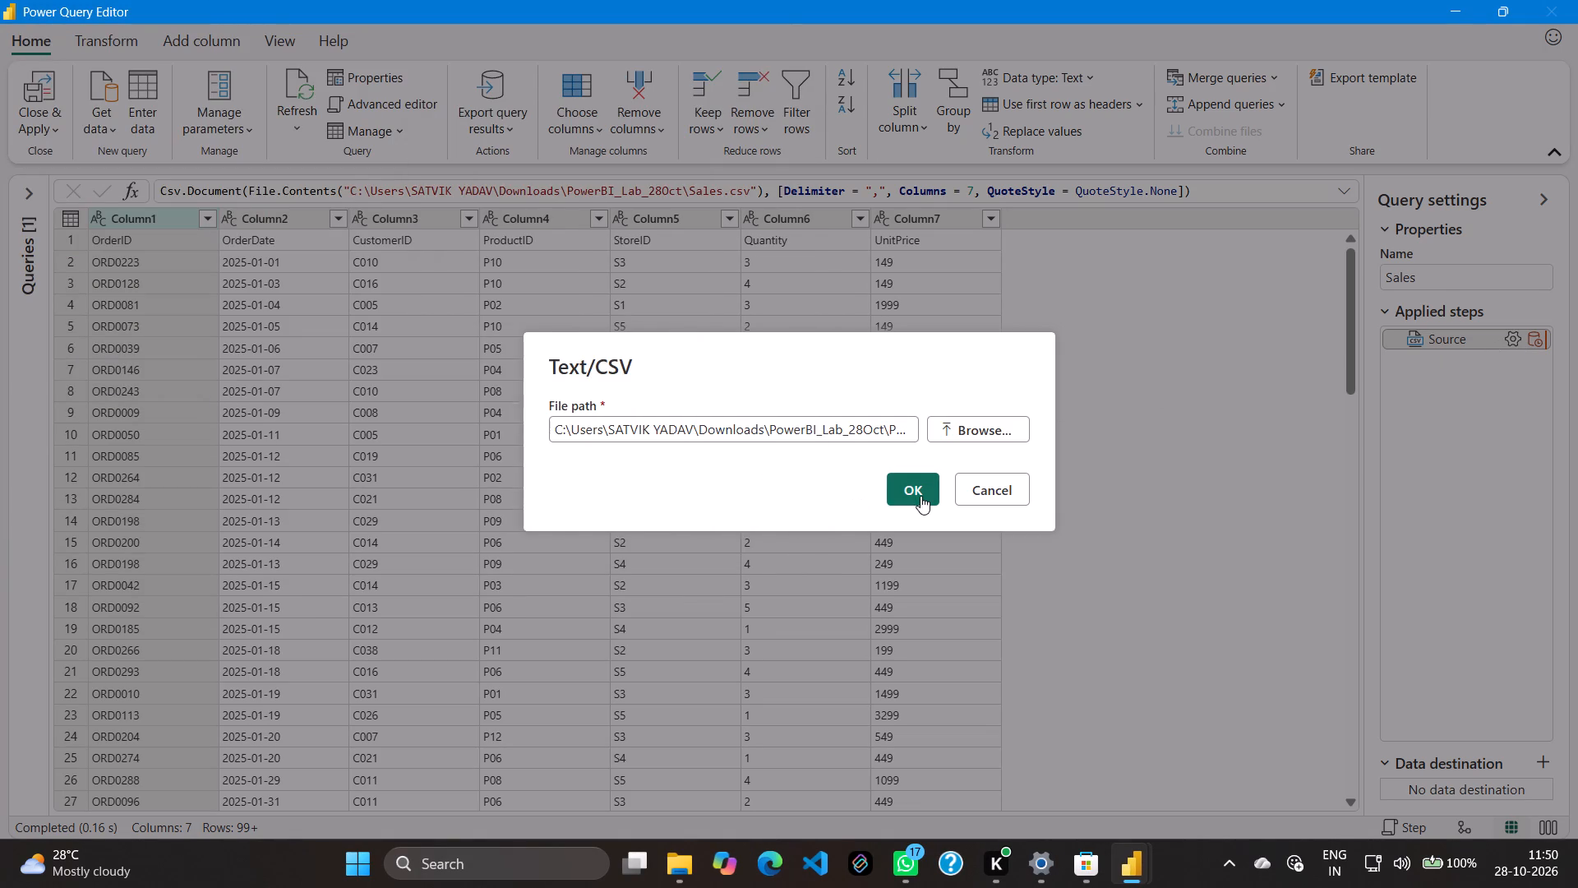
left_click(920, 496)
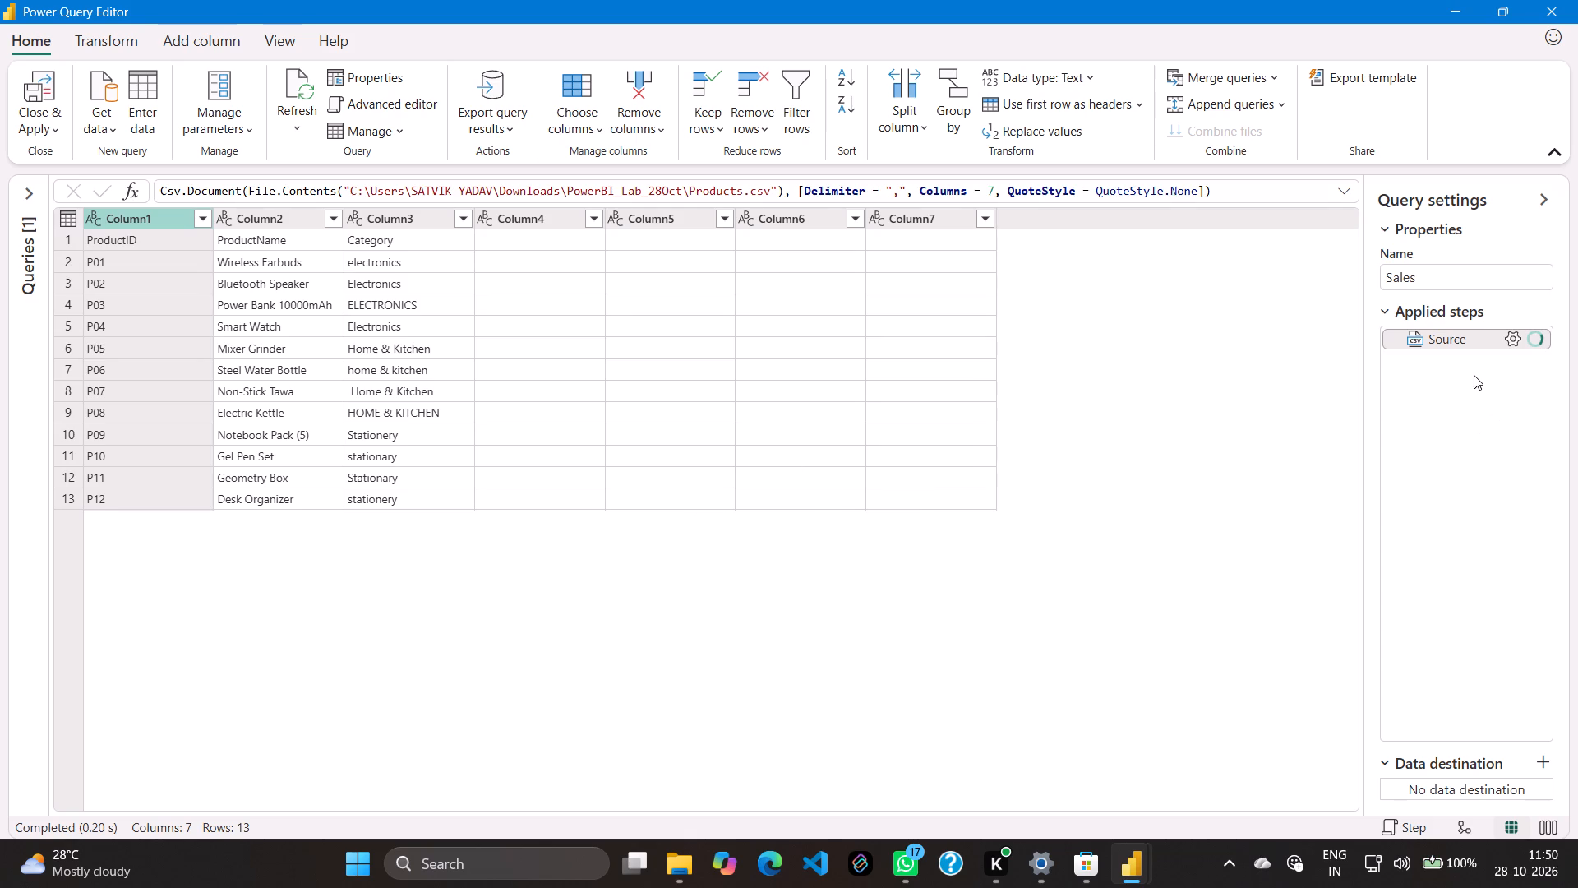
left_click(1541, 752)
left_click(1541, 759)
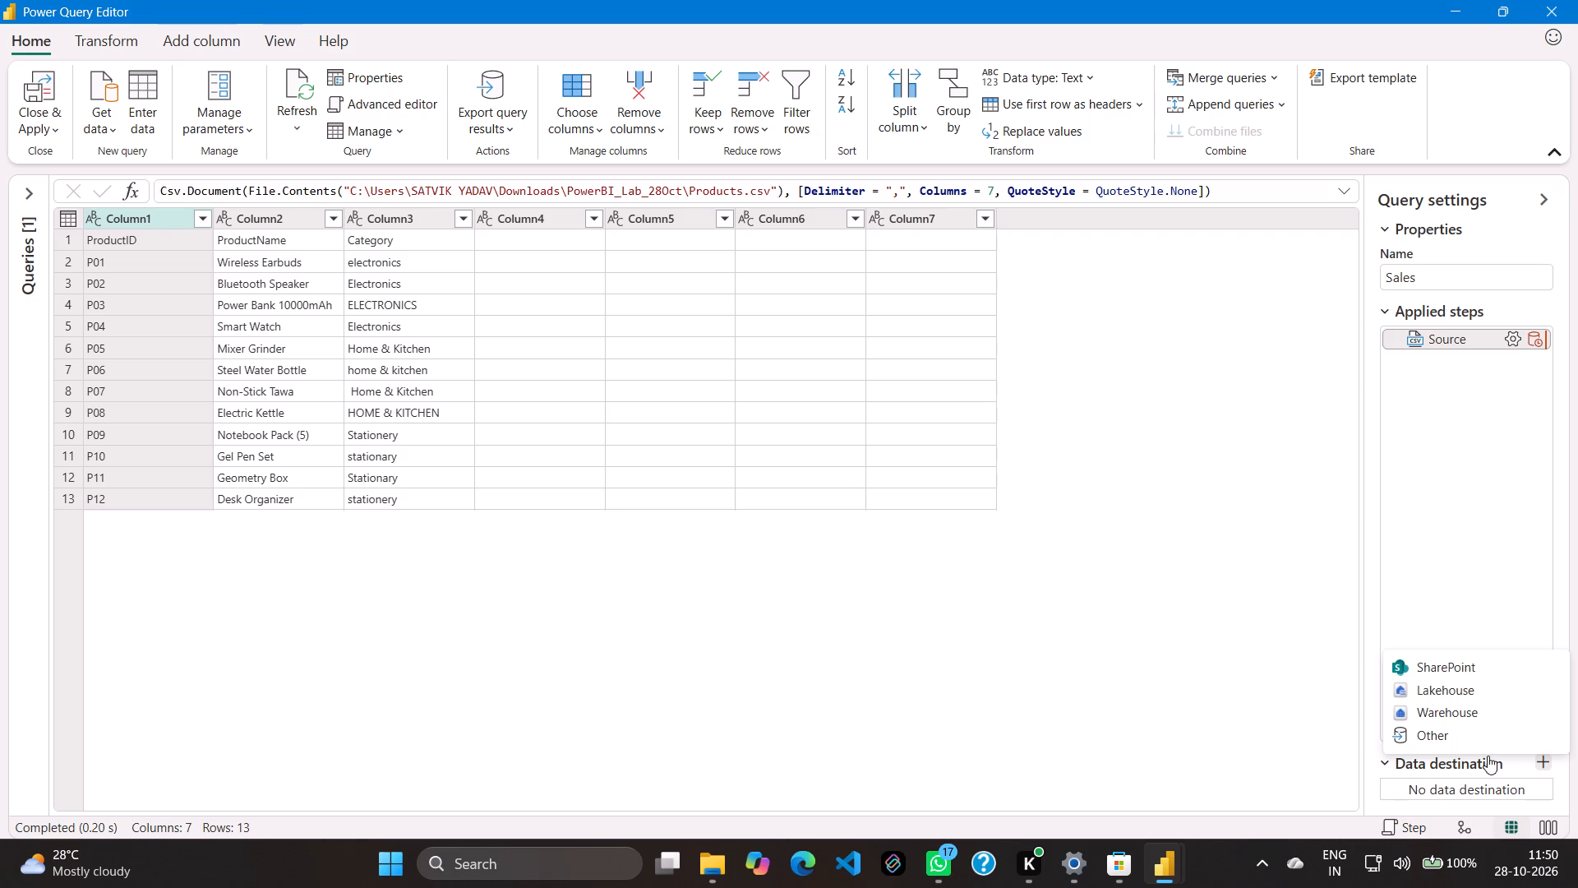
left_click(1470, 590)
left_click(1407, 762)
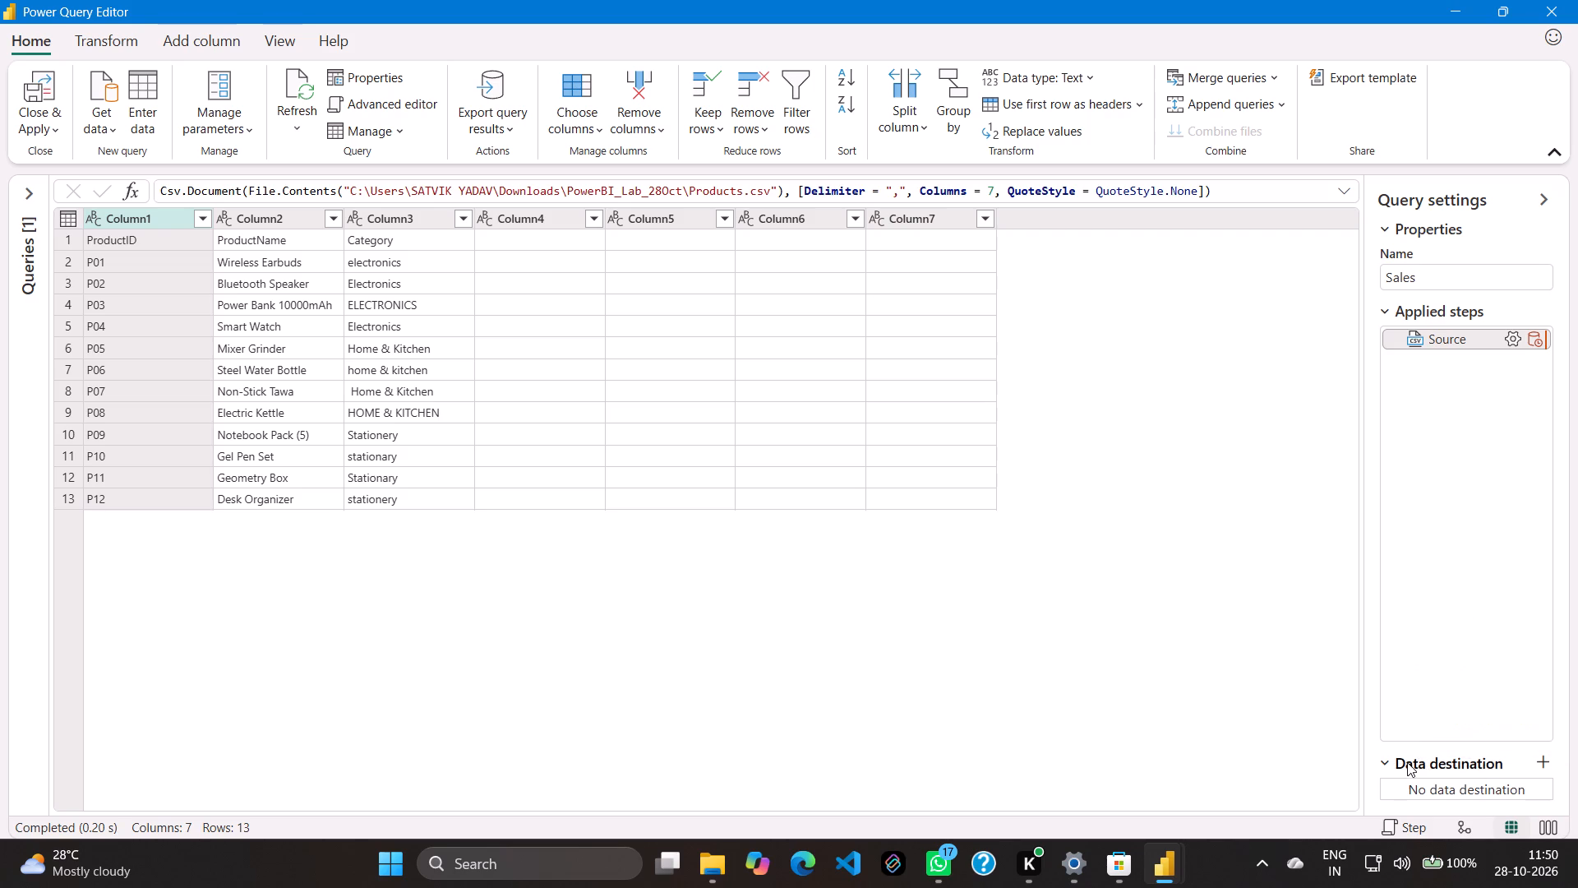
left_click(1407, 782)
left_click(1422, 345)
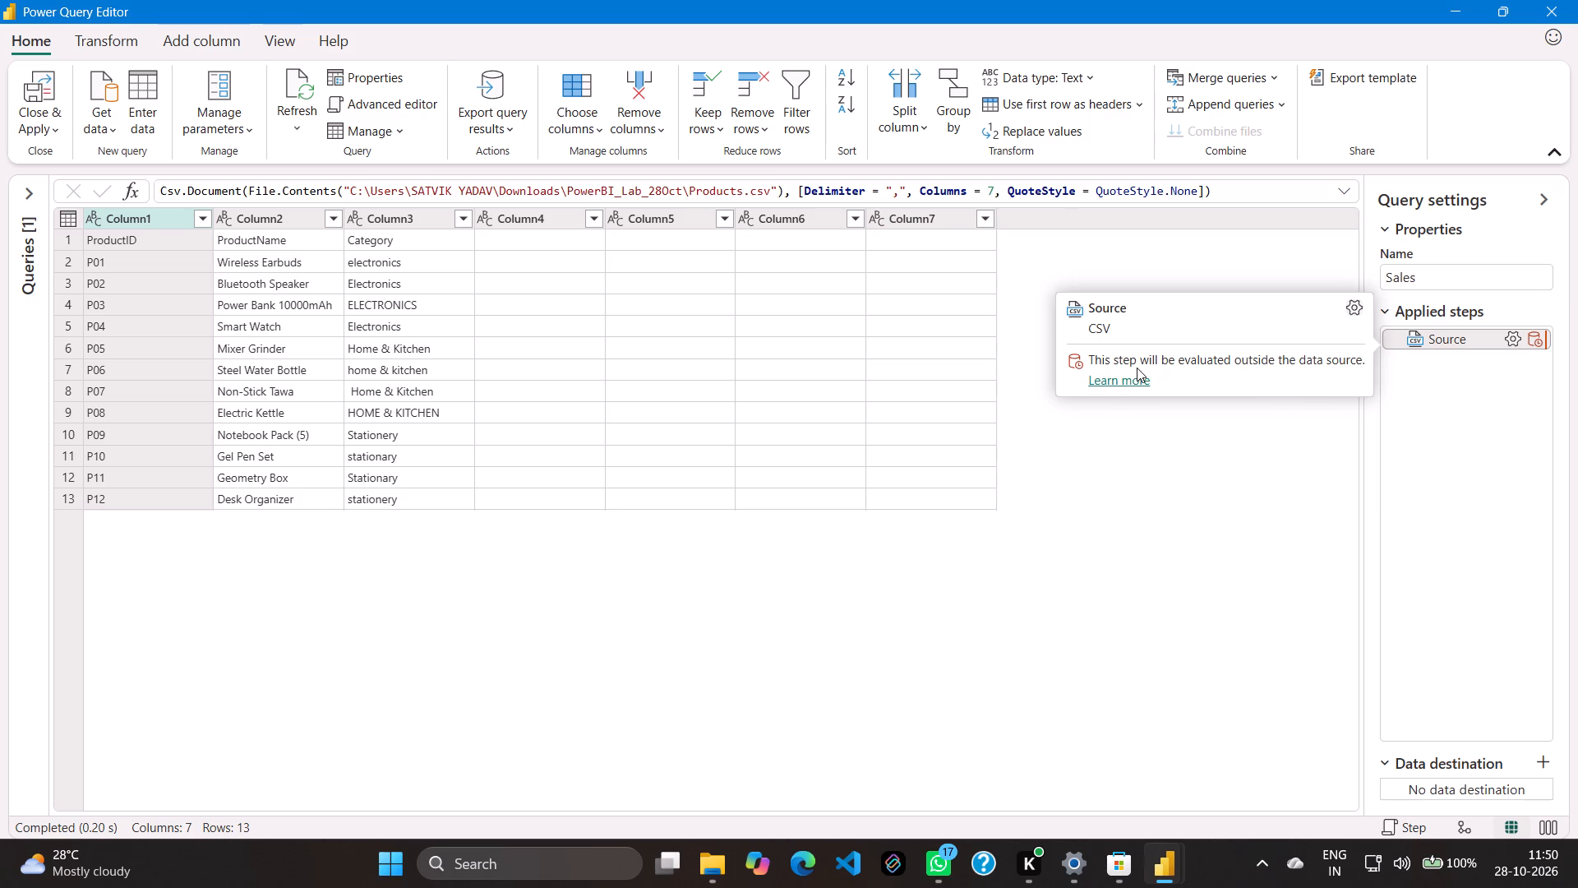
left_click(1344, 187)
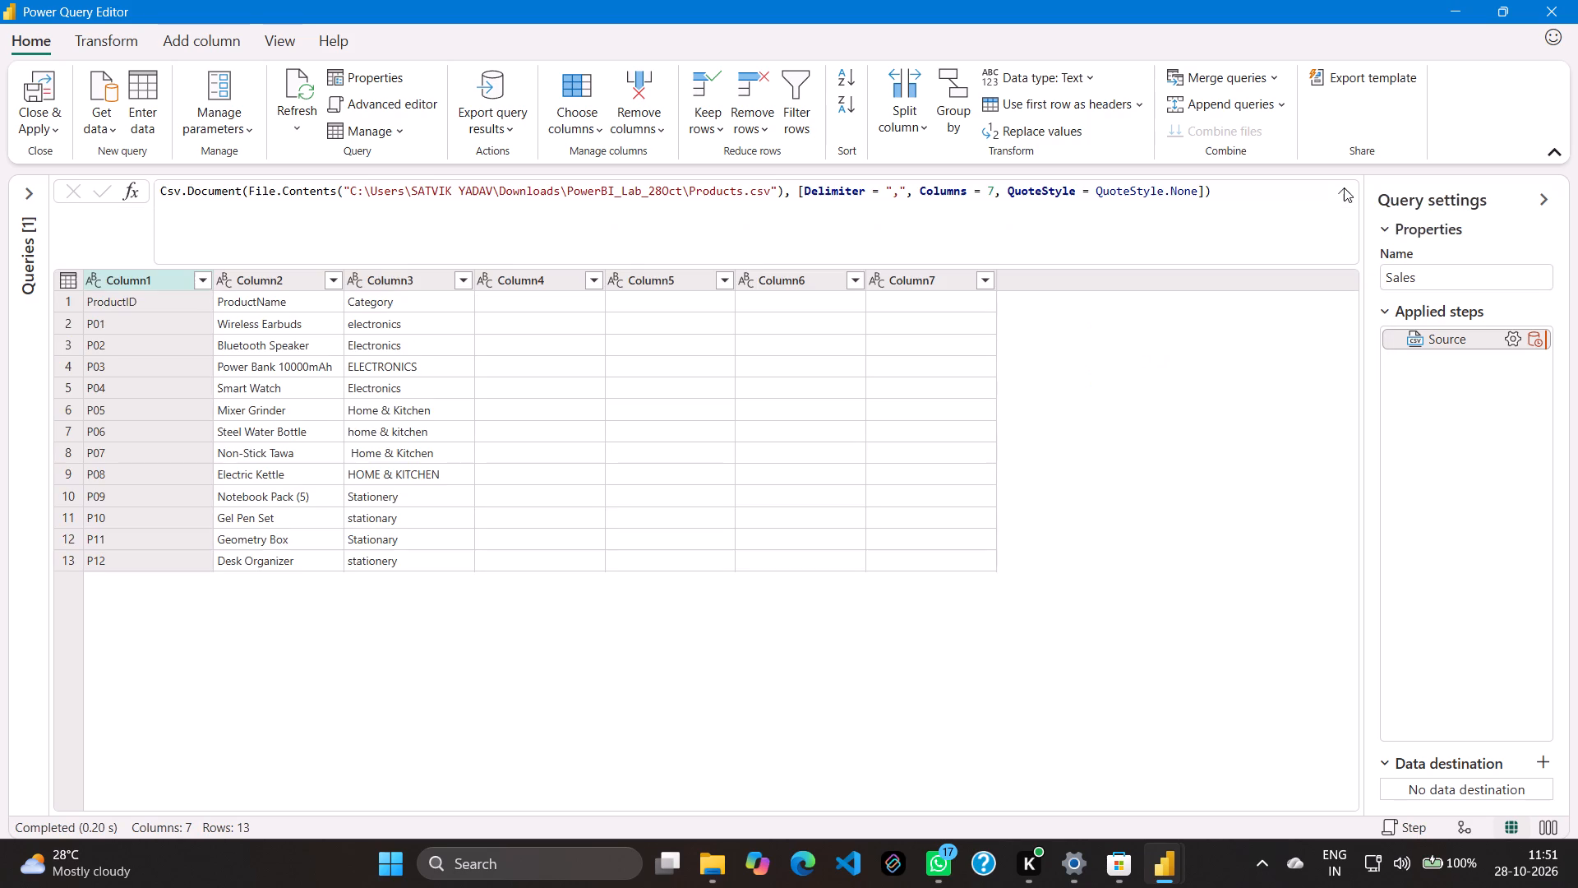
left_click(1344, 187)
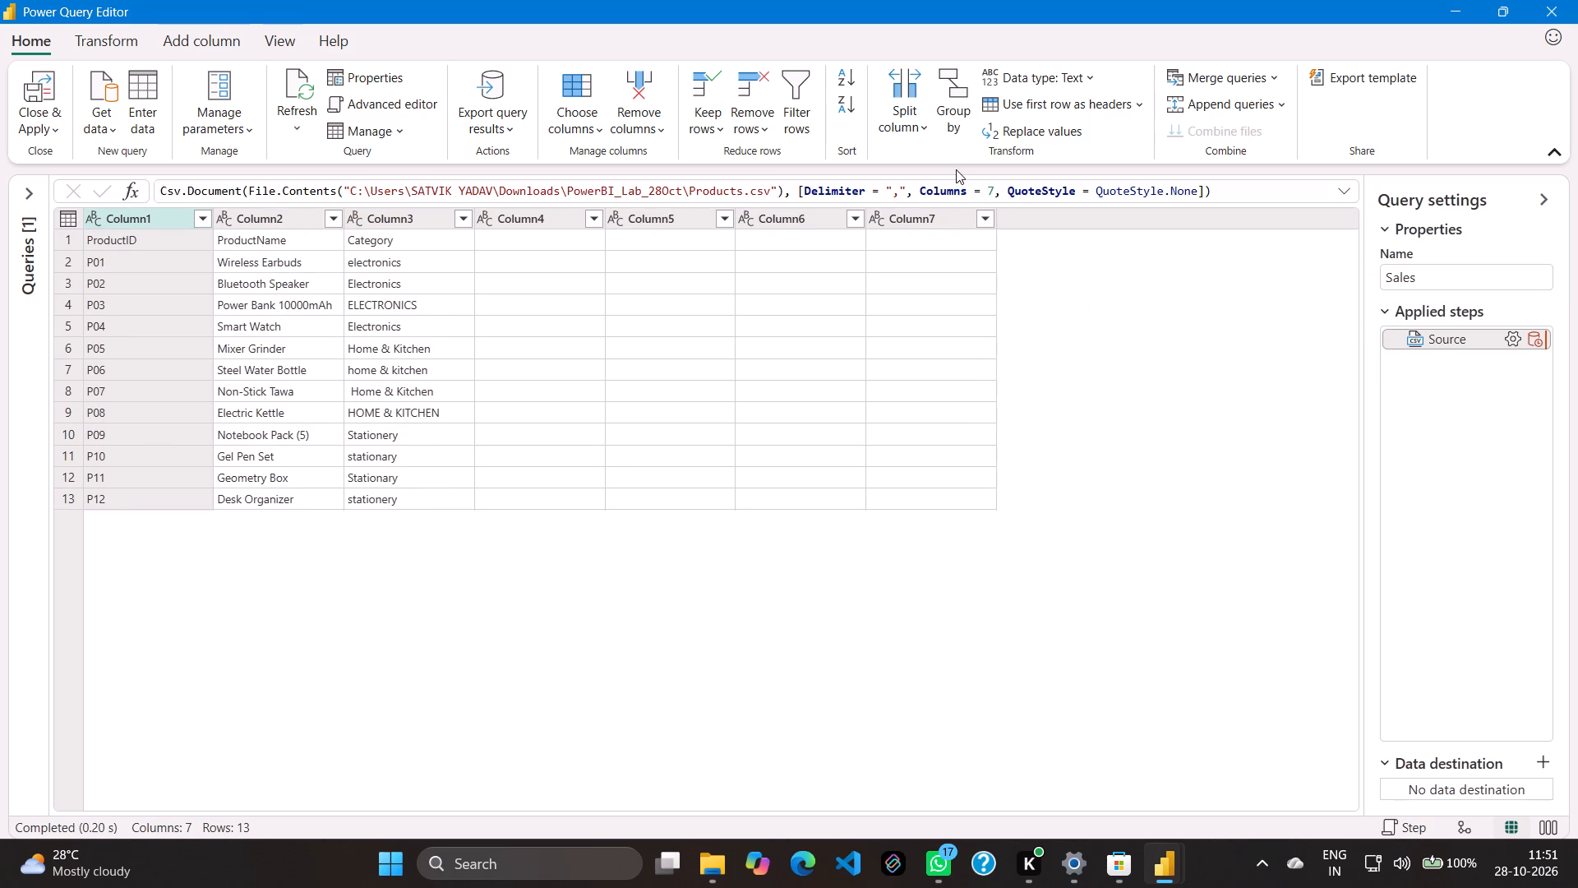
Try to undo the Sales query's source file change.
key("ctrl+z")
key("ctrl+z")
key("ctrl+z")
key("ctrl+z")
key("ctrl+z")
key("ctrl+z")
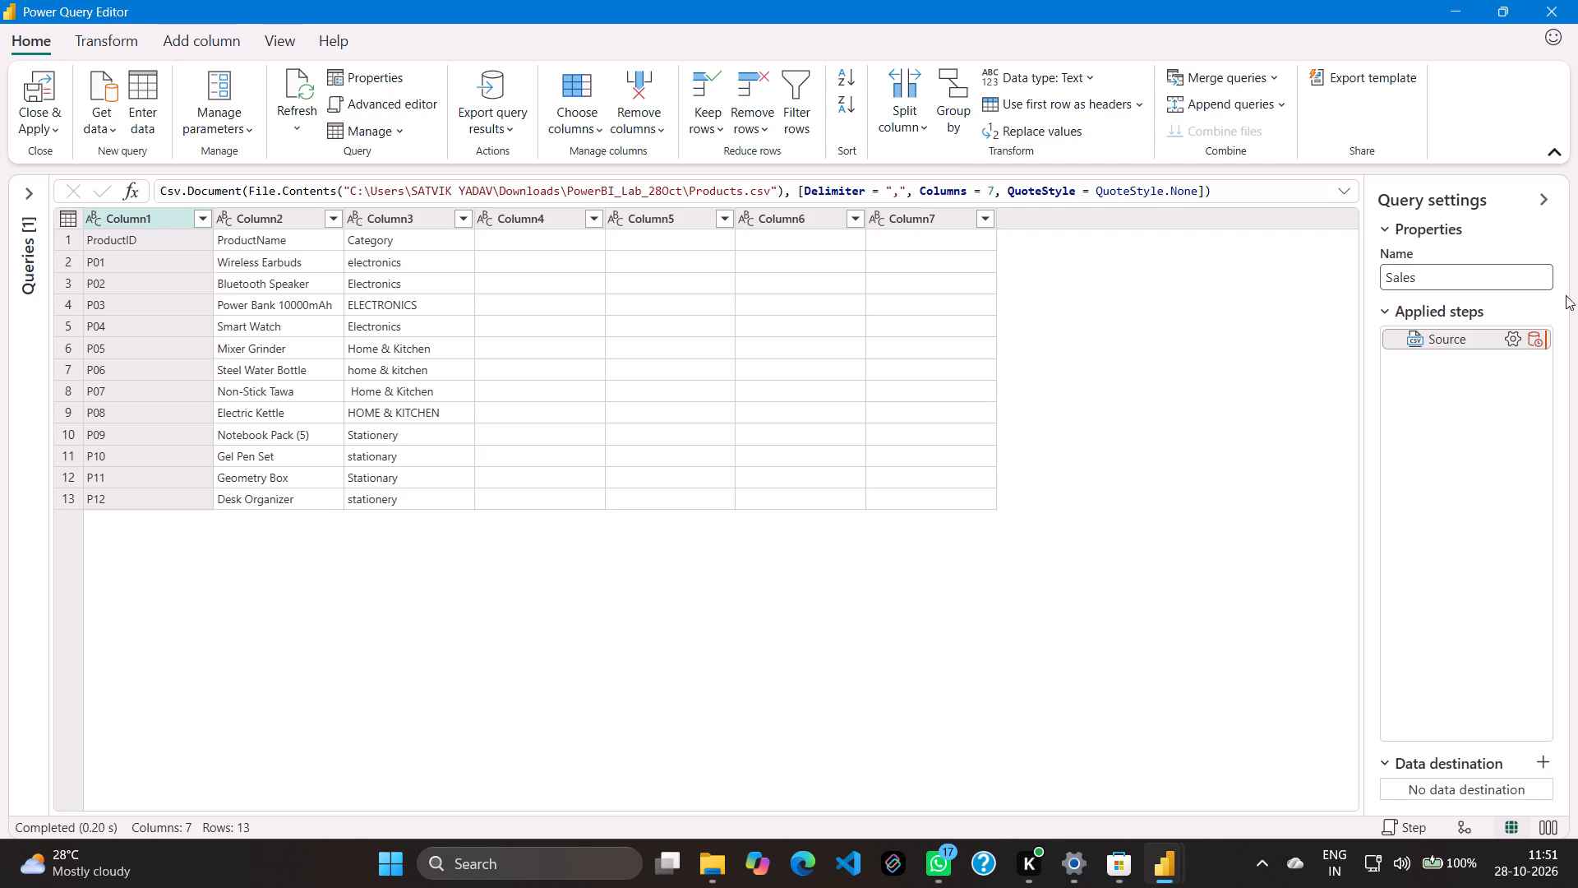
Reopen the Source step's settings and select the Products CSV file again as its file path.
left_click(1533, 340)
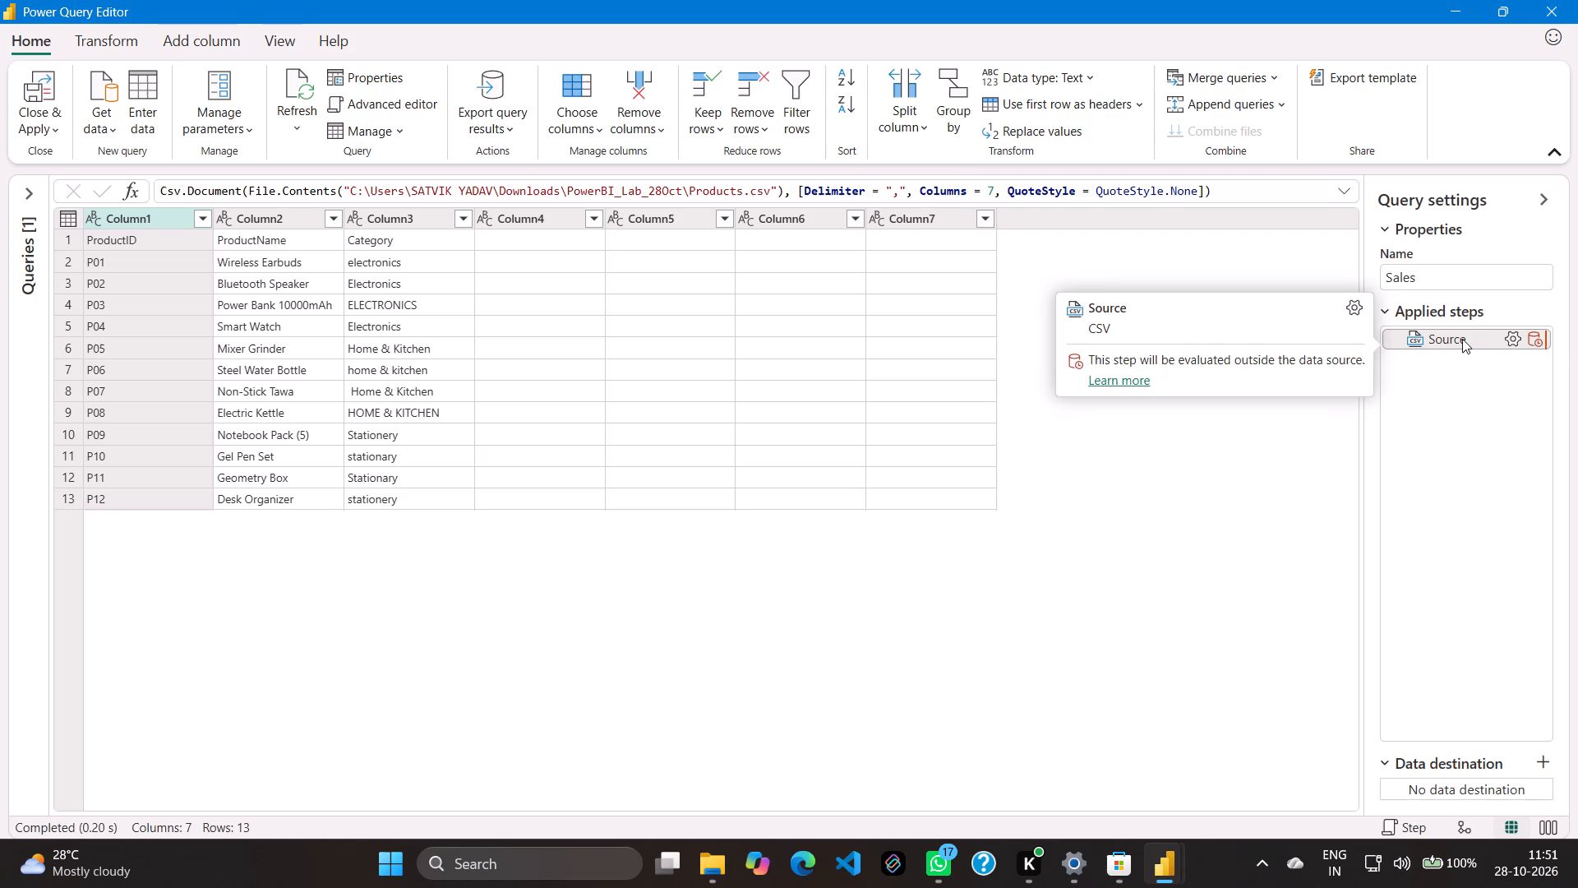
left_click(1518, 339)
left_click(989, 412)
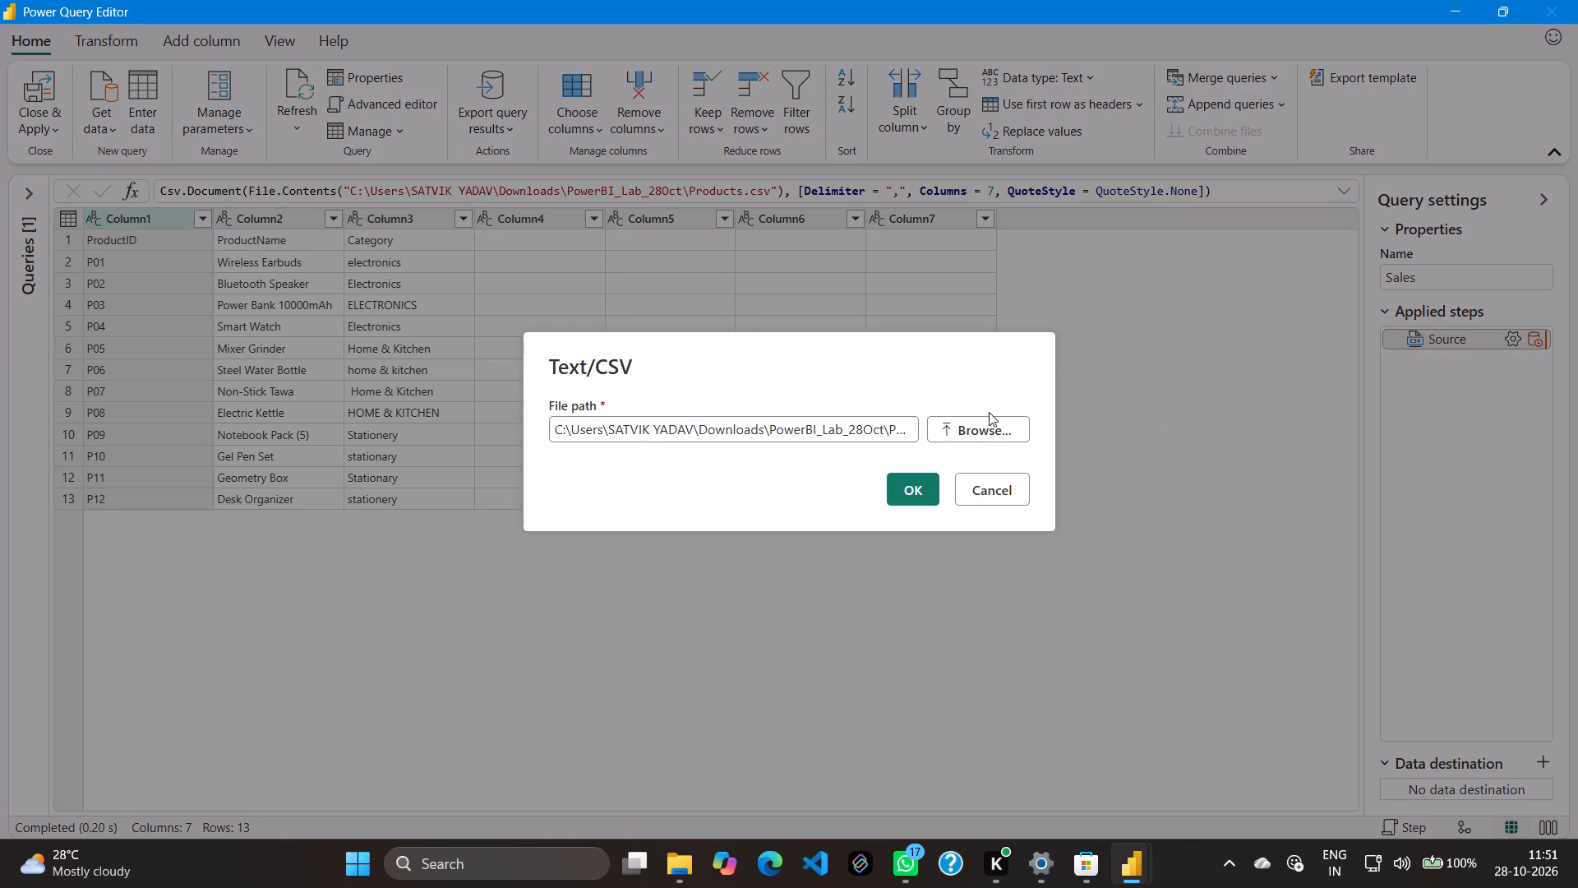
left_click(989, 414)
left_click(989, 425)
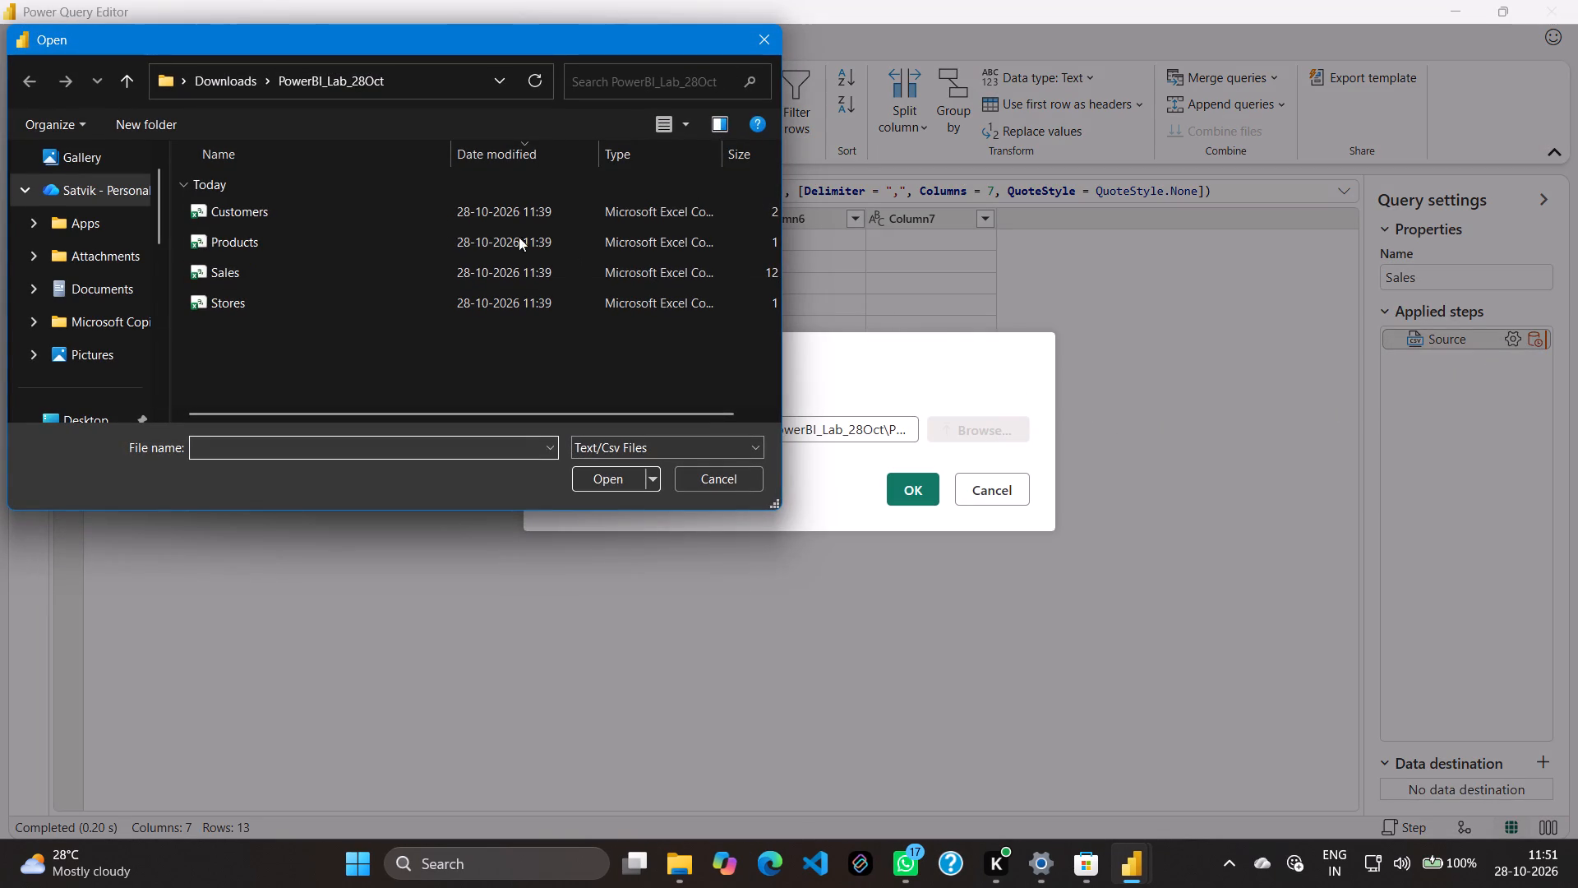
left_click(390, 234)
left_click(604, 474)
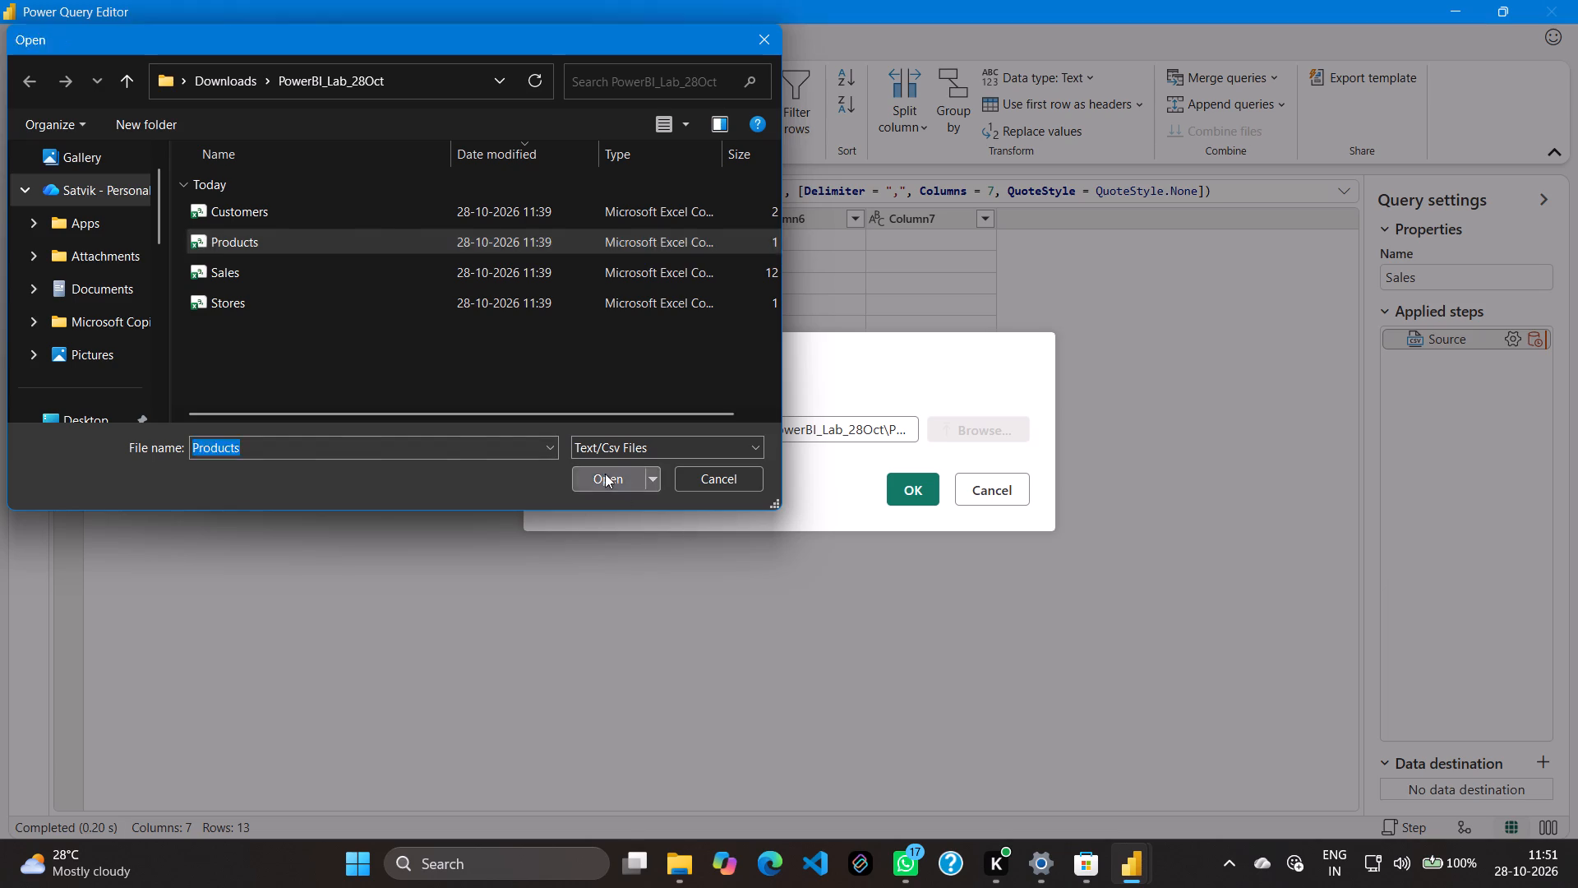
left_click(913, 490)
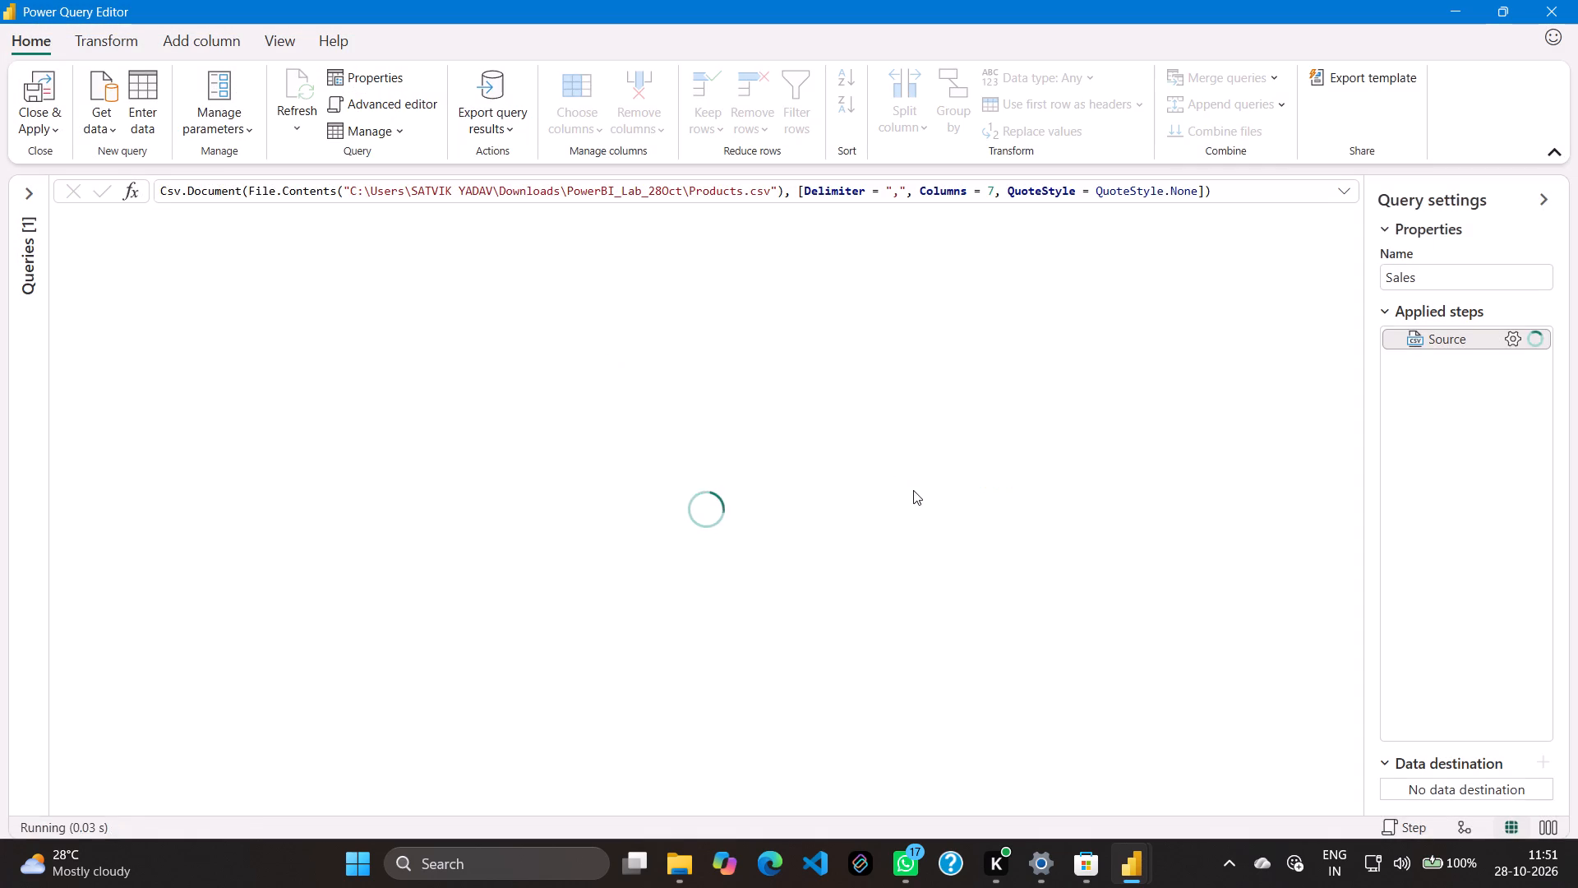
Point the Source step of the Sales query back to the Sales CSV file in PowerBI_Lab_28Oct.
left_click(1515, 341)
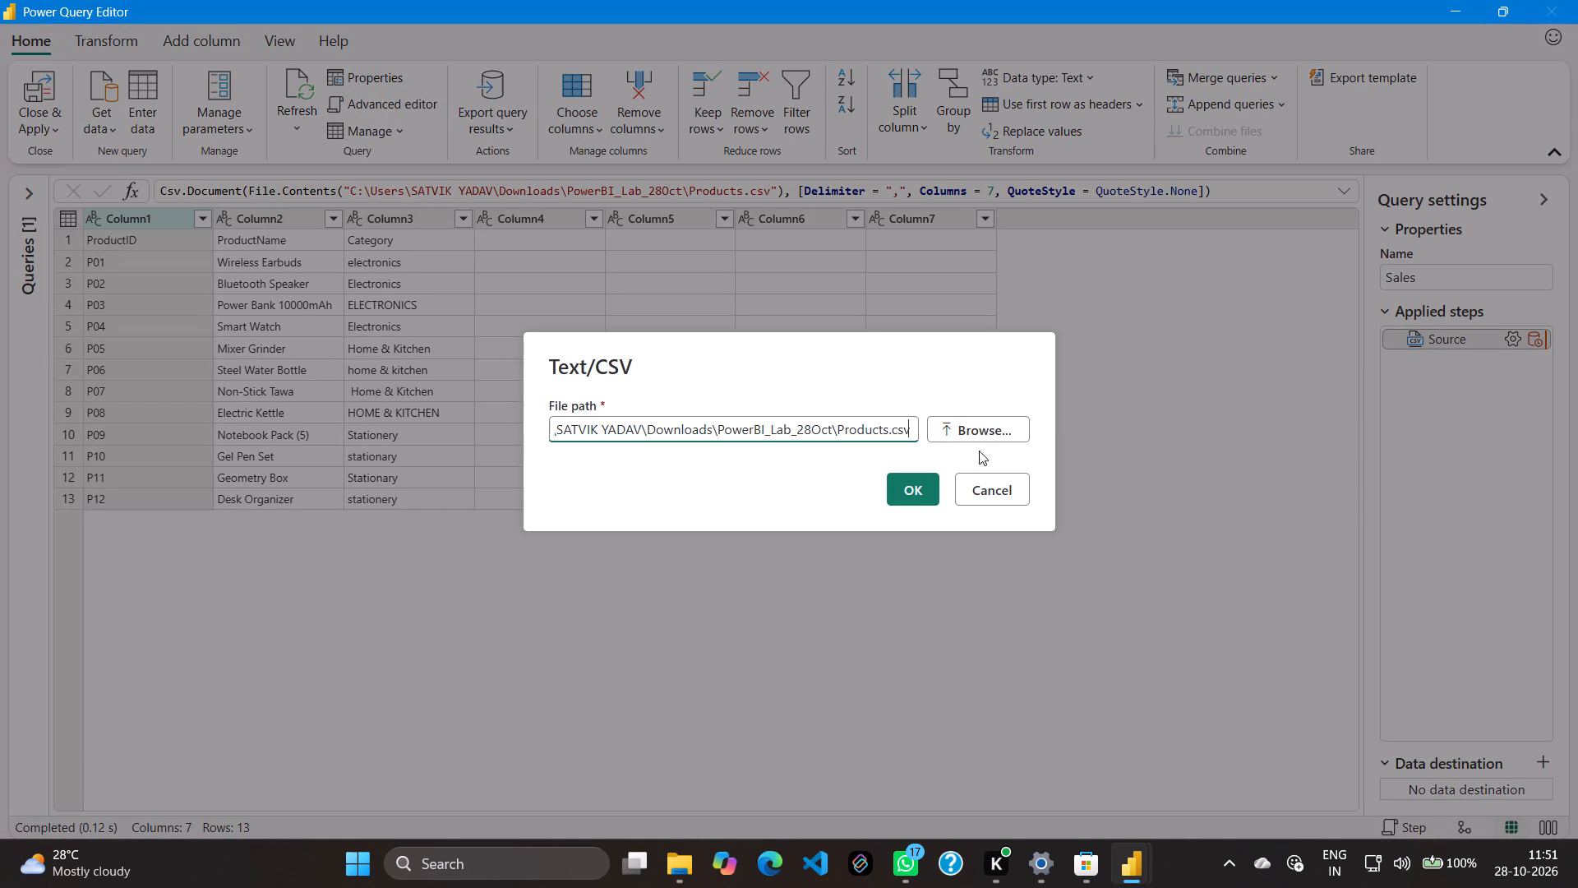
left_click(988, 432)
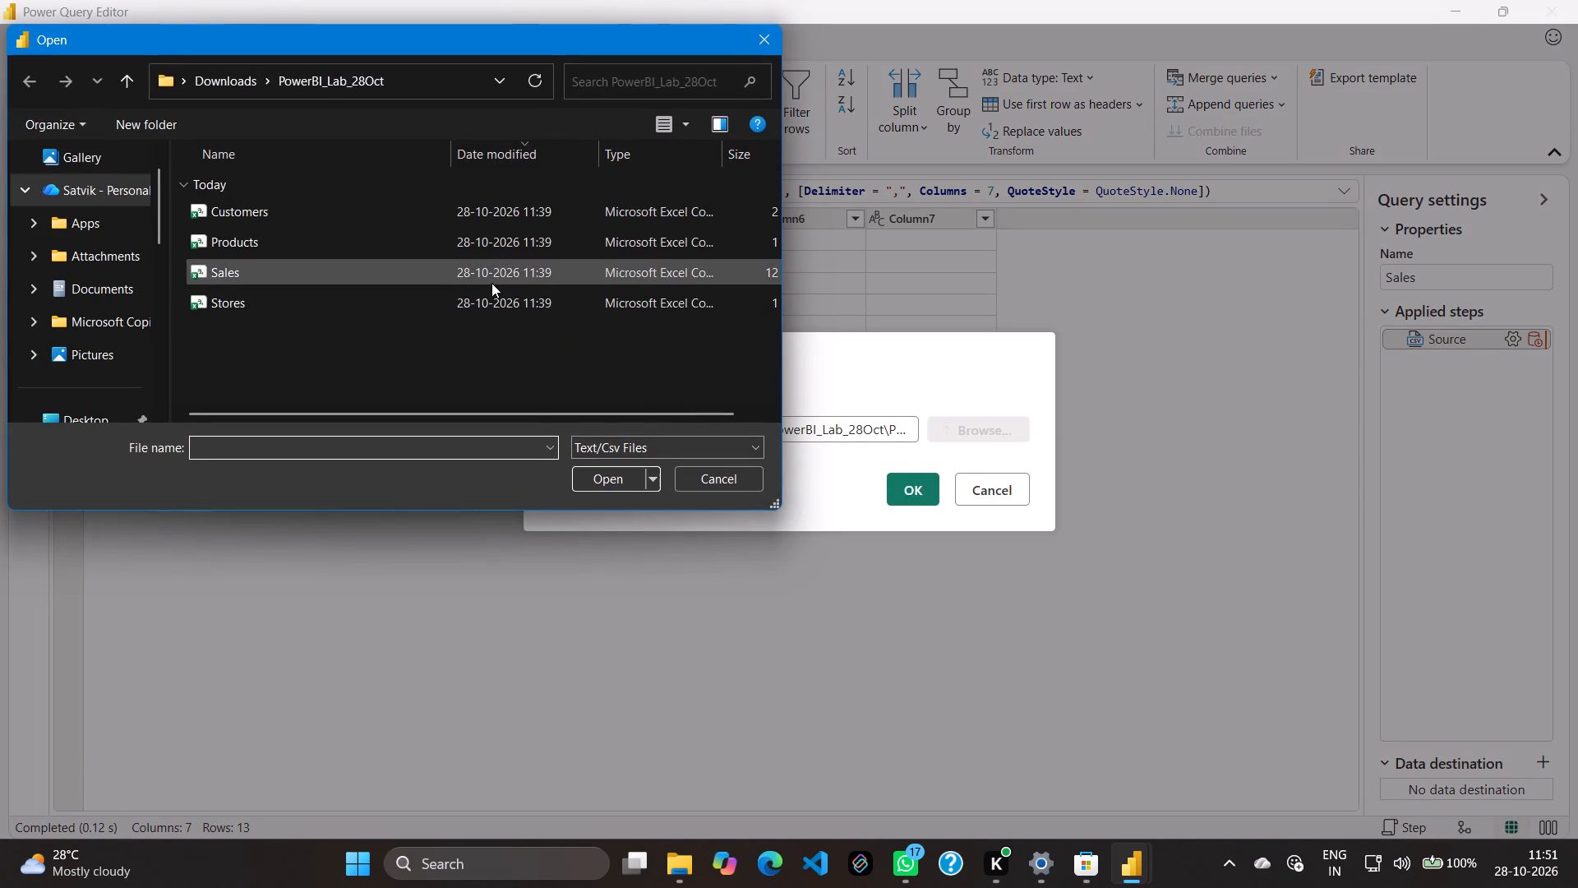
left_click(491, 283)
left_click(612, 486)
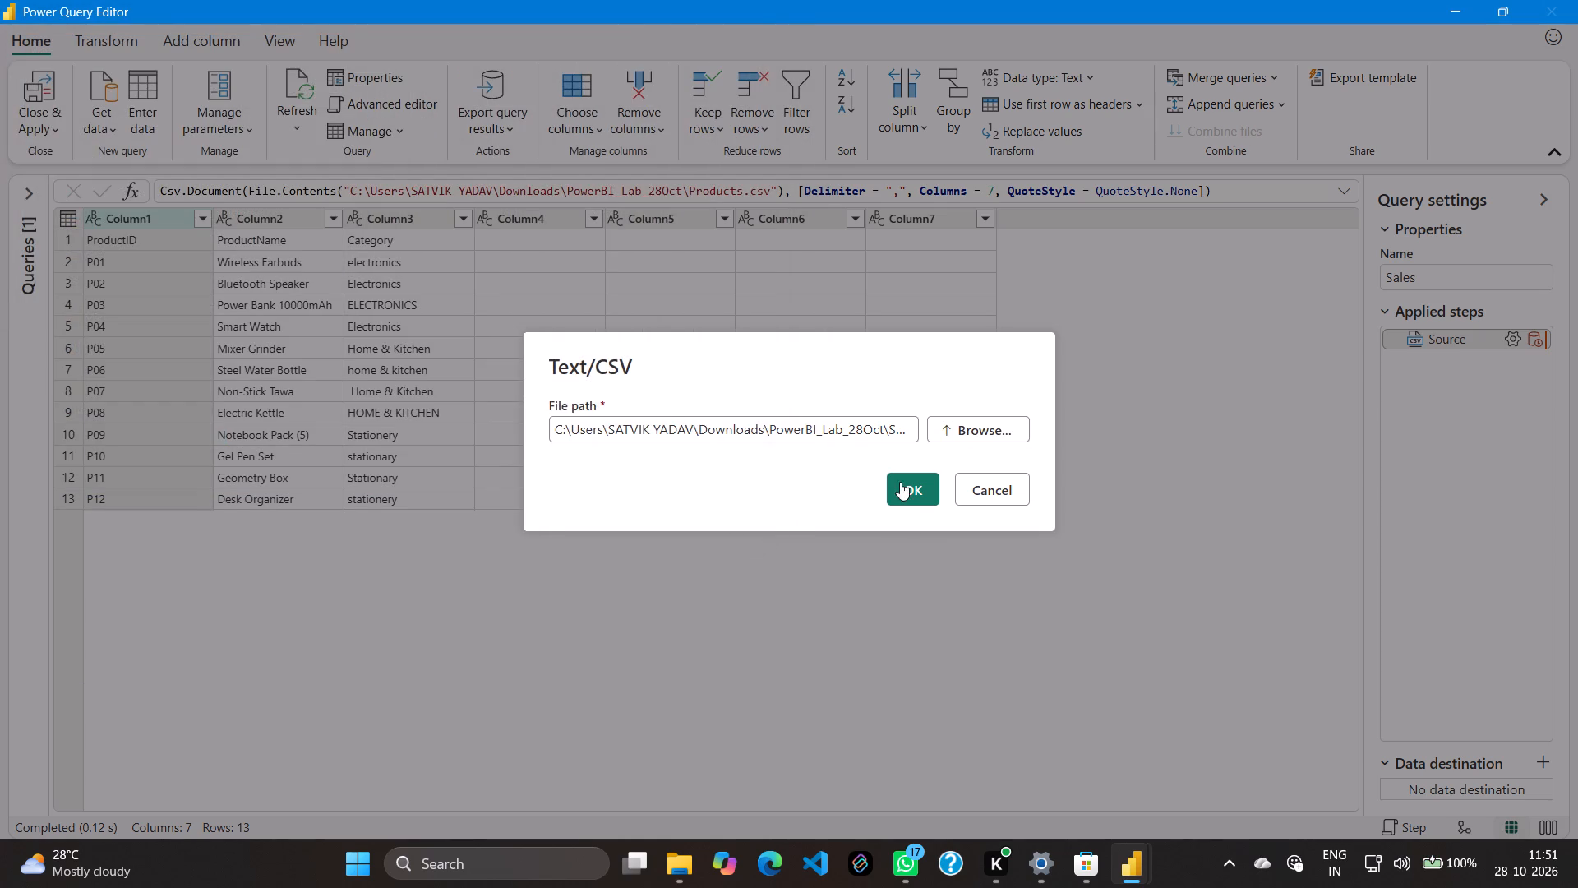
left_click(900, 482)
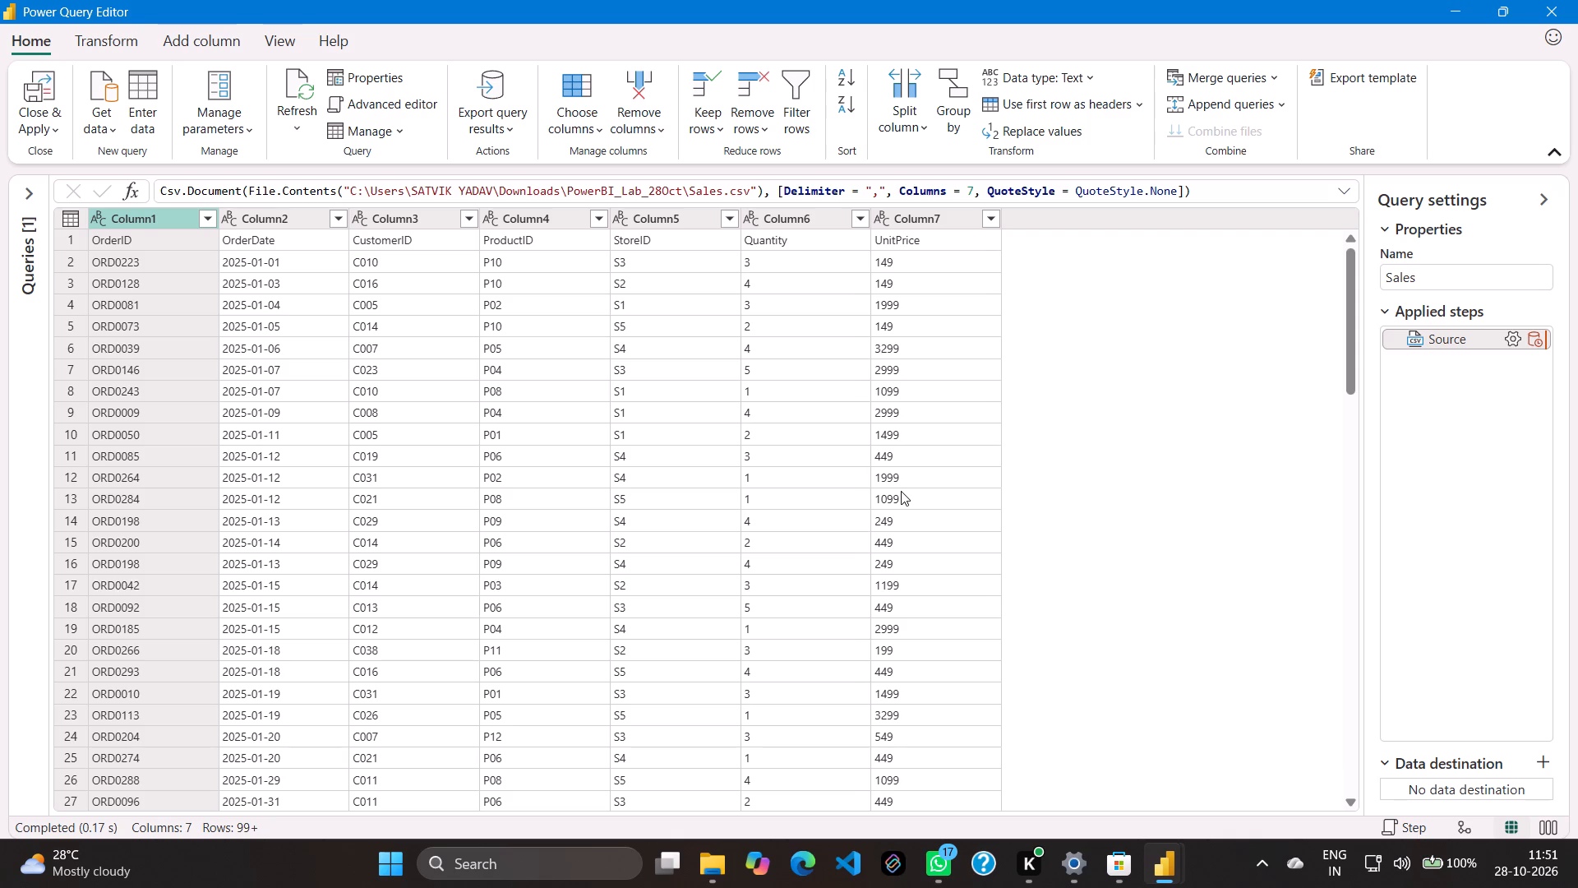
Dismiss the sign-in request and add the Products CSV from PowerBI_Lab_28Oct as a new Text/CSV query with comma delimiter.
left_click(108, 83)
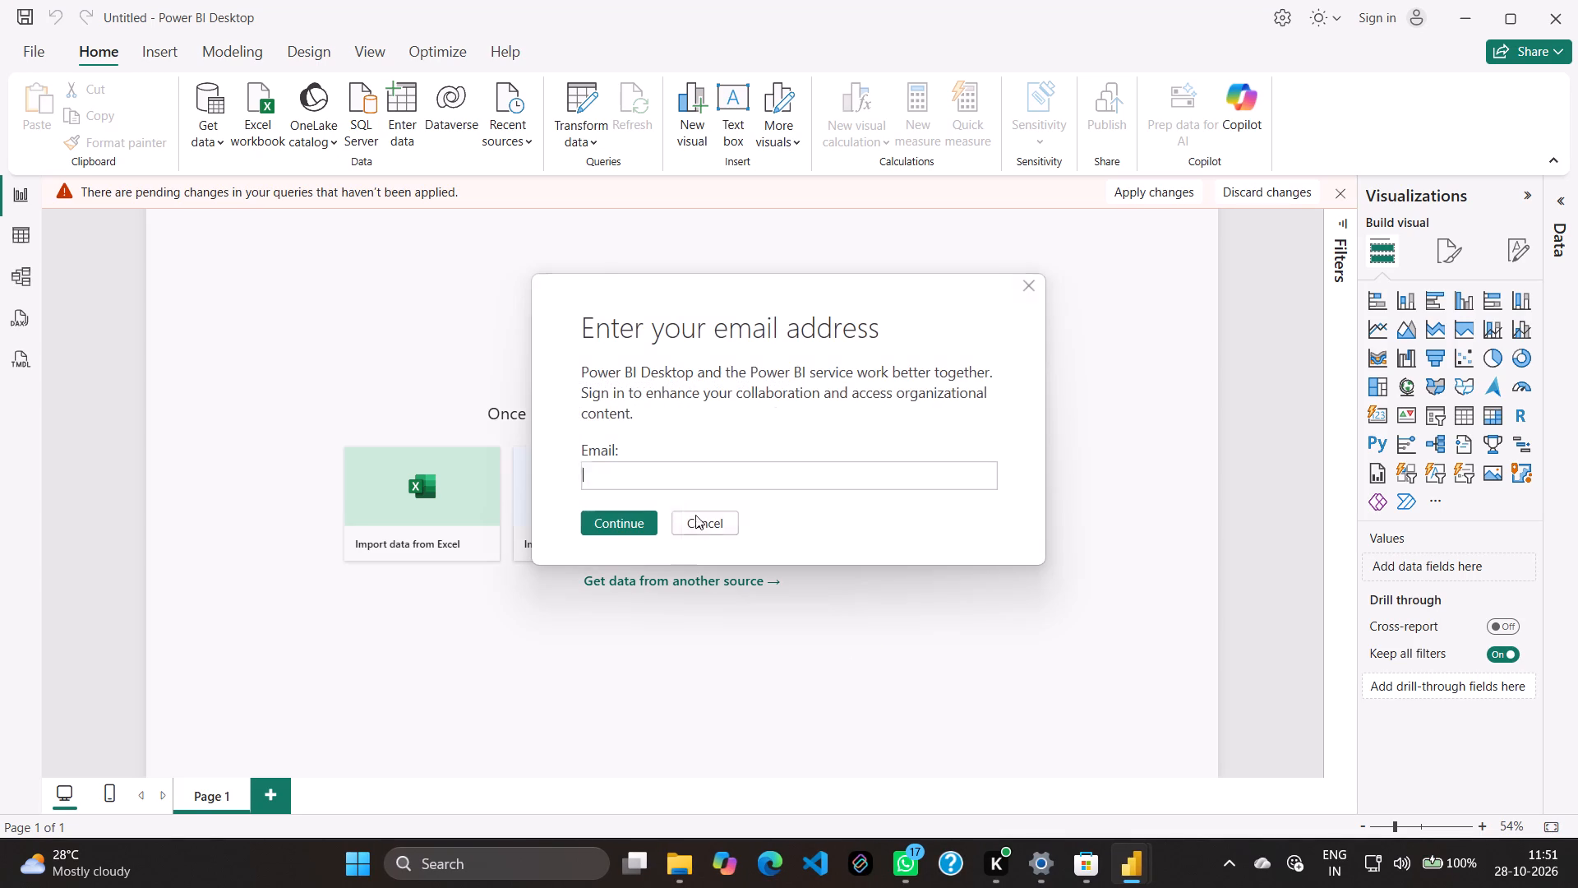
left_click(699, 516)
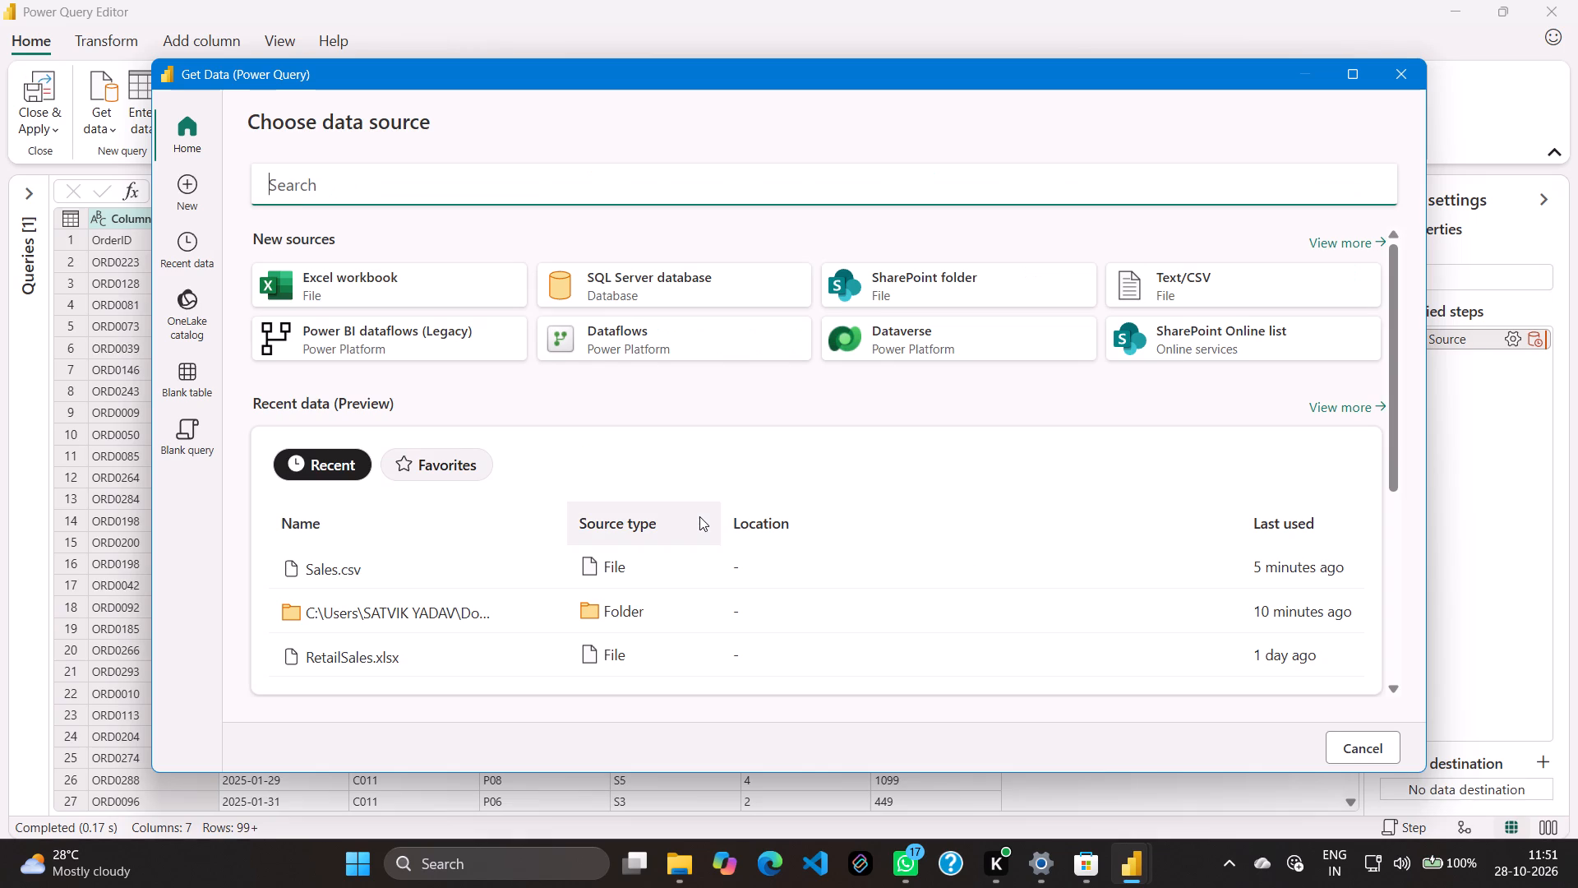
left_click(1174, 296)
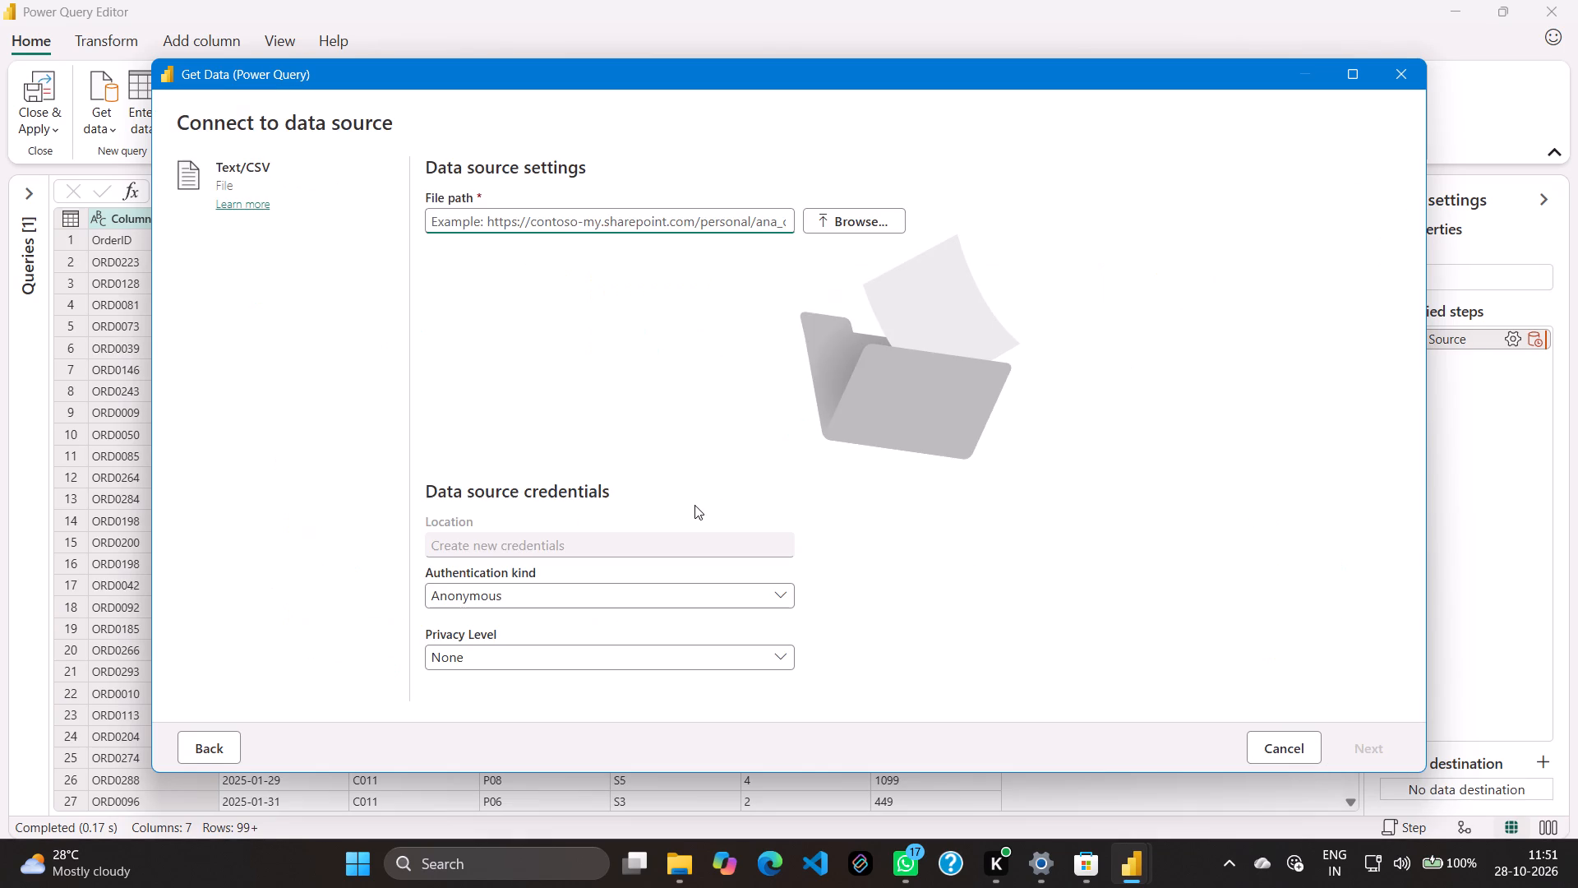
left_click(823, 221)
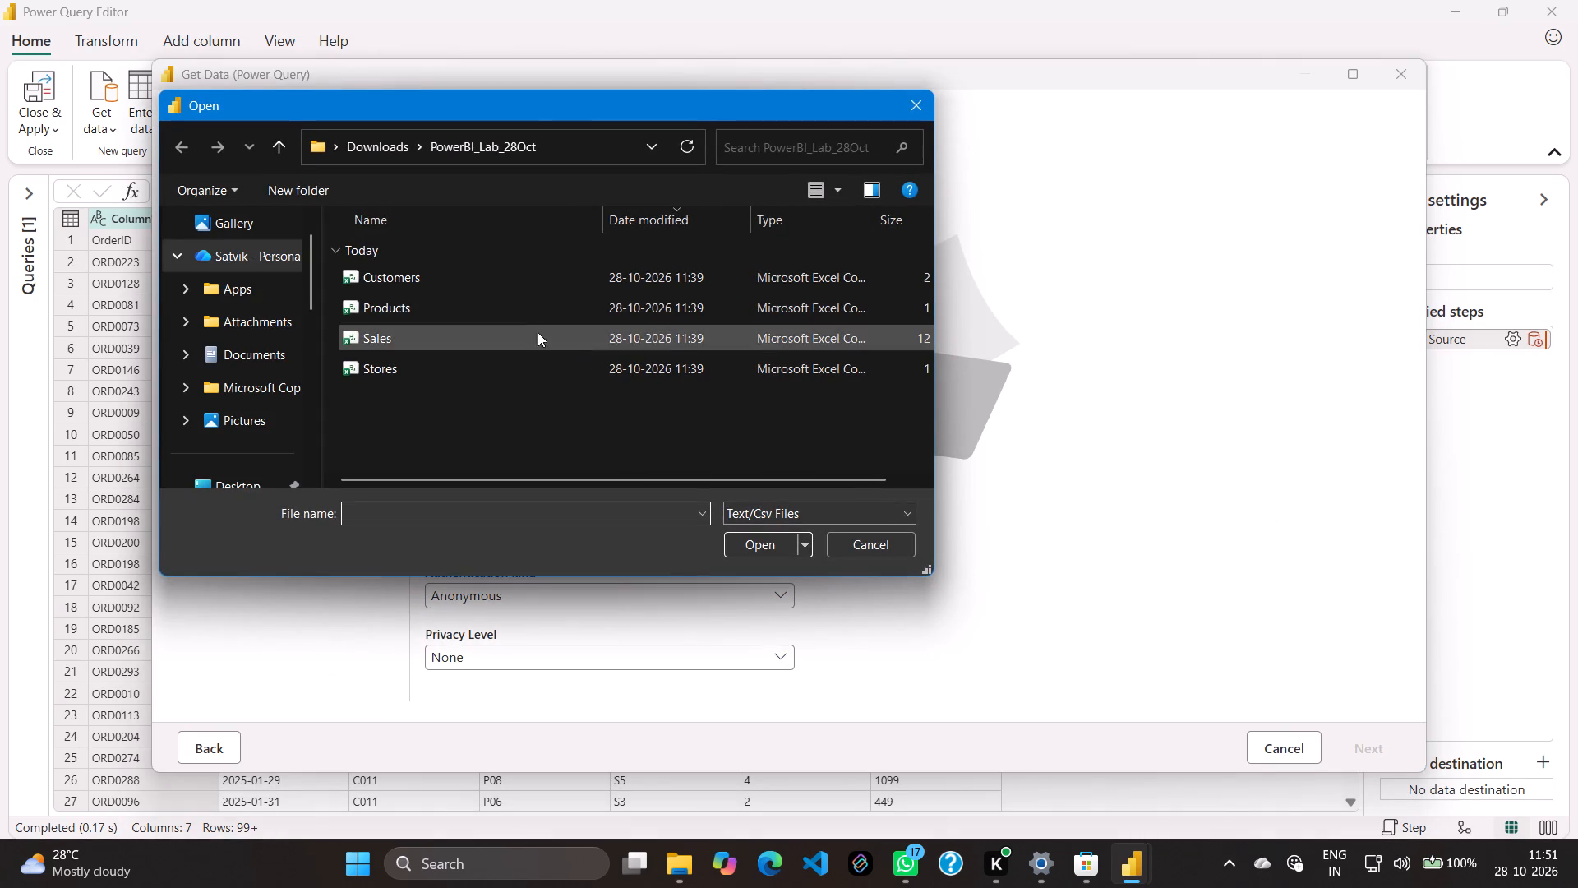
left_click(524, 308)
left_click(766, 543)
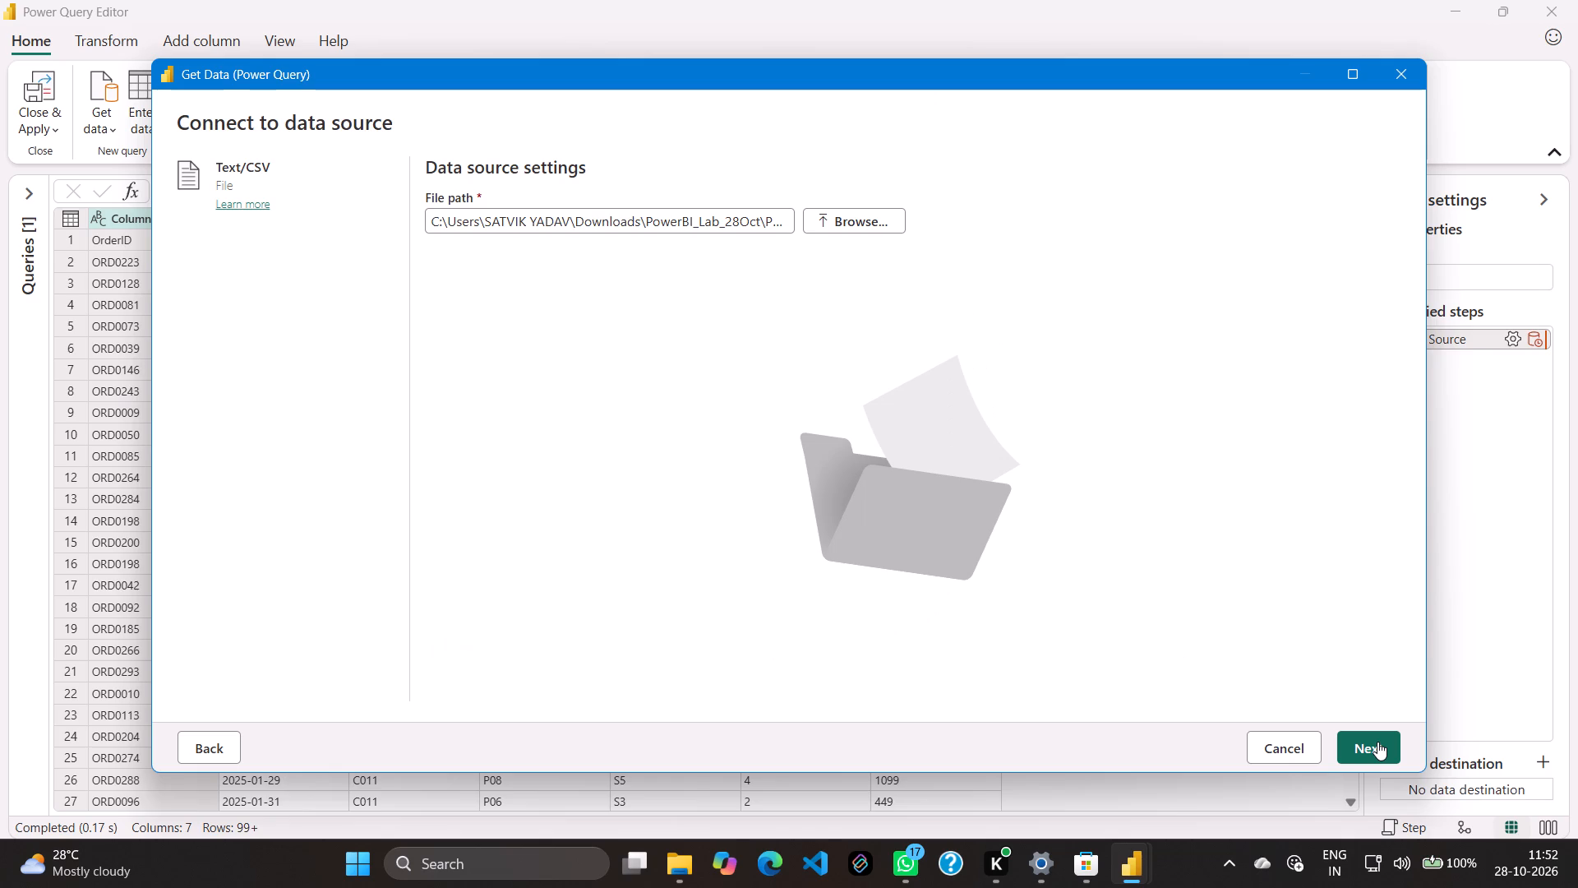
left_click(1377, 742)
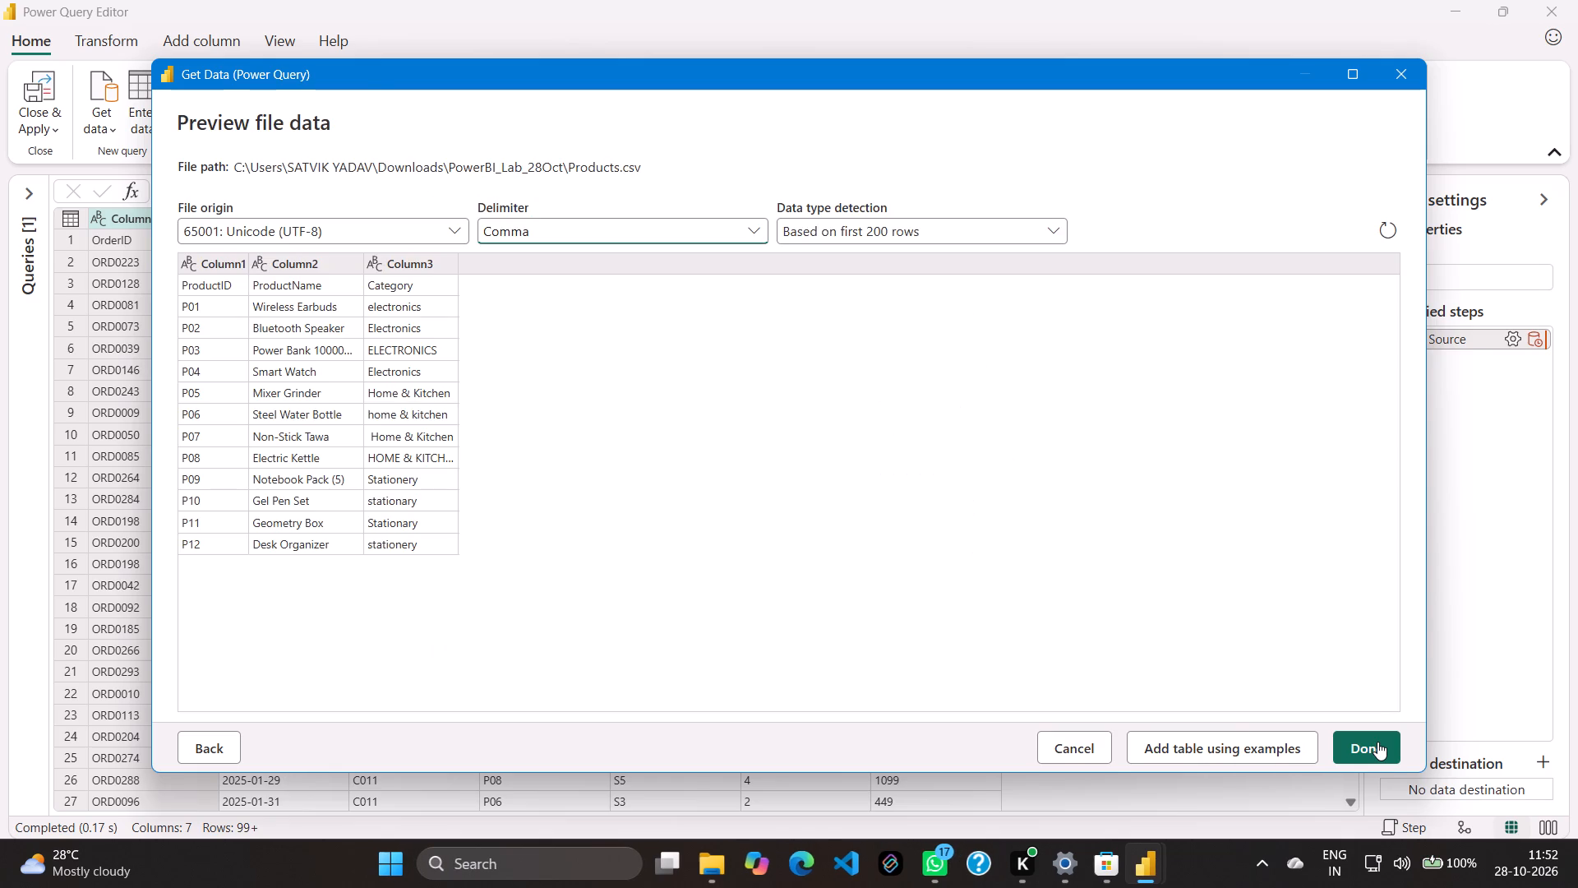
left_click(1377, 742)
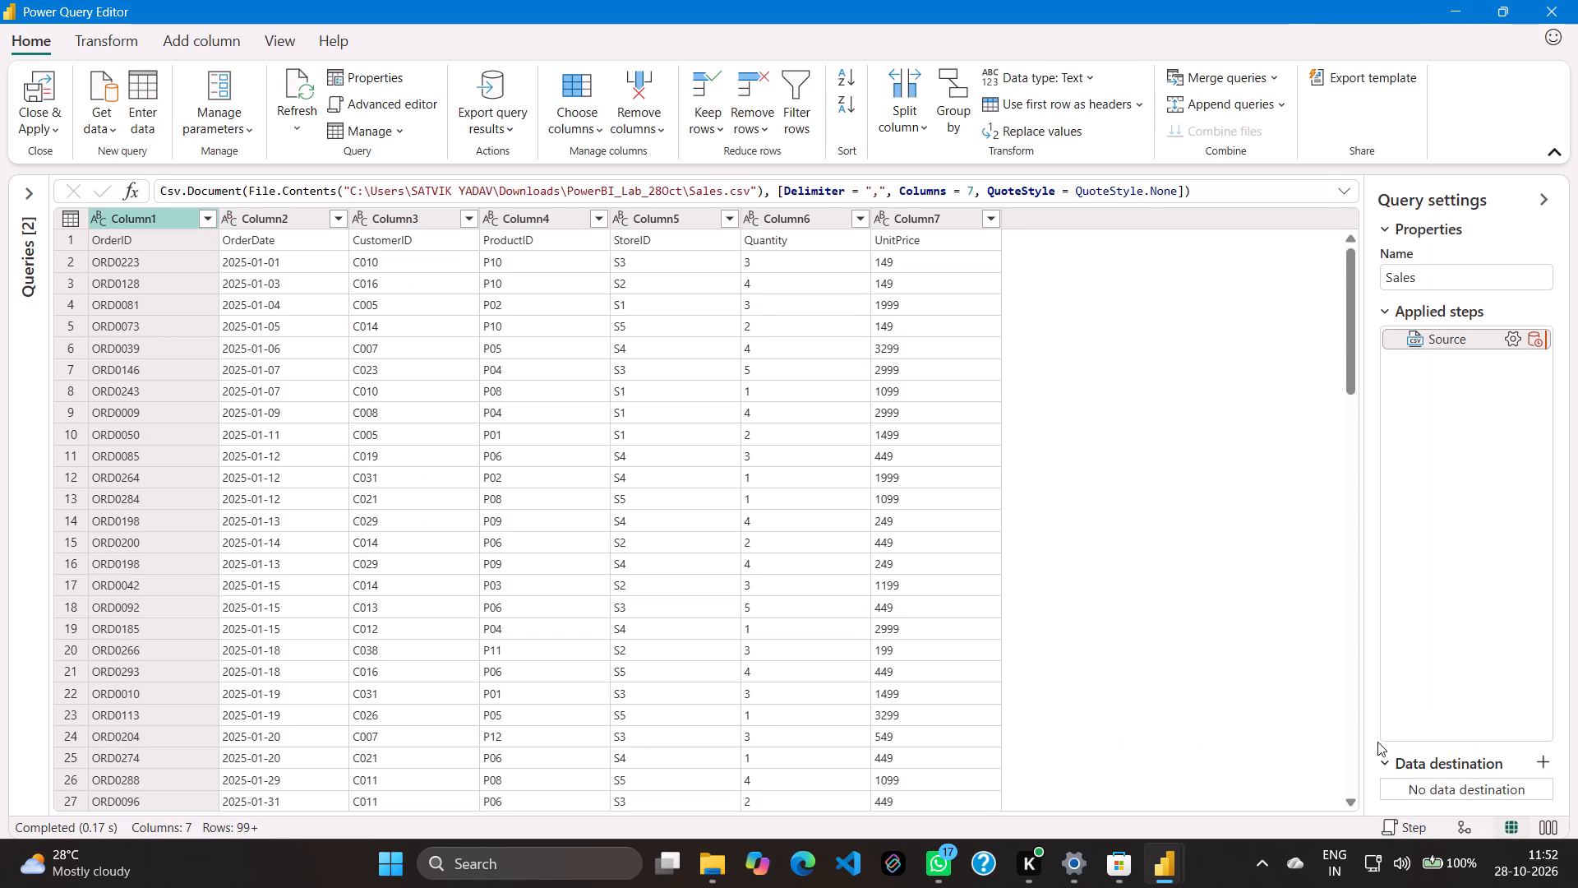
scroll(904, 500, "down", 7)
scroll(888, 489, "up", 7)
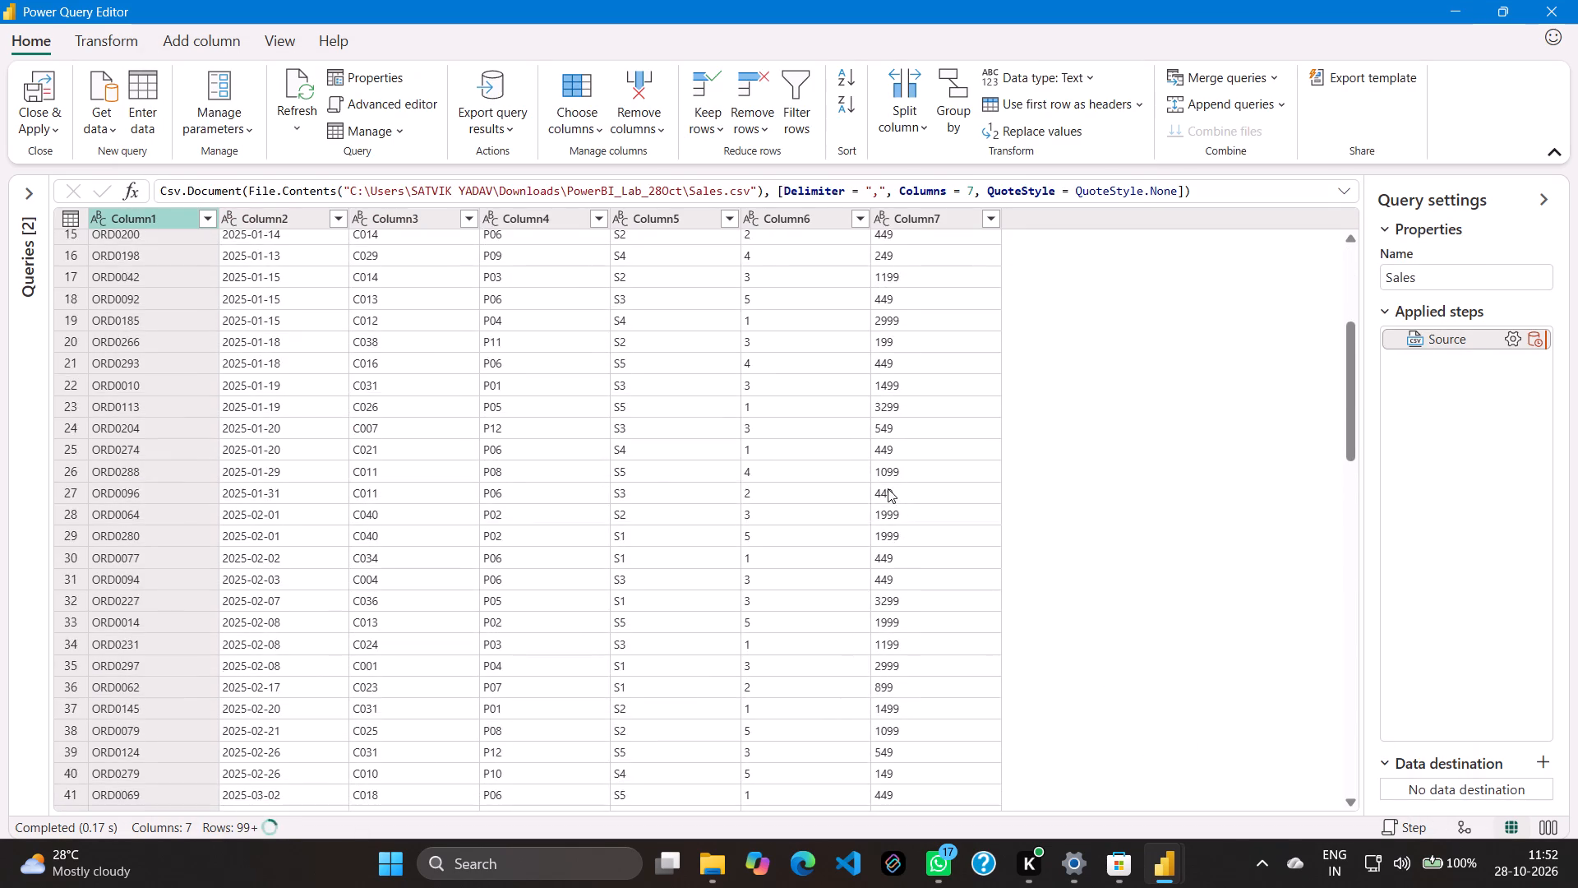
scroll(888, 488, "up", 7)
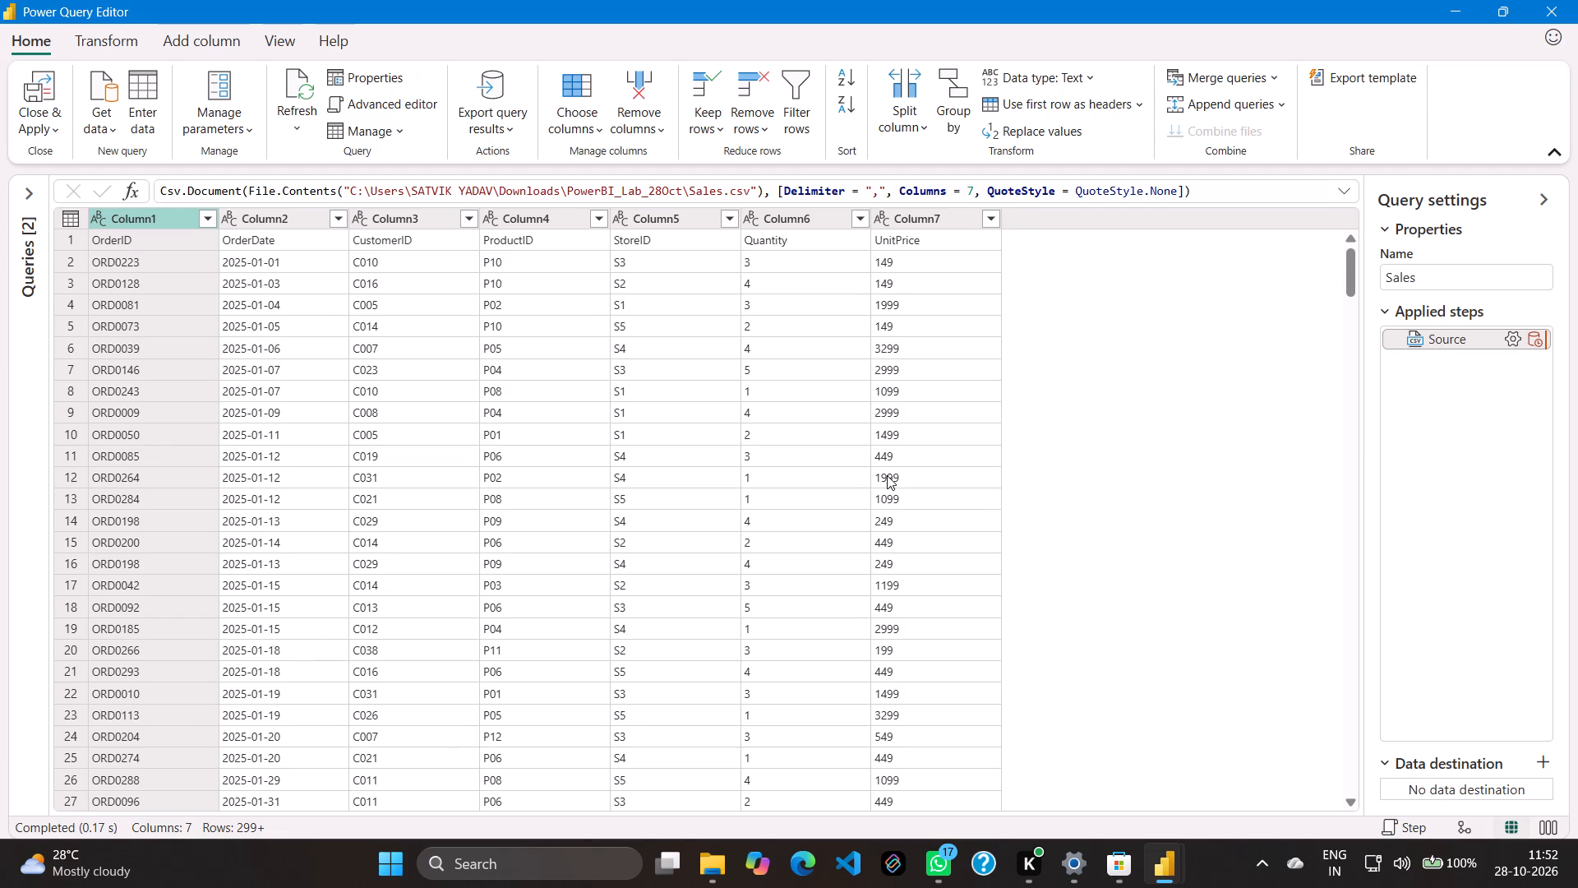
Dismiss the sign-in request and add the Customers CSV from PowerBI_Lab_28Oct as a new Text/CSV query with comma delimiter.
left_click(104, 80)
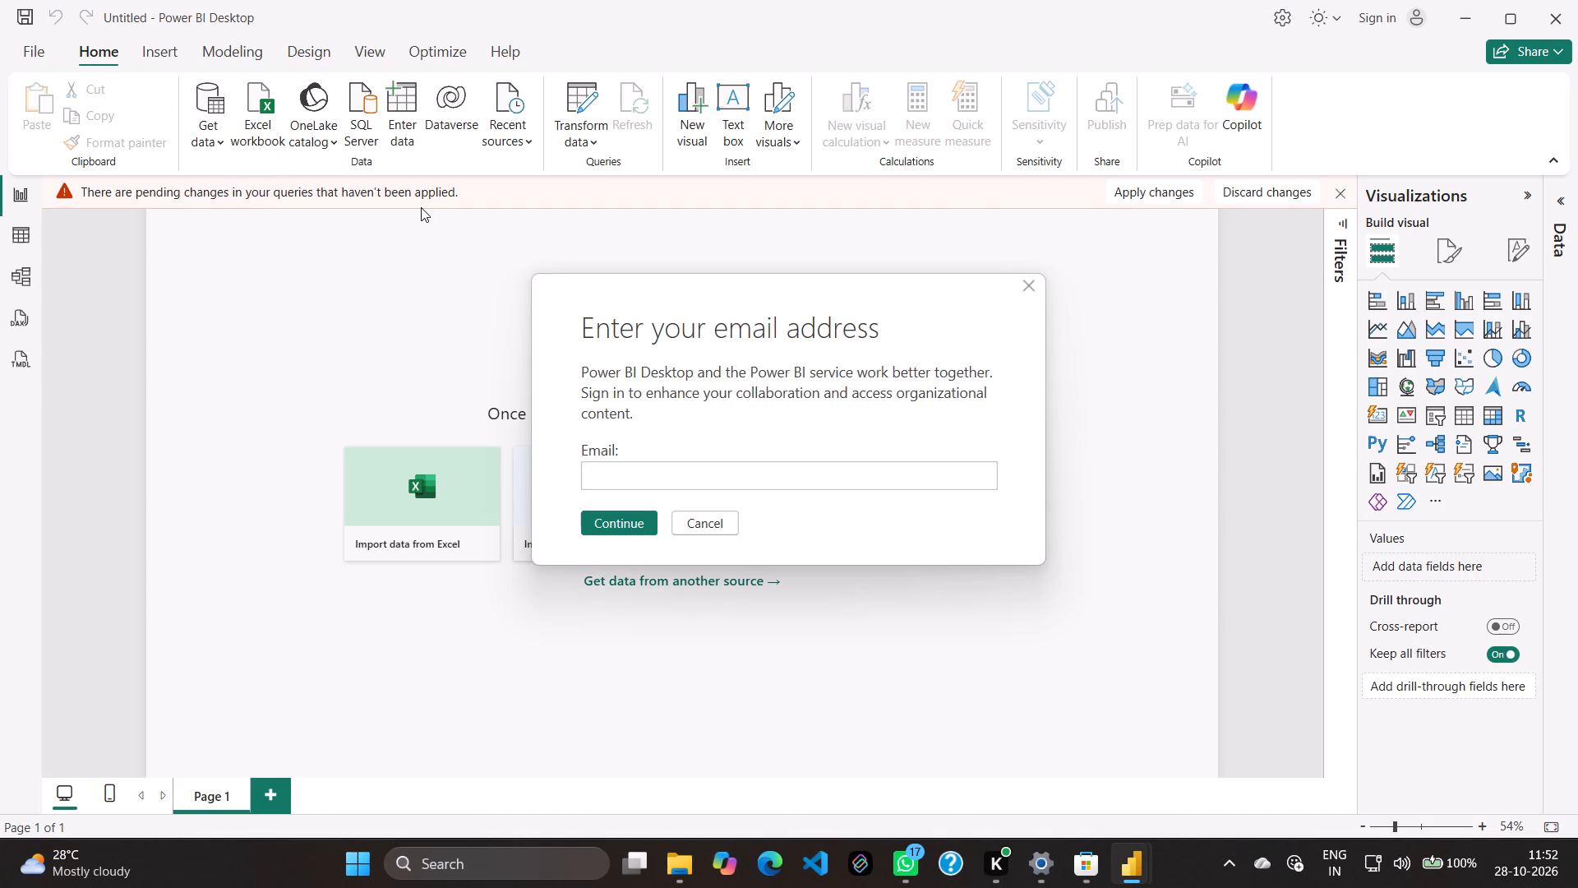
left_click(705, 533)
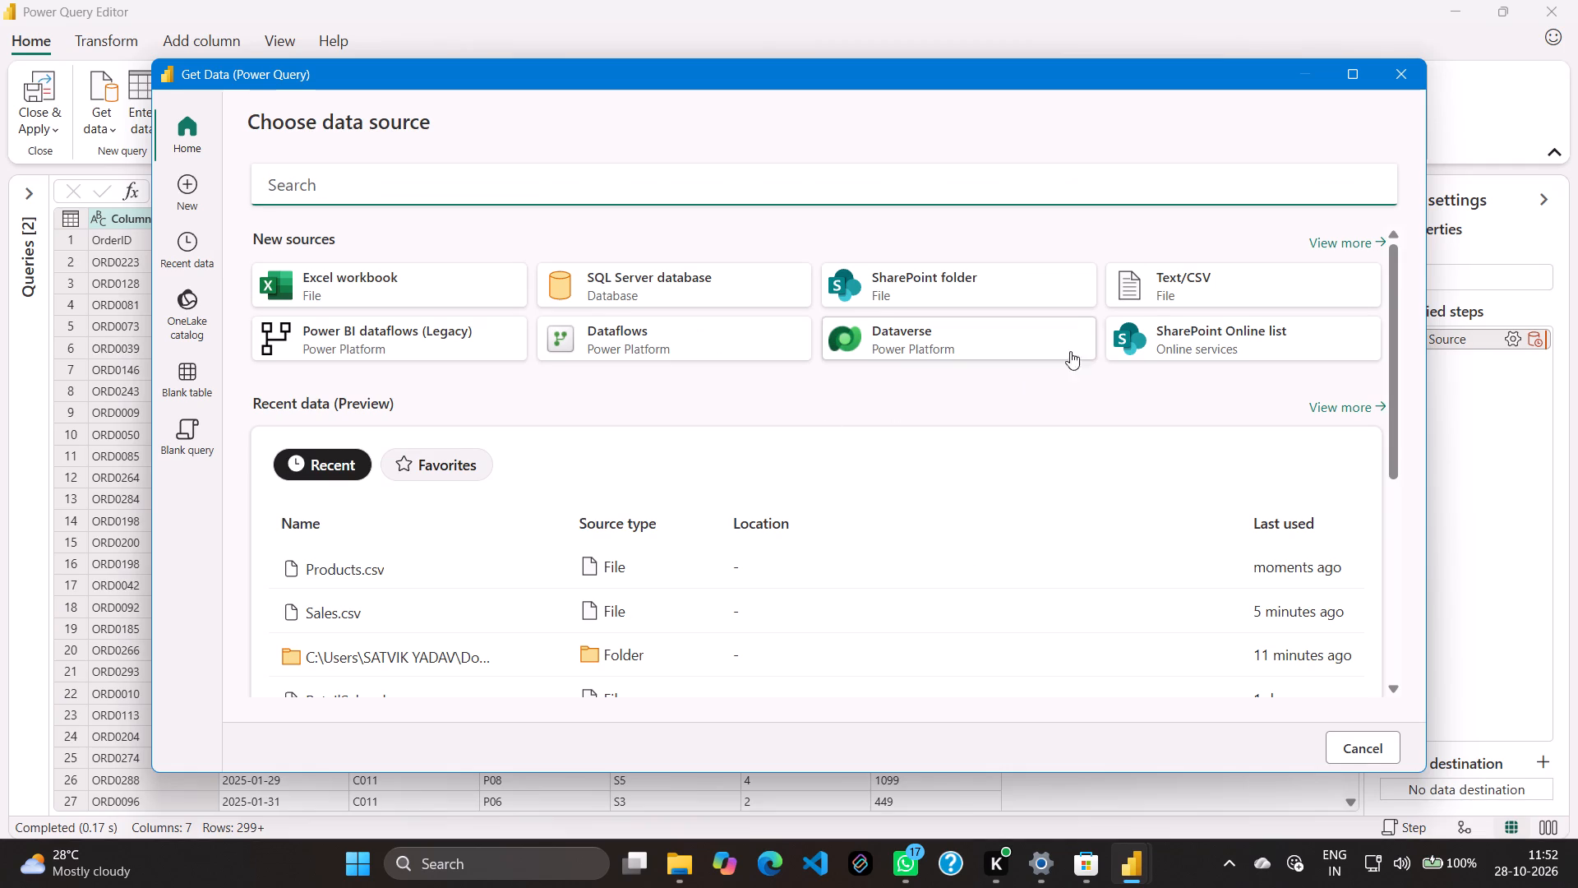
left_click(1156, 298)
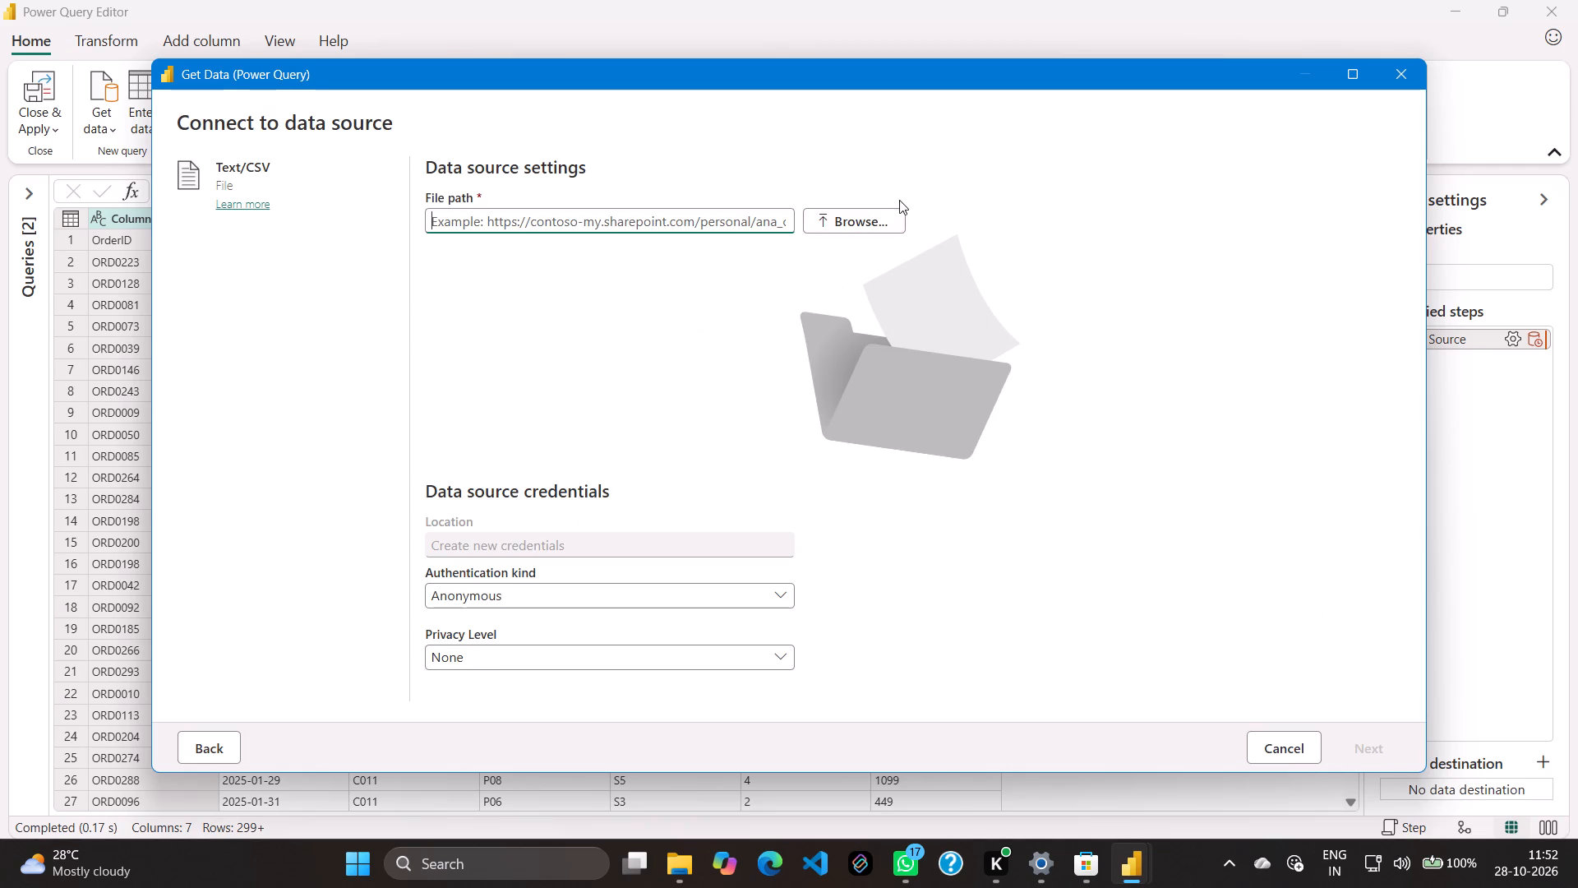
left_click(889, 224)
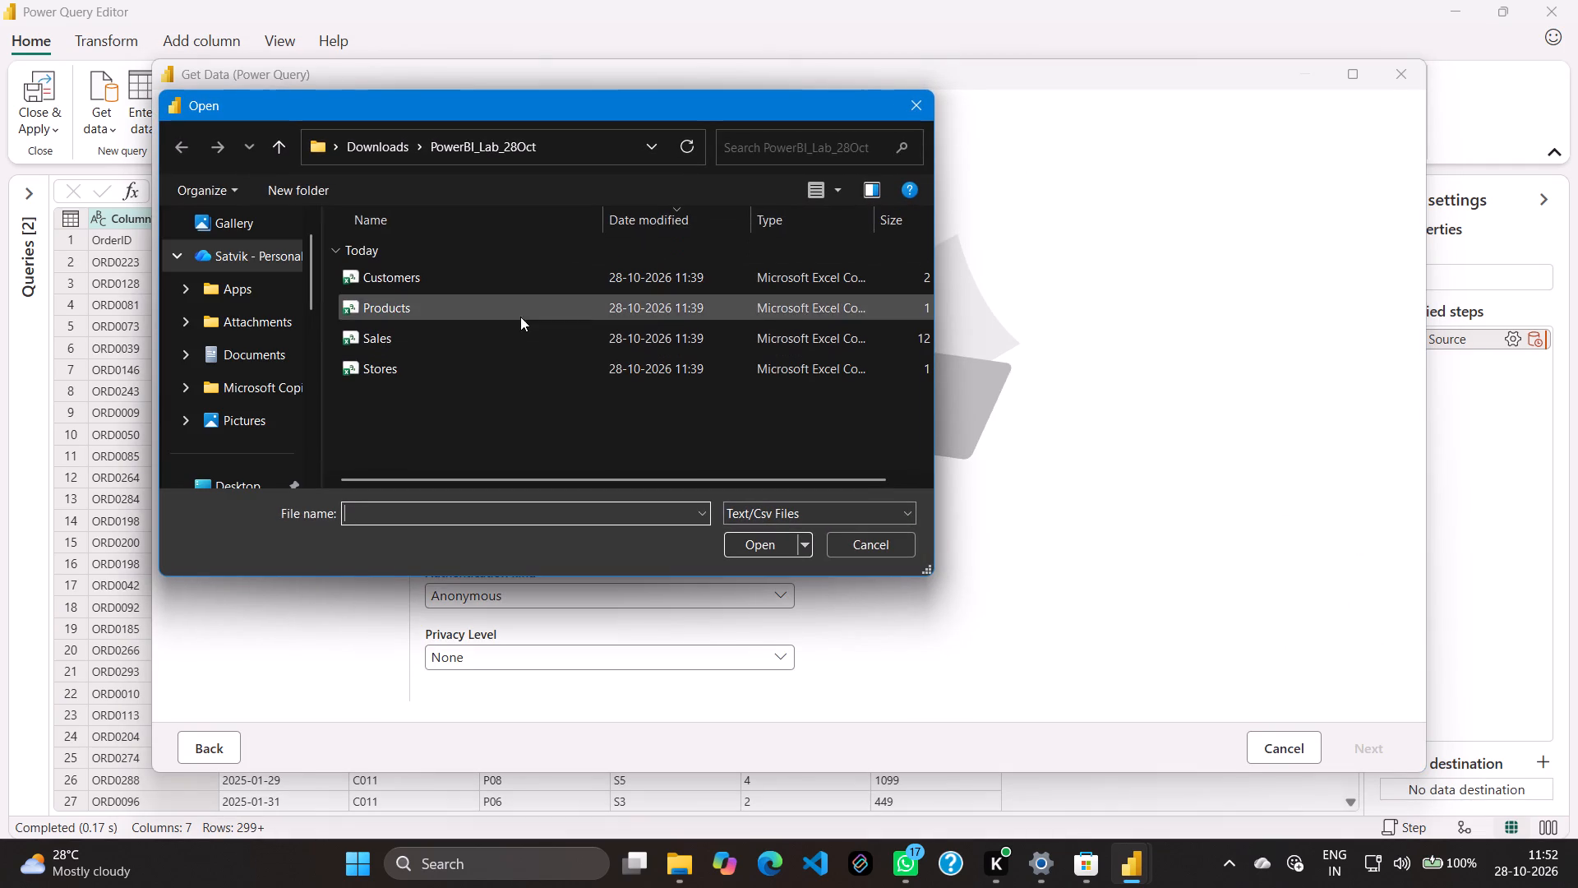
left_click(515, 271)
left_click(763, 544)
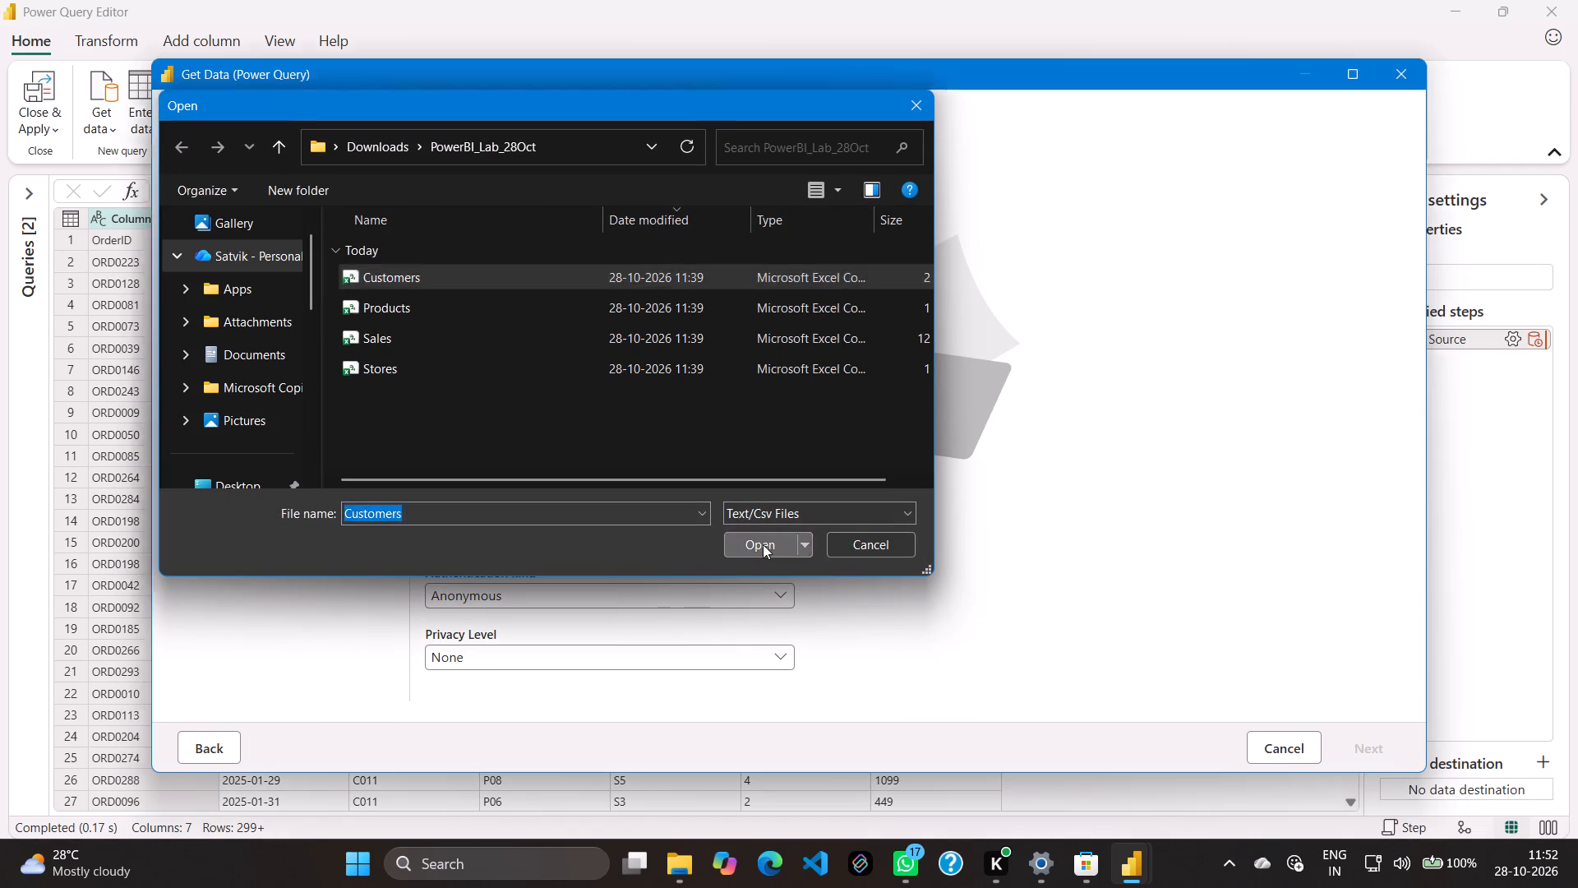
left_click(1372, 749)
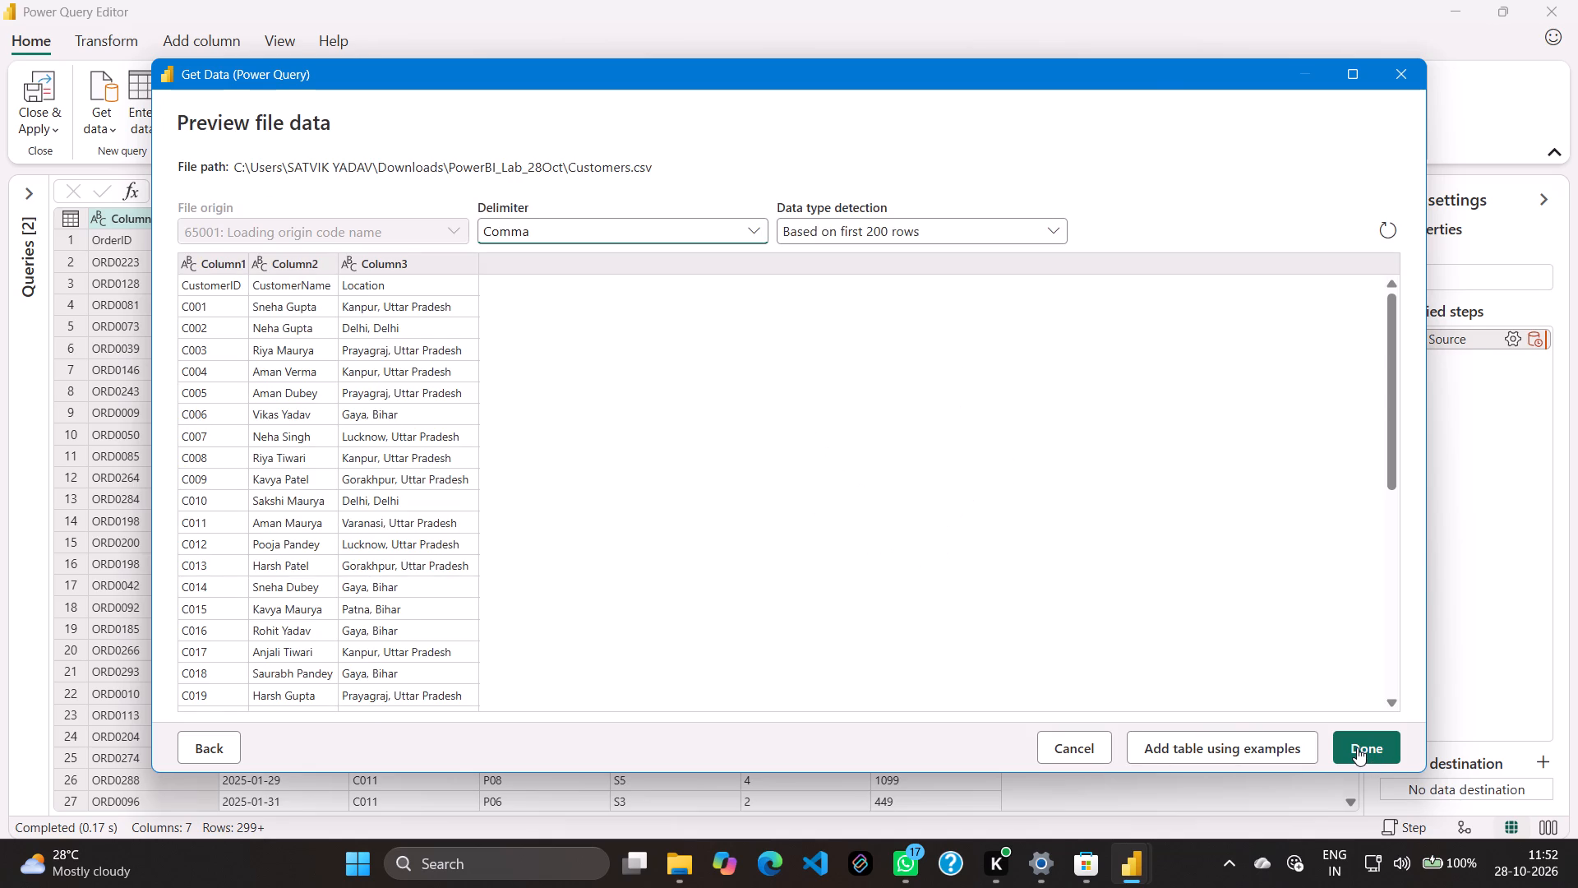
left_click(1357, 747)
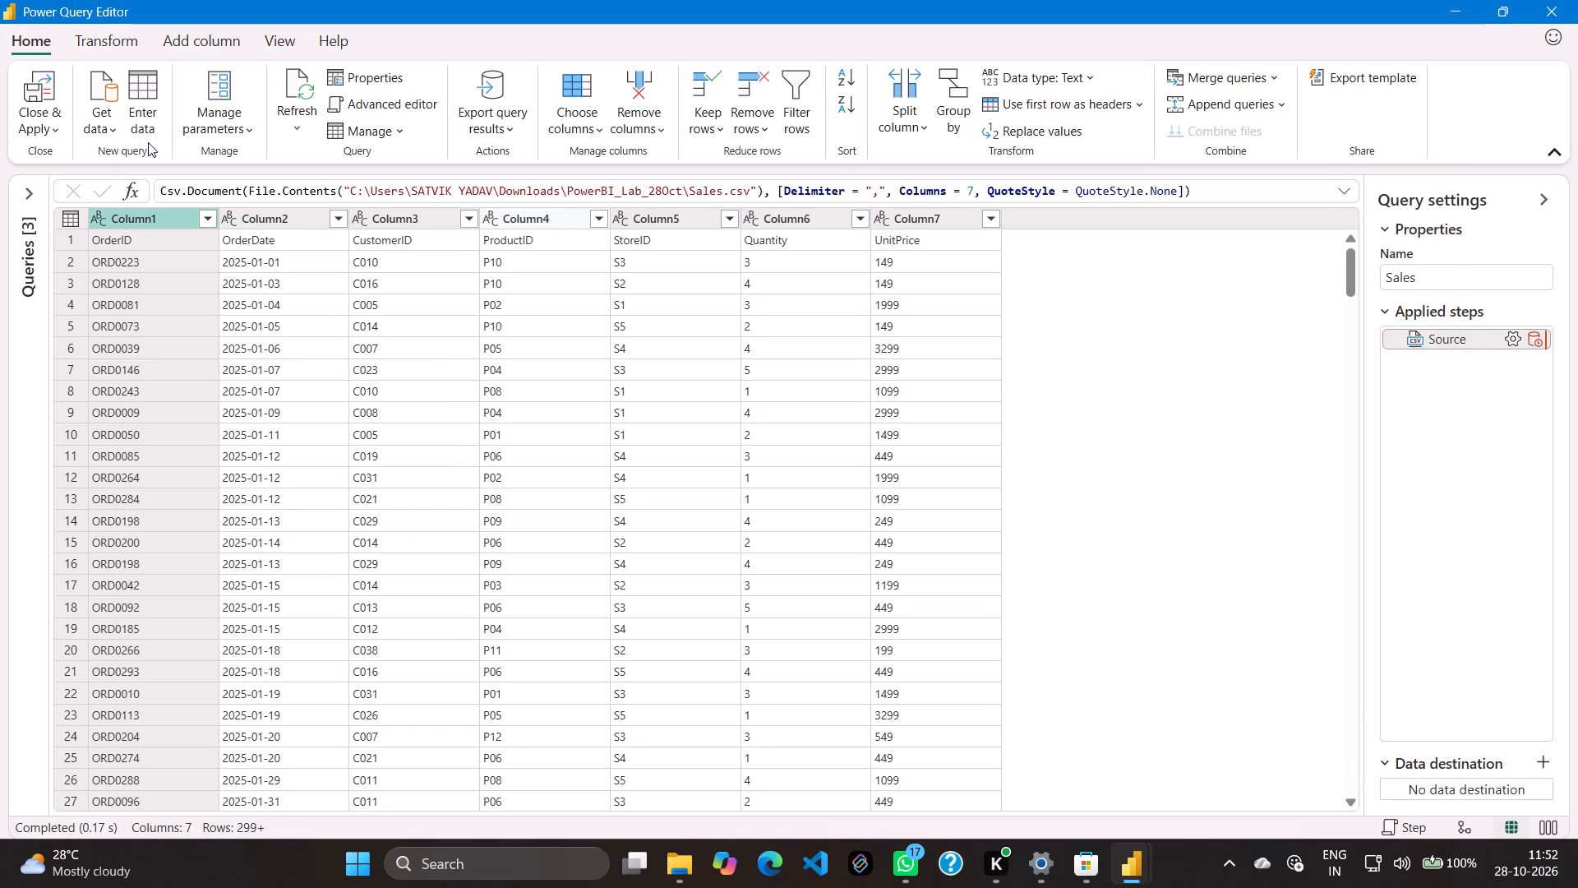
Dismiss the sign-in request and add the Stores CSV from PowerBI_Lab_28Oct as a new Text/CSV query with comma delimiter.
left_click(95, 86)
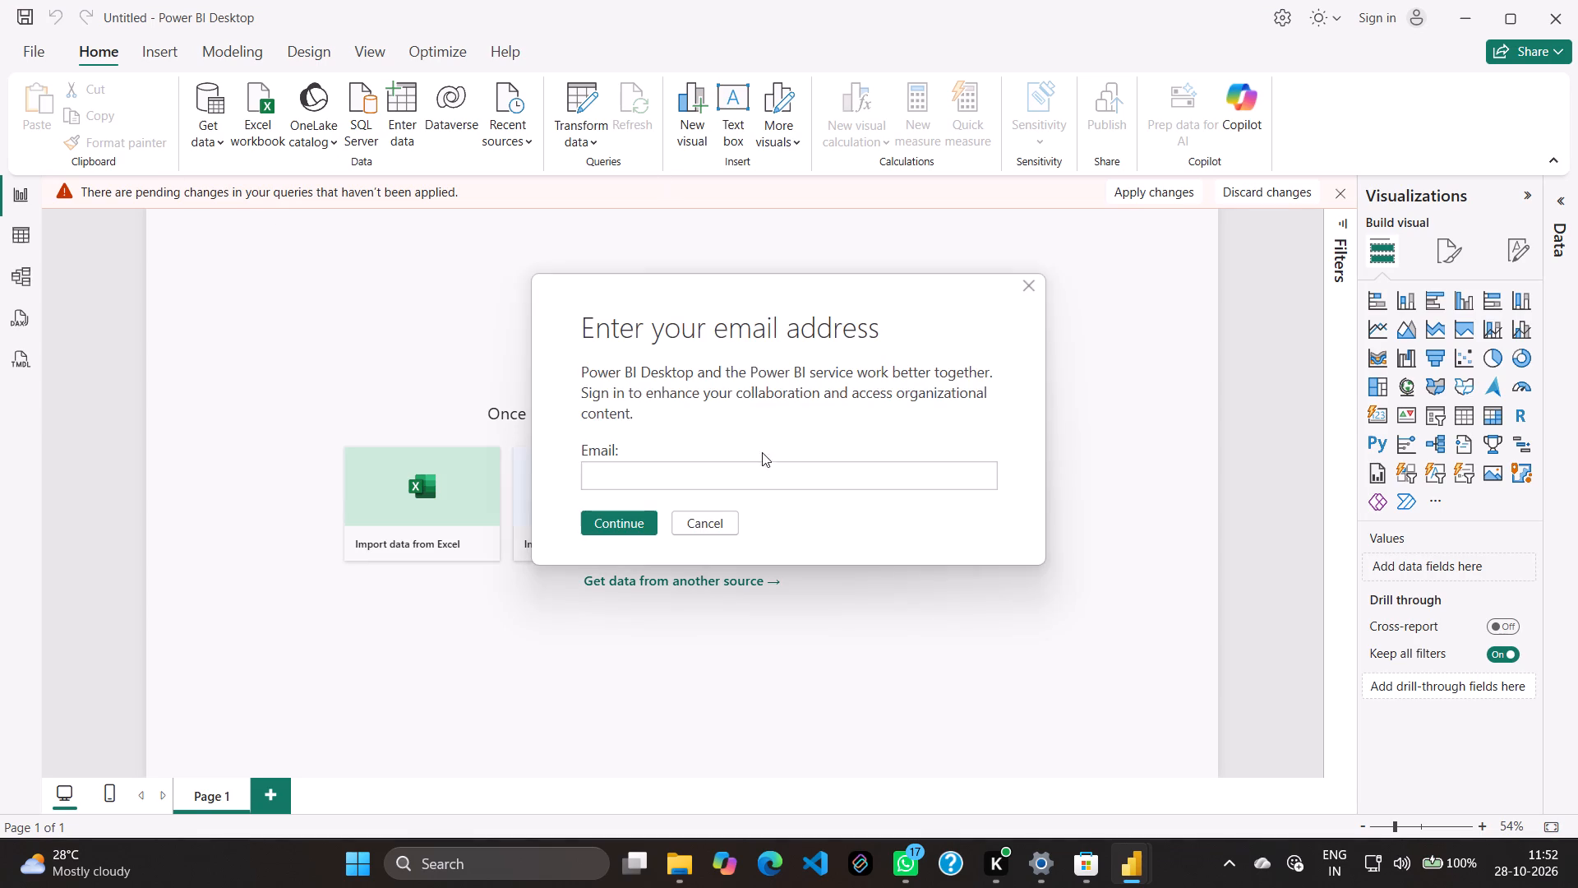
left_click(731, 512)
left_click(1224, 300)
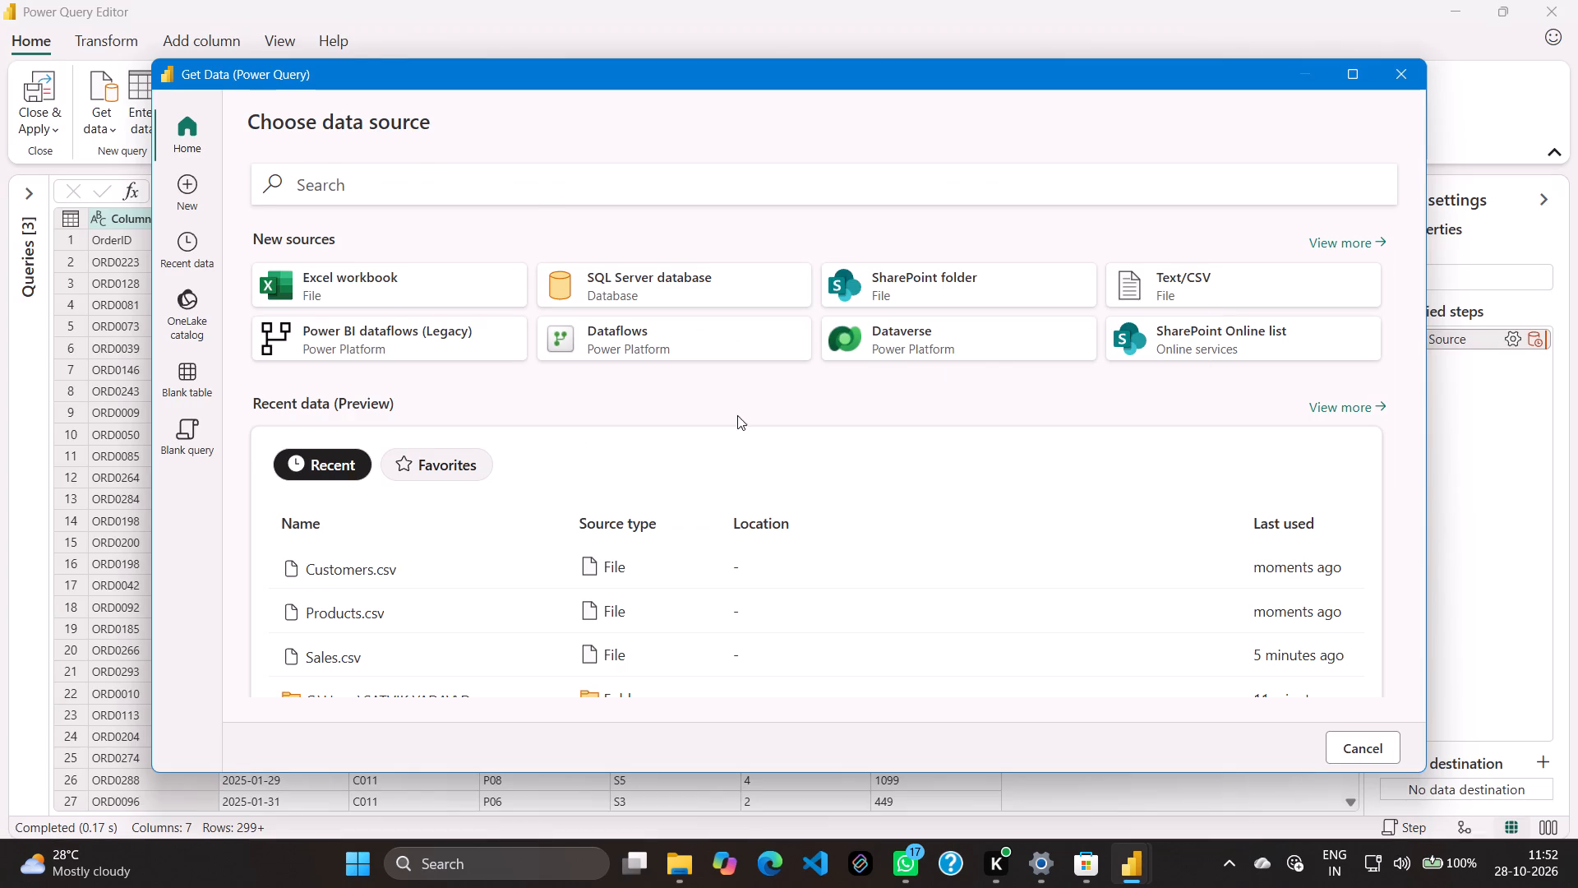
left_click(823, 220)
left_click(559, 346)
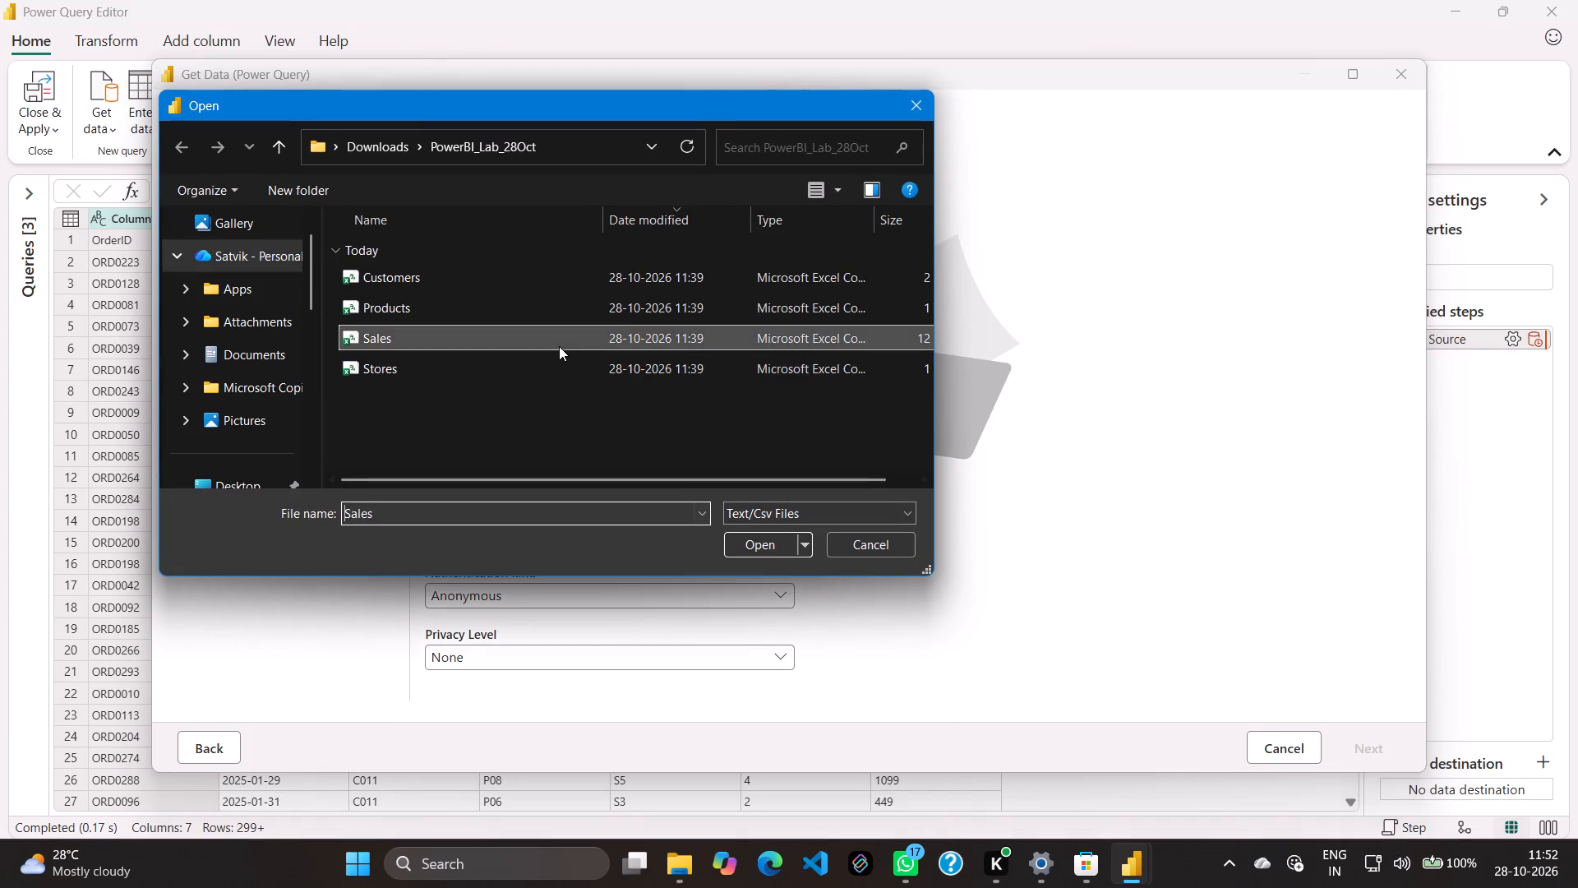
left_click(561, 367)
left_click(764, 539)
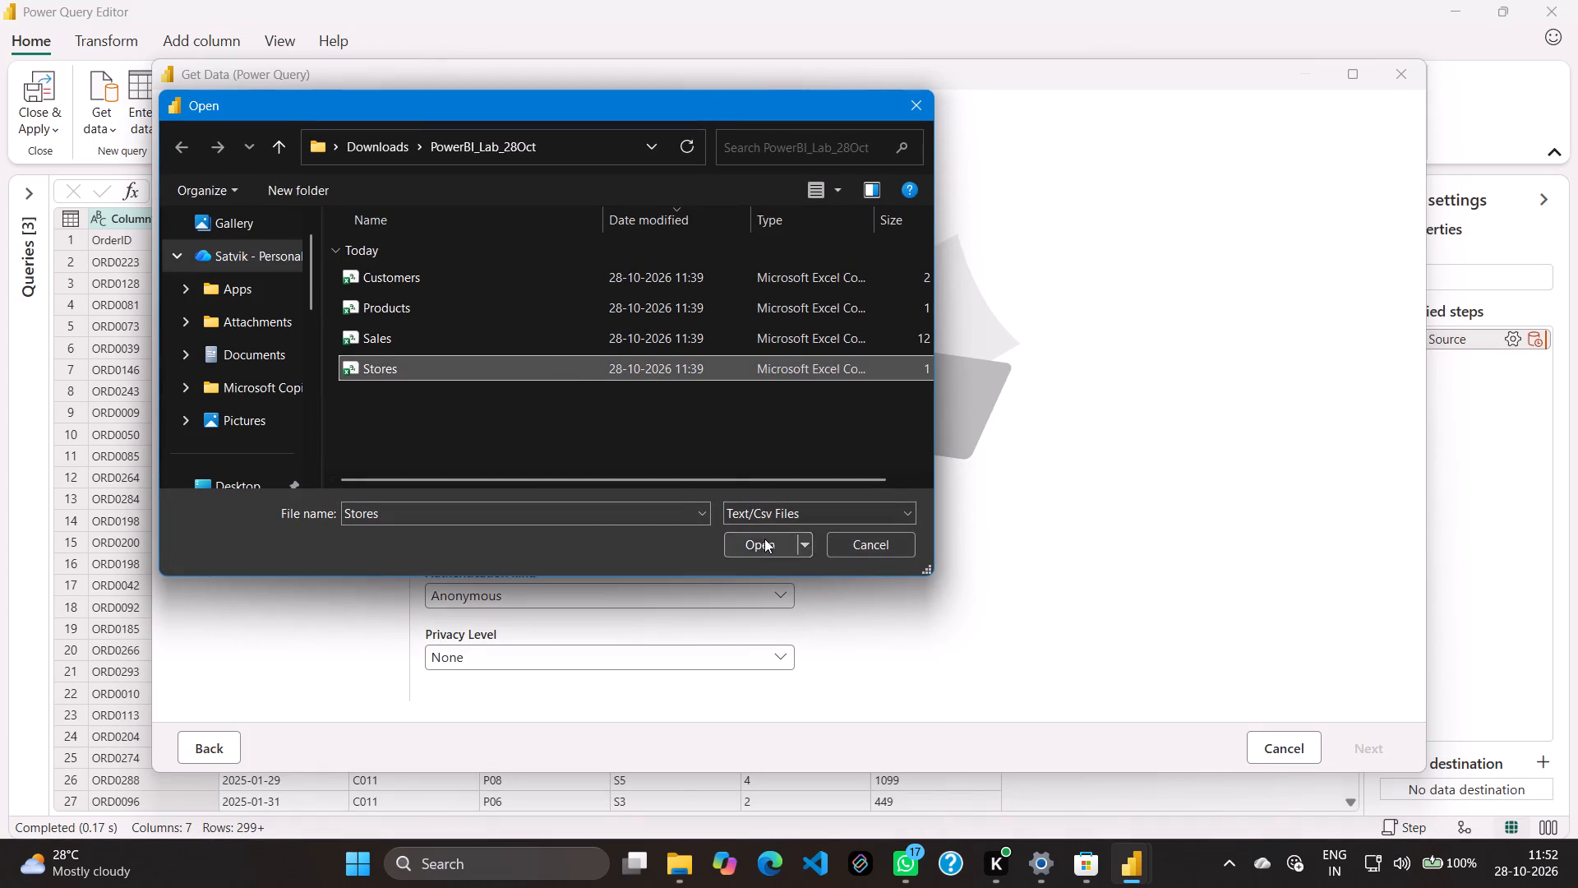
left_click(1365, 748)
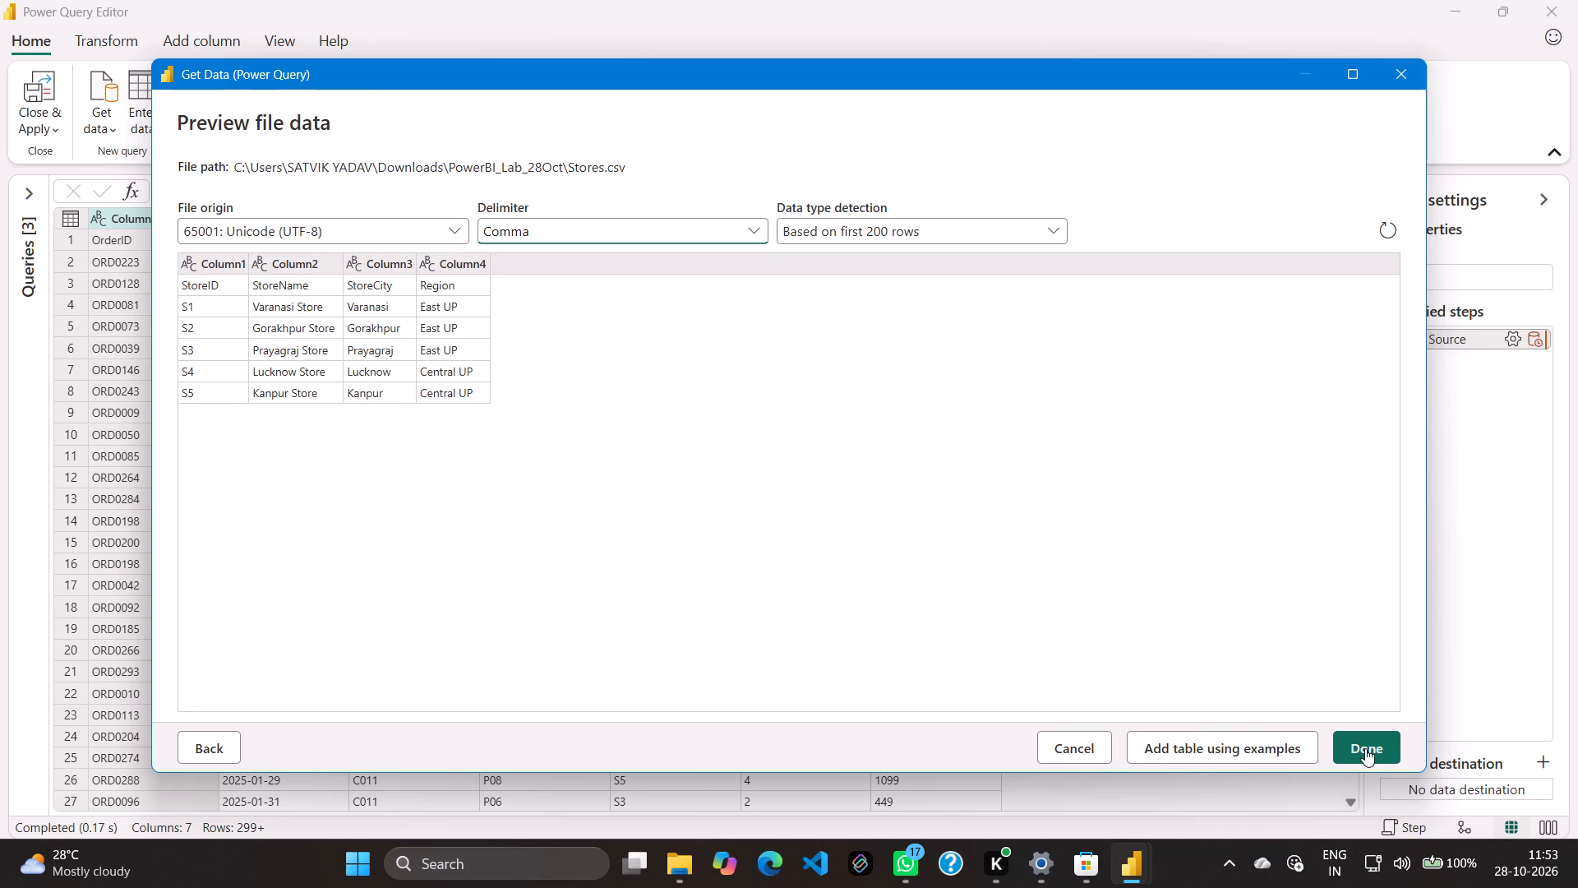
left_click(1365, 748)
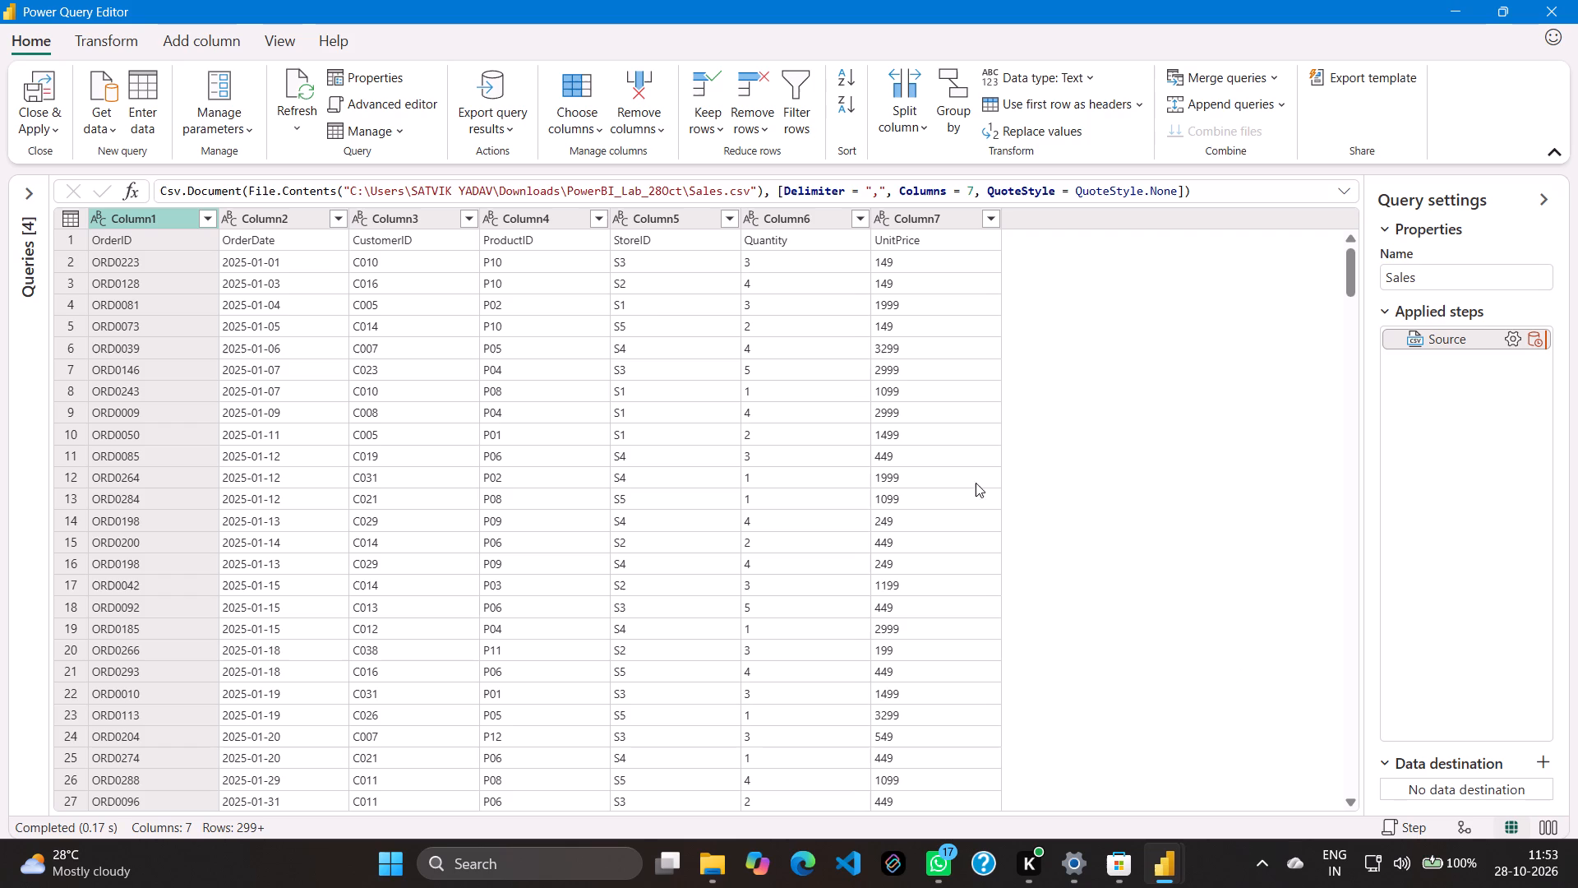
Refresh the Sales query's preview and check the file path in its Source step settings.
left_click(284, 69)
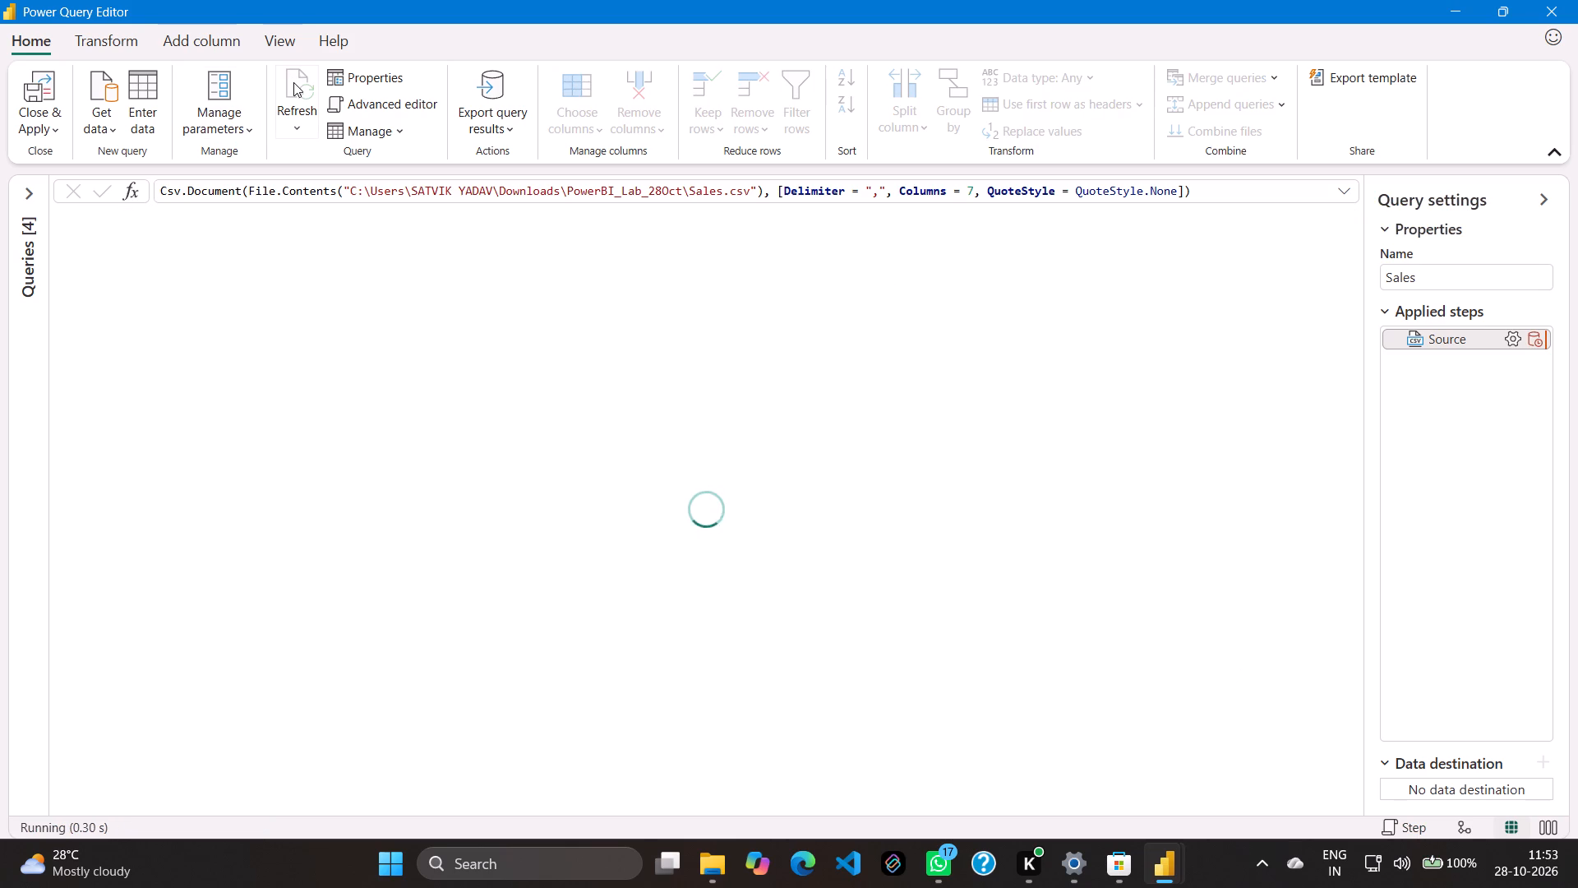
double_click(1398, 339)
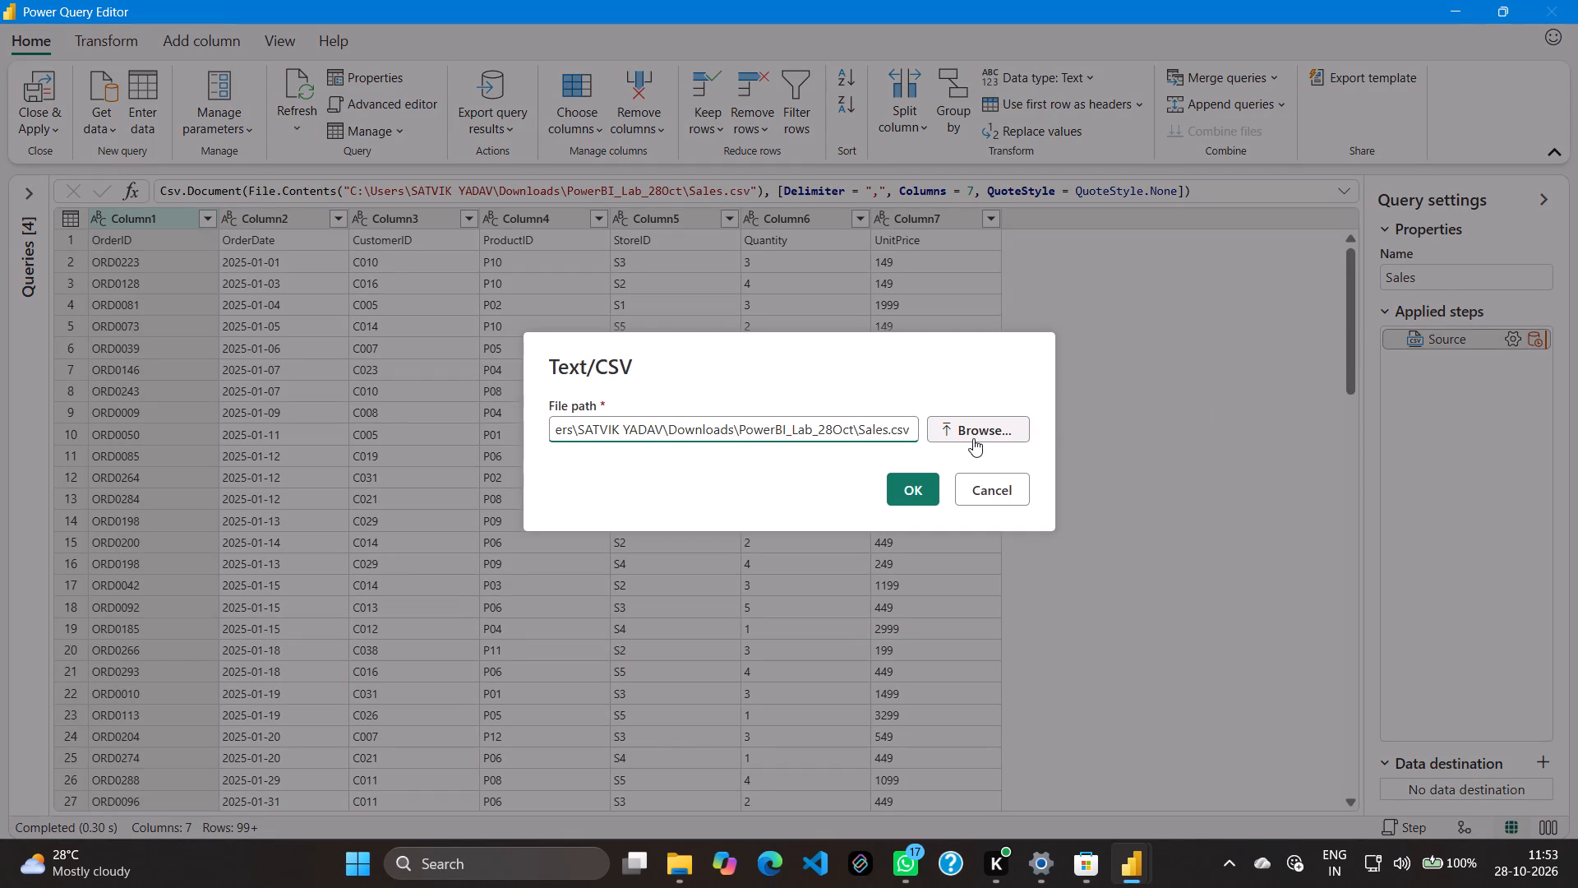
left_click(911, 479)
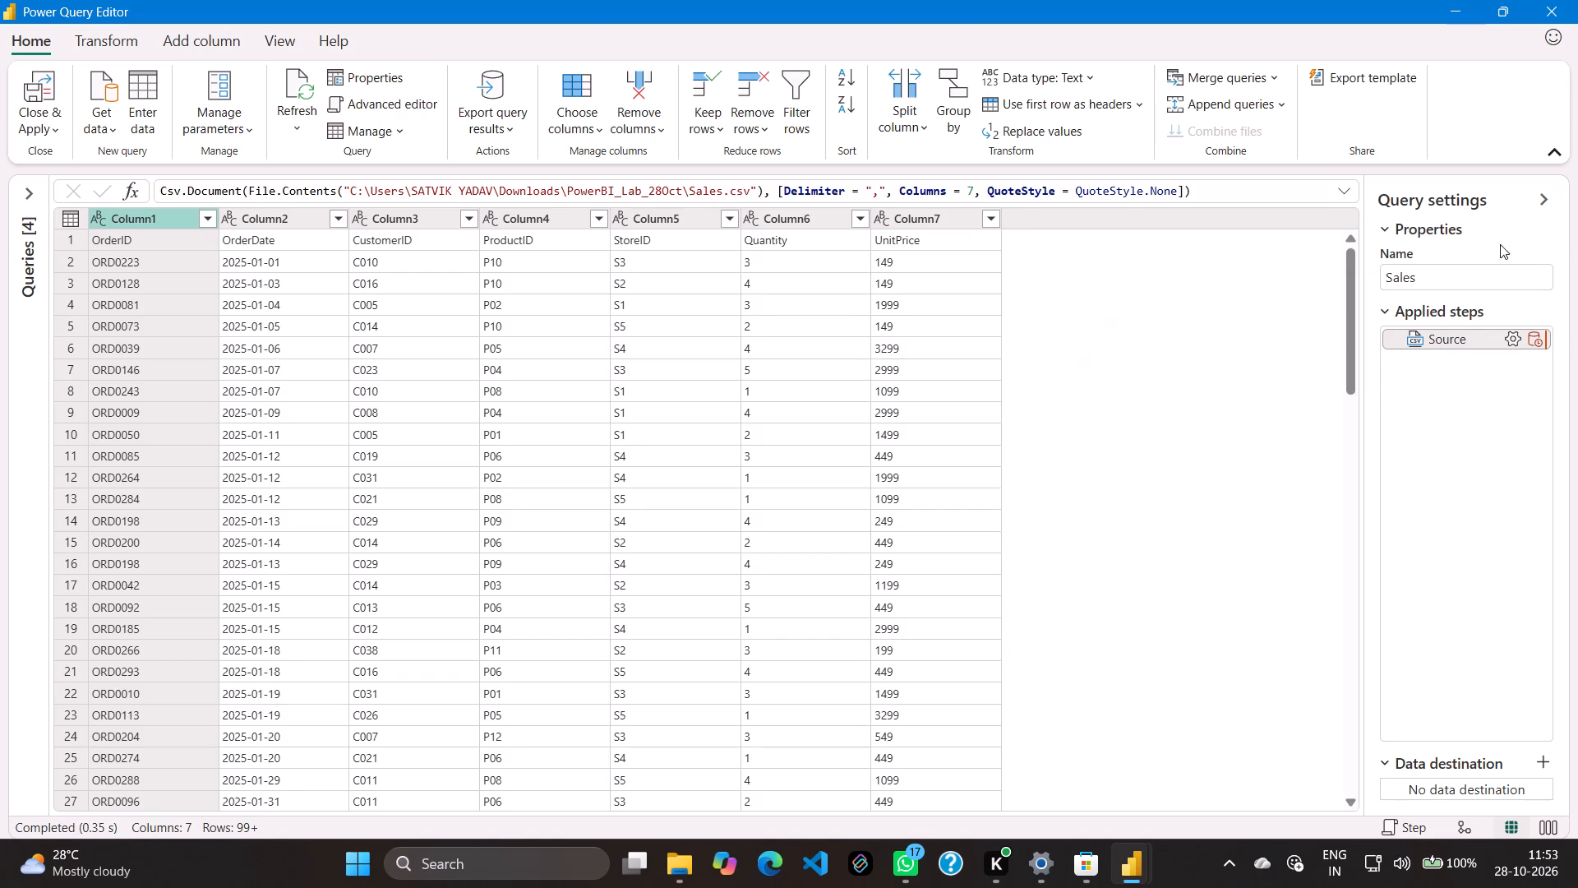
Collapse the Properties section and the Query settings pane to widen the Sales data preview.
left_click(1392, 237)
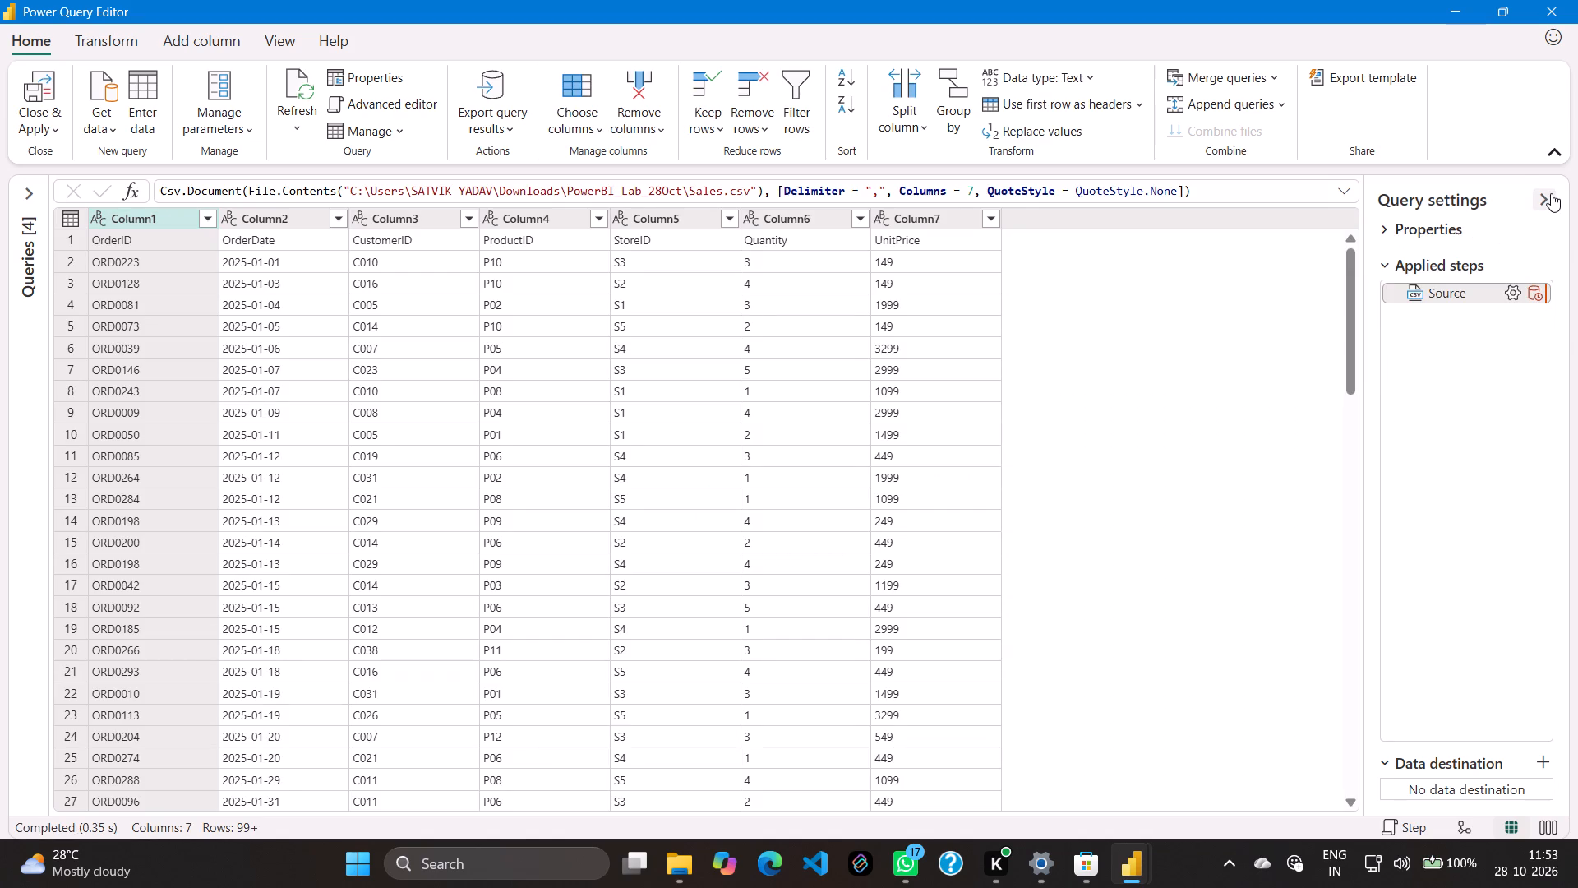
left_click(1551, 193)
left_click(1551, 193)
left_click(1551, 193)
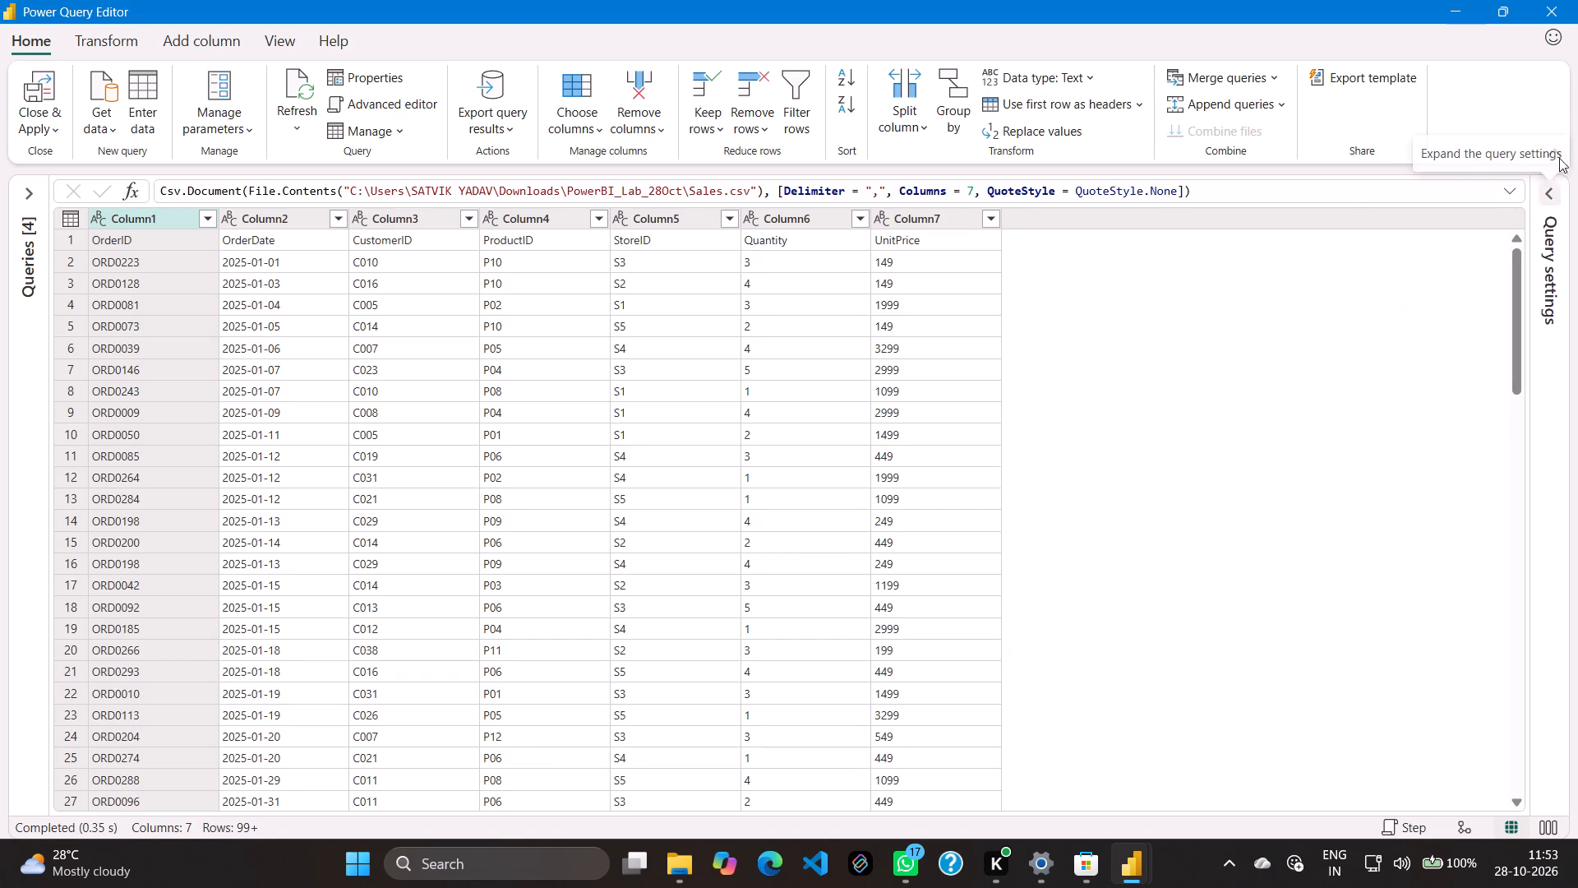
View the Sales query's columns in schema view and return to the data view.
left_click(1540, 821)
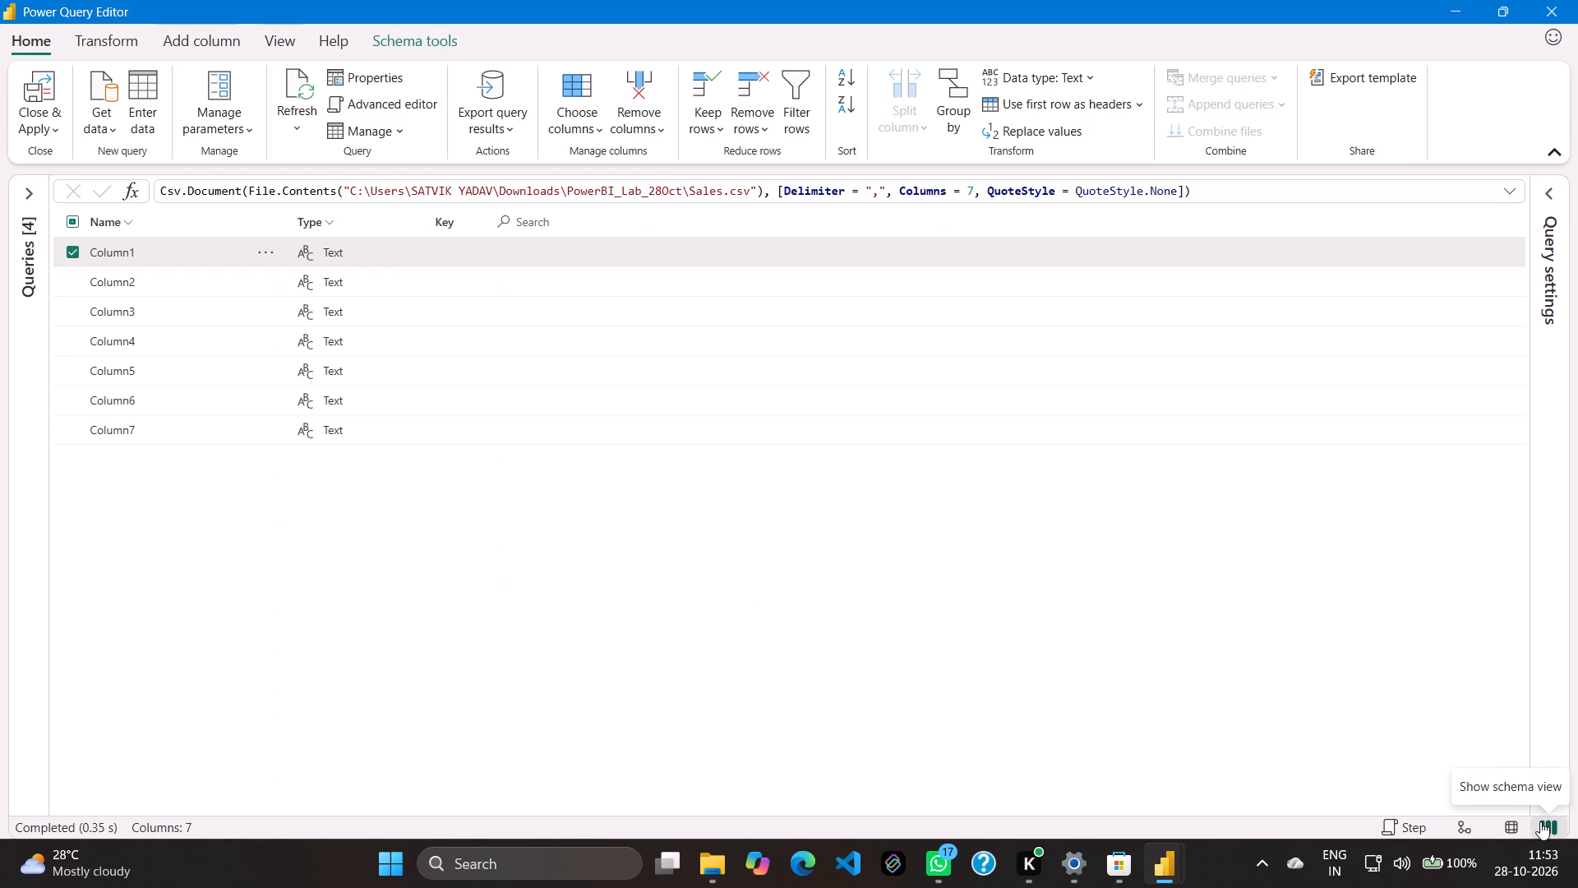
left_click(1510, 827)
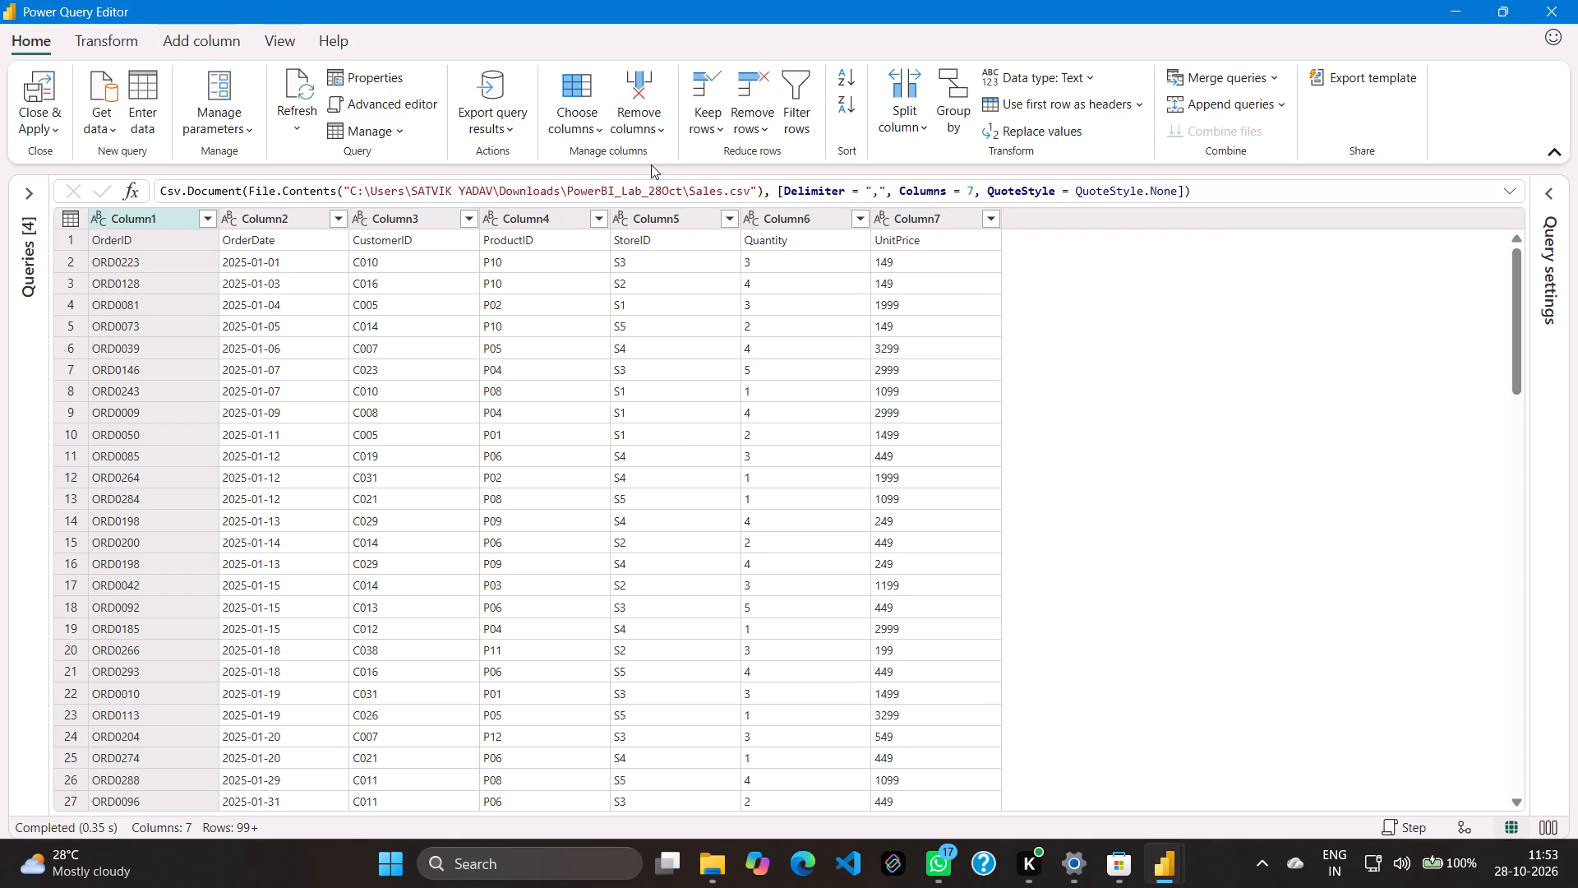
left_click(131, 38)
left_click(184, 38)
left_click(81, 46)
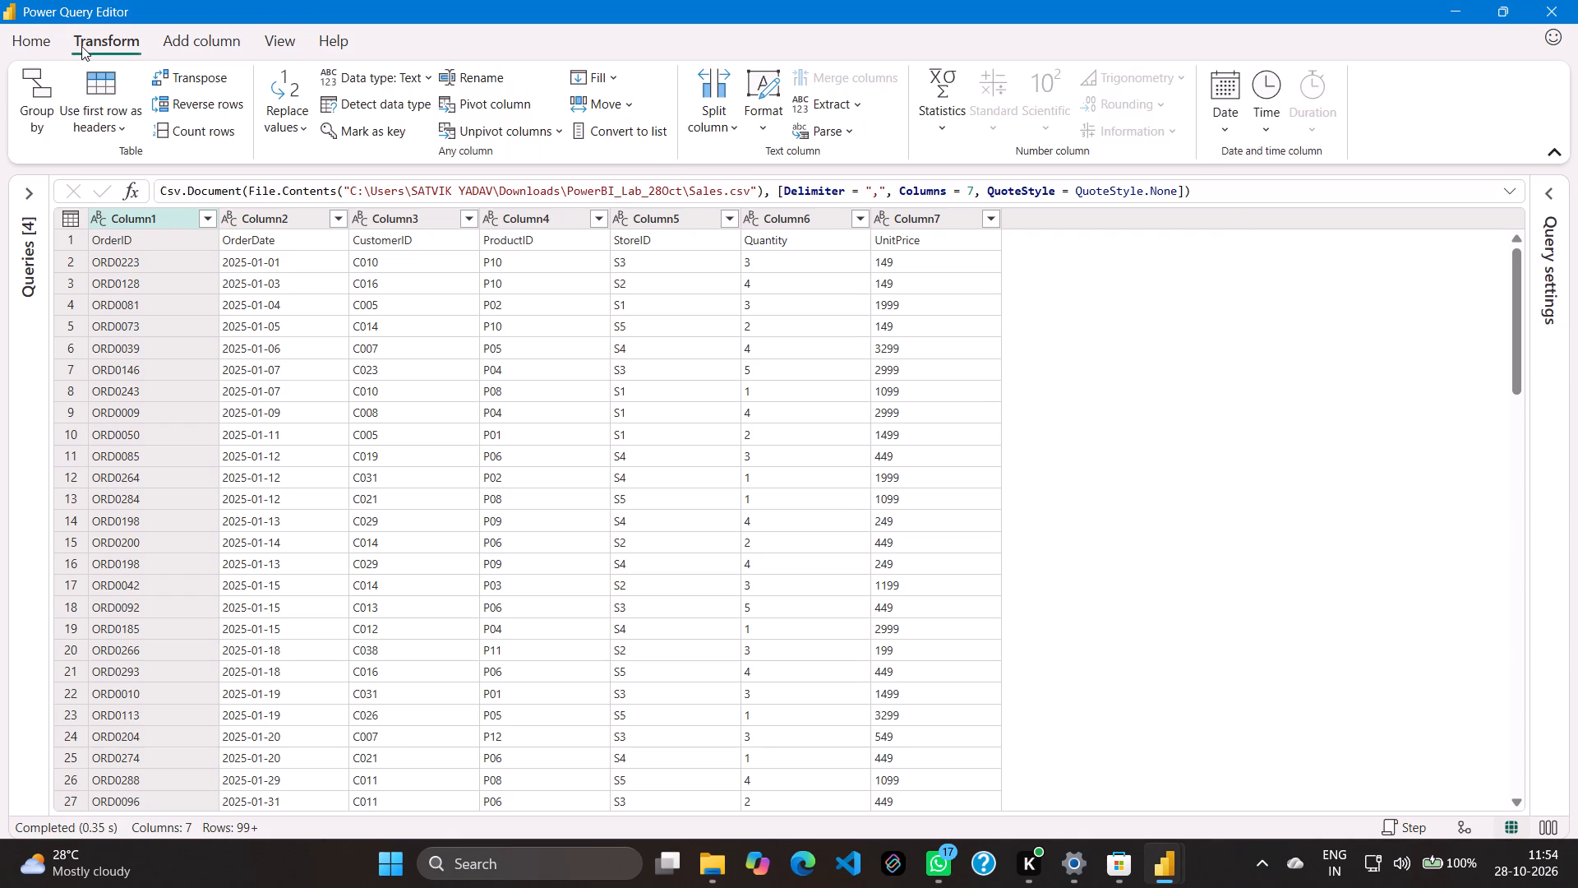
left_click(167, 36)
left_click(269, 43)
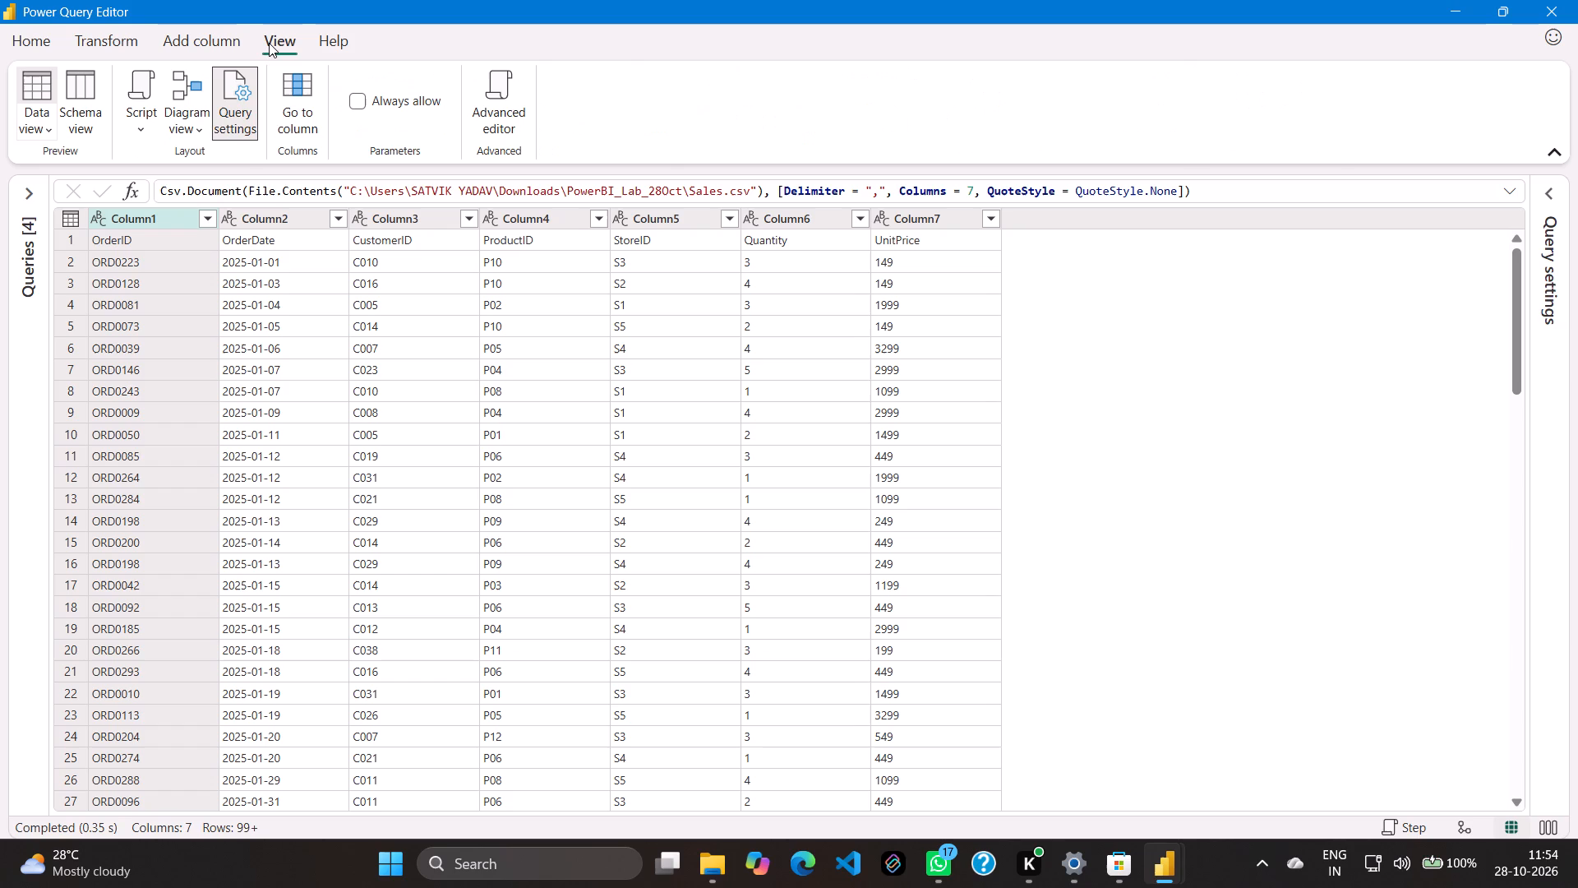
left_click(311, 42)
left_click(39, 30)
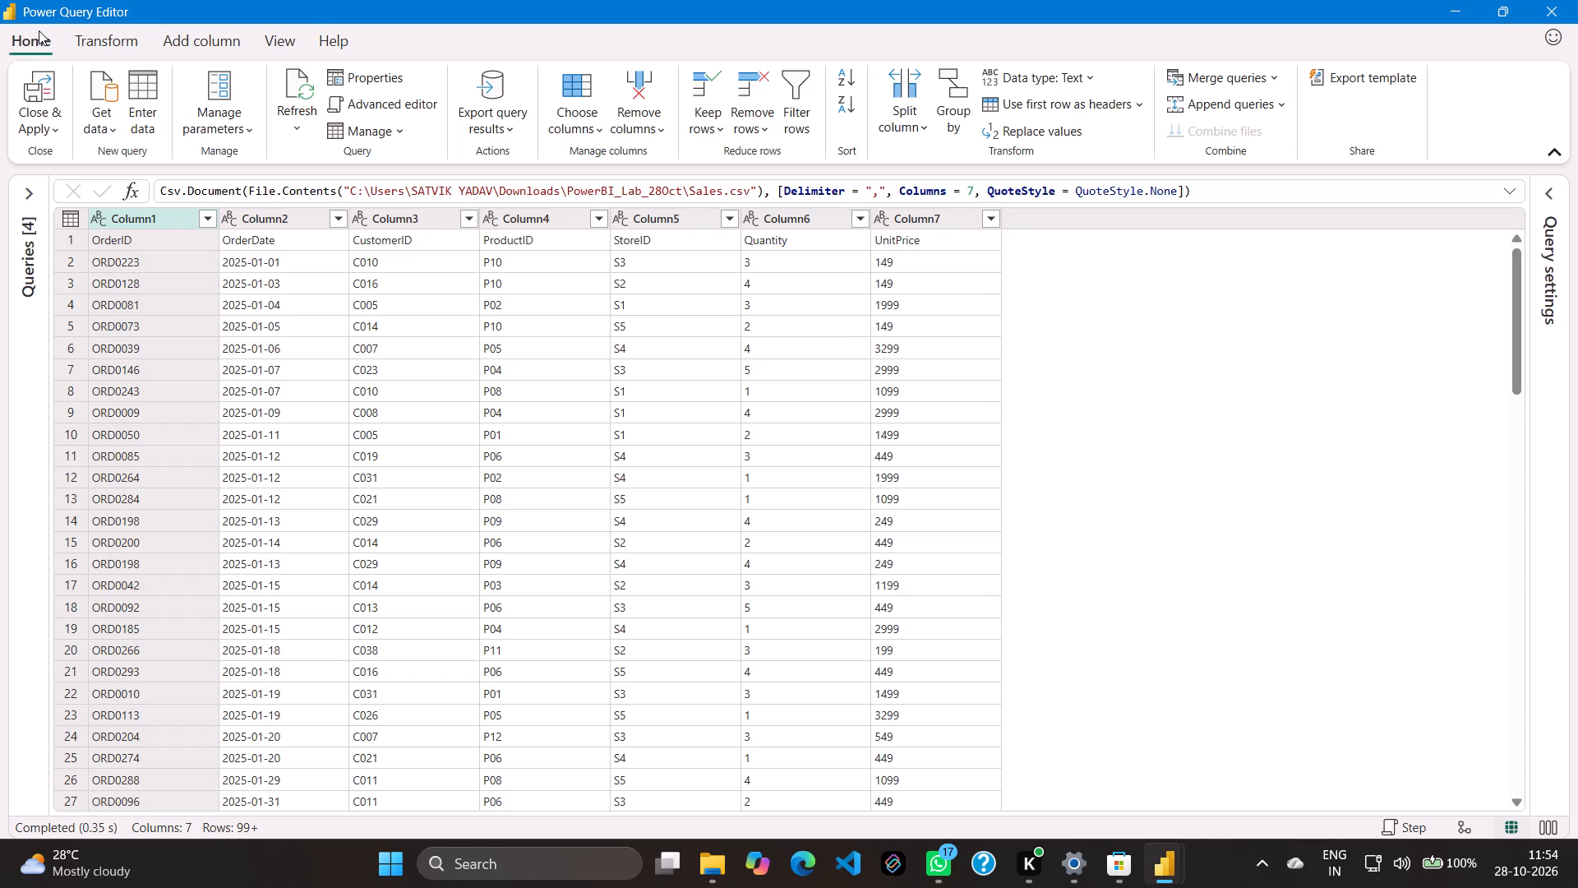
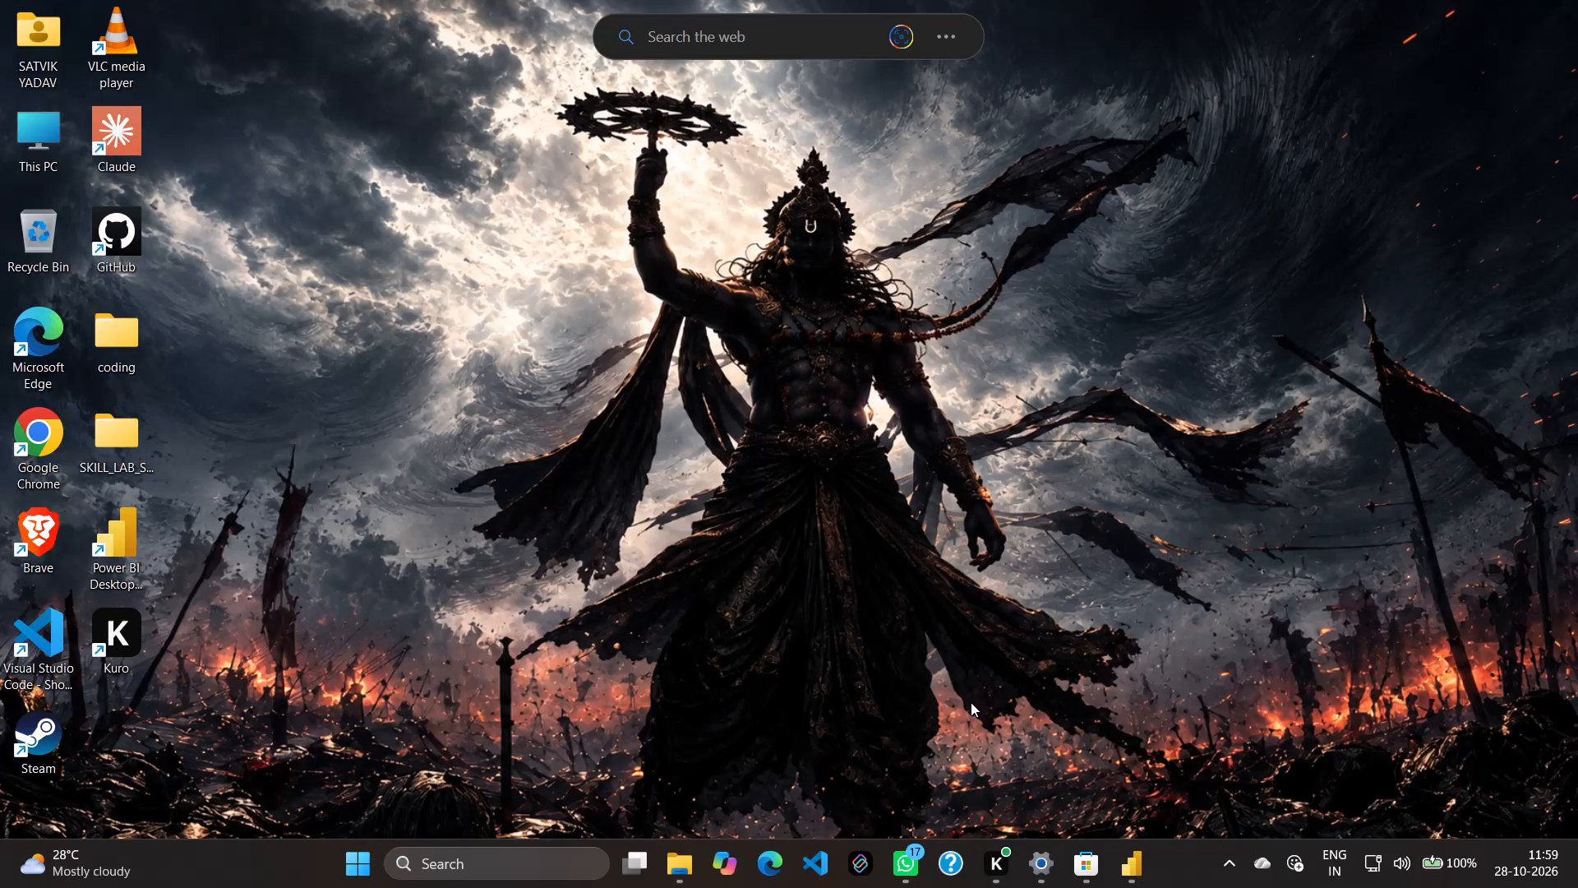
Switch to the untitled Power BI Desktop report and open Get Data to choose a data source.
left_click(1147, 850)
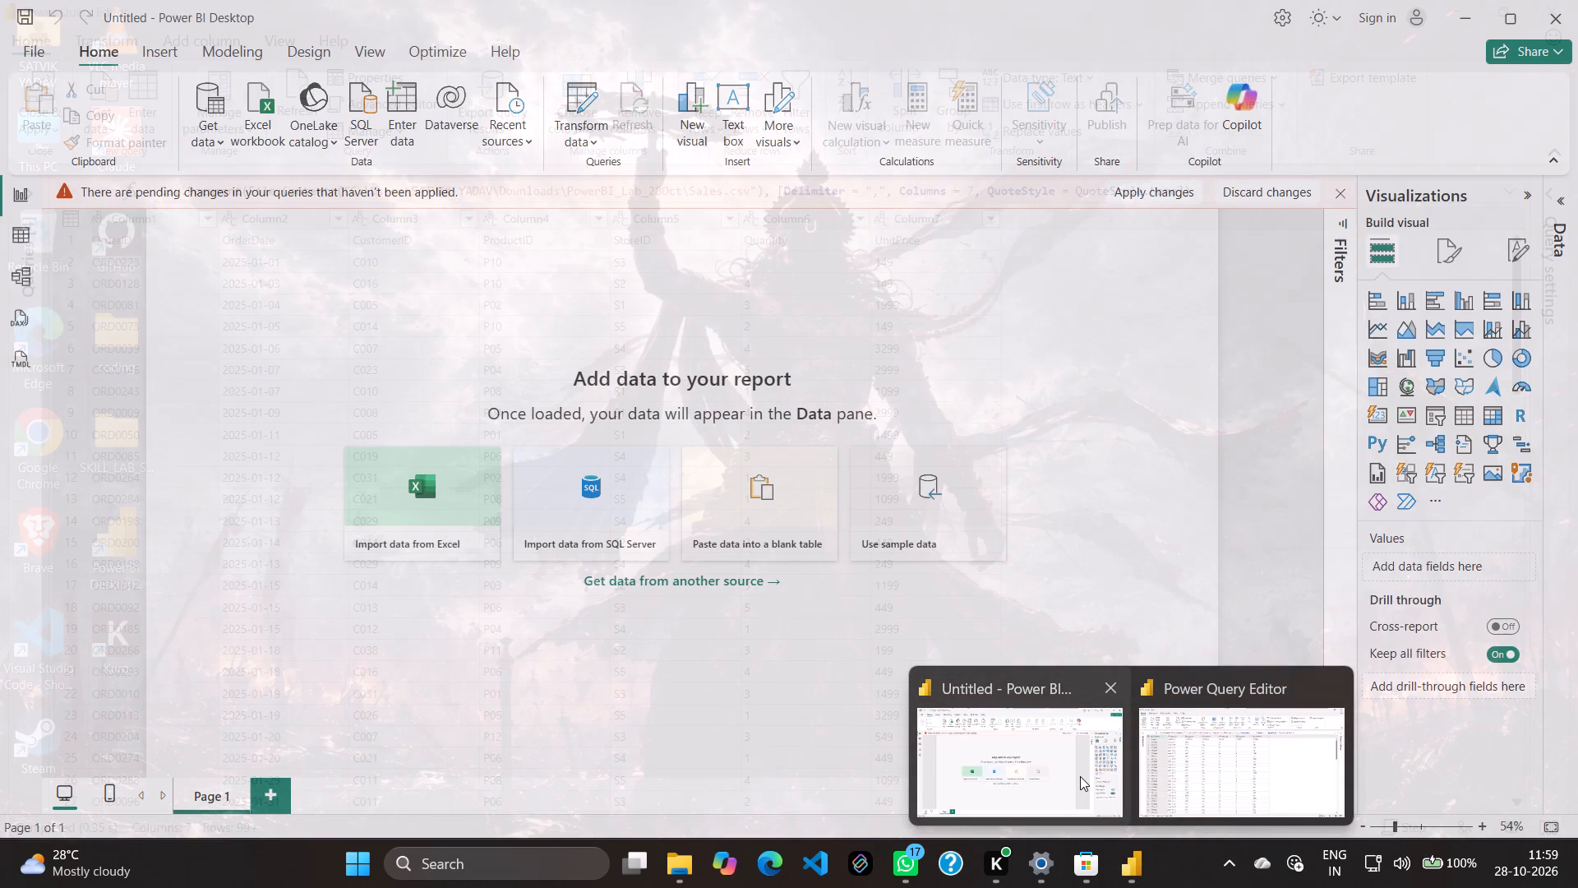
left_click(1080, 776)
left_click(211, 93)
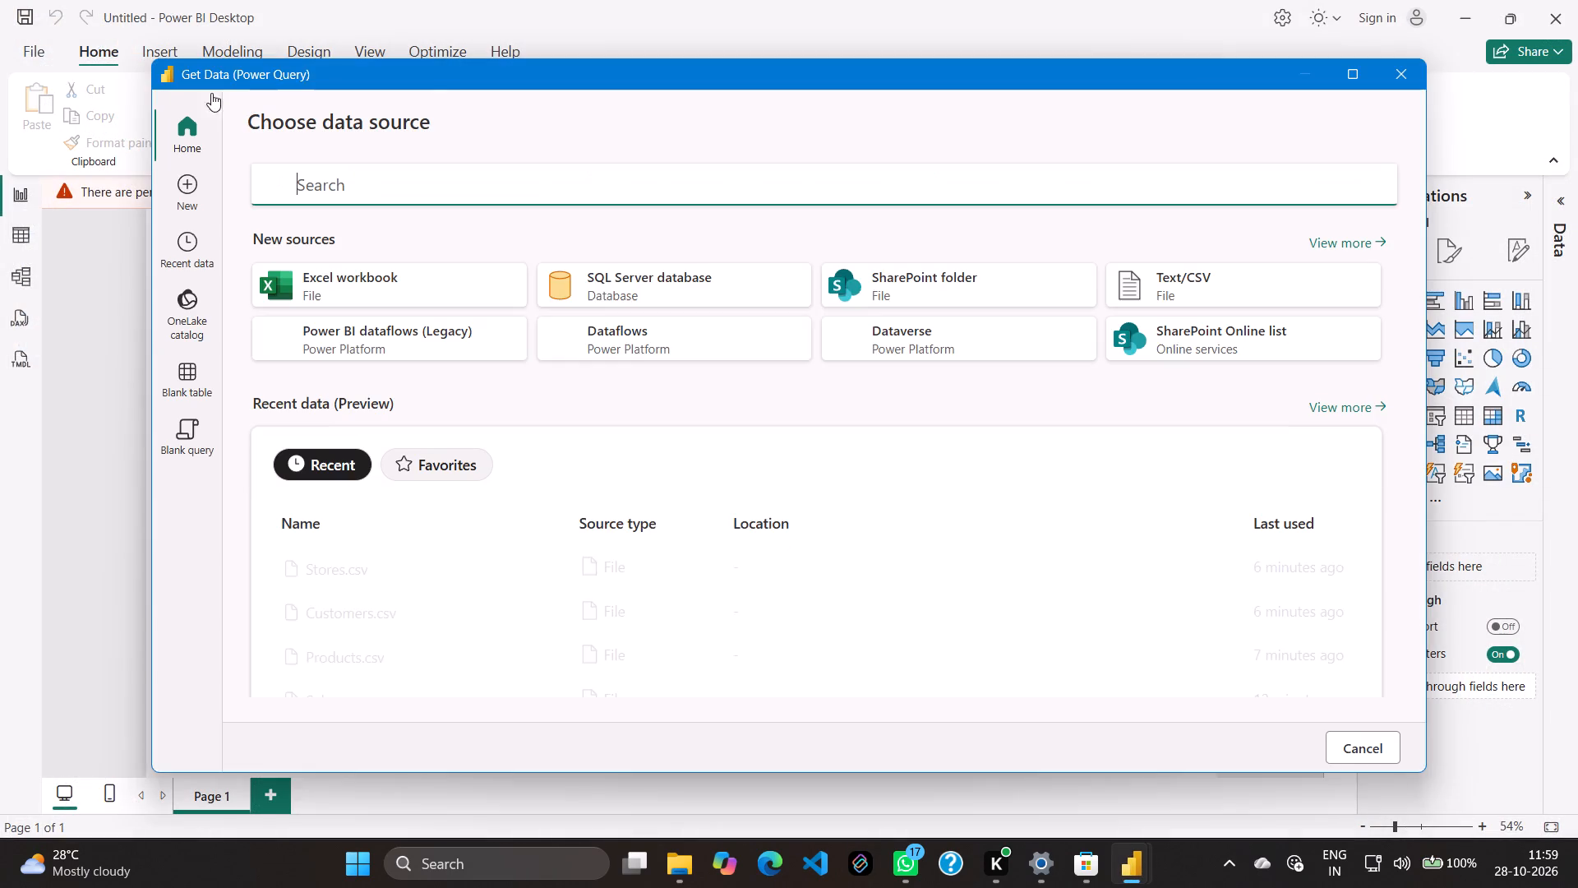
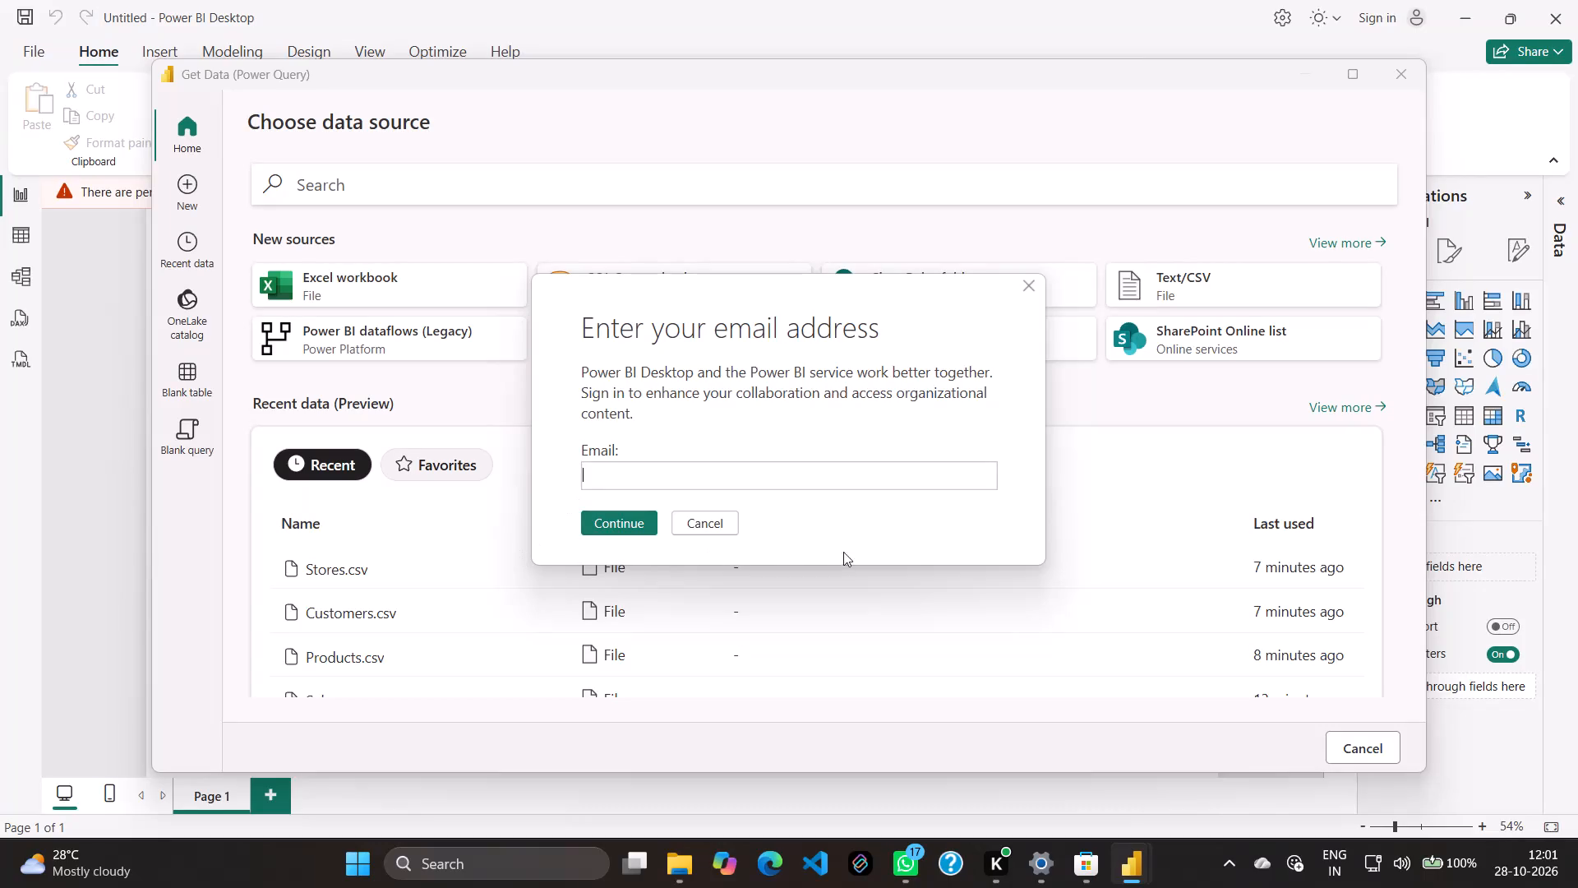
Dismiss the email sign-in prompt without signing in to get back to choosing a data source.
left_click(703, 518)
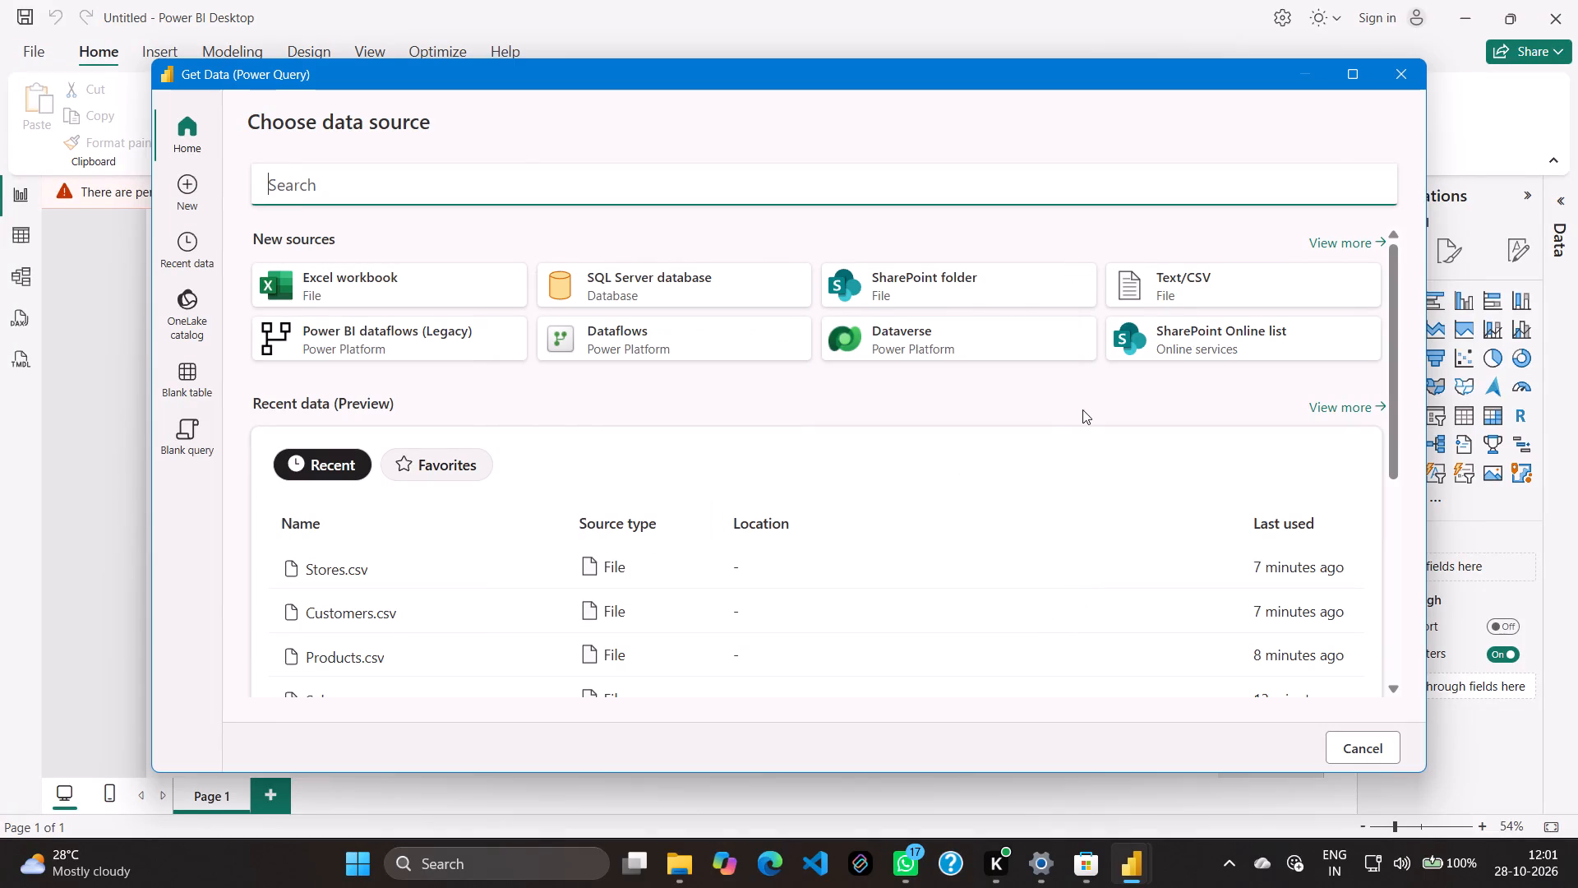
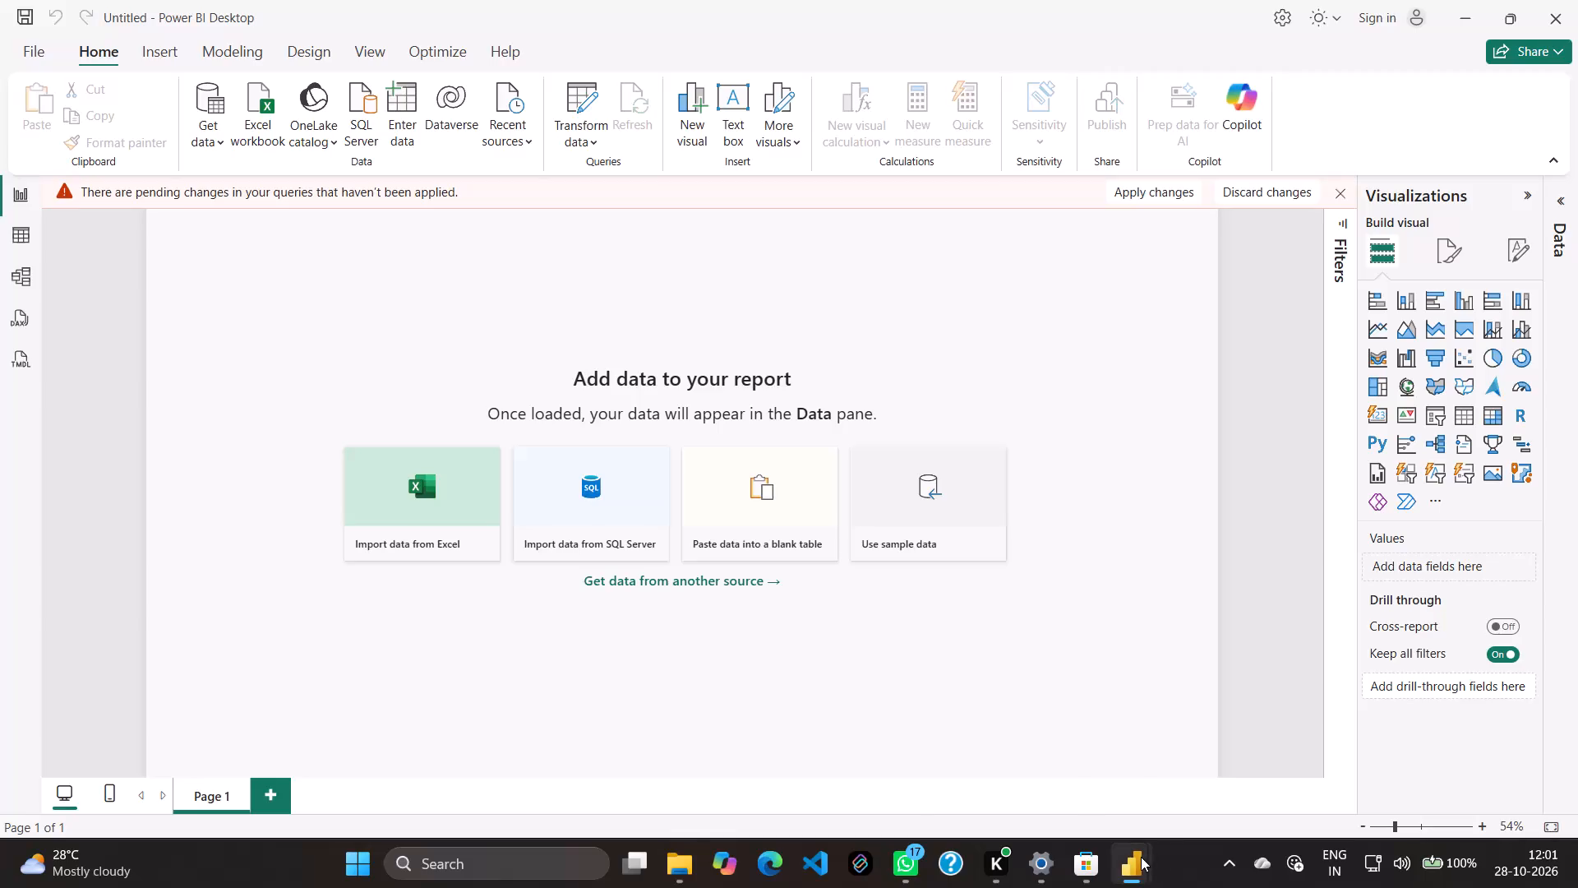
Close the Power Query editor and postpone applying the query changes.
left_click(1324, 694)
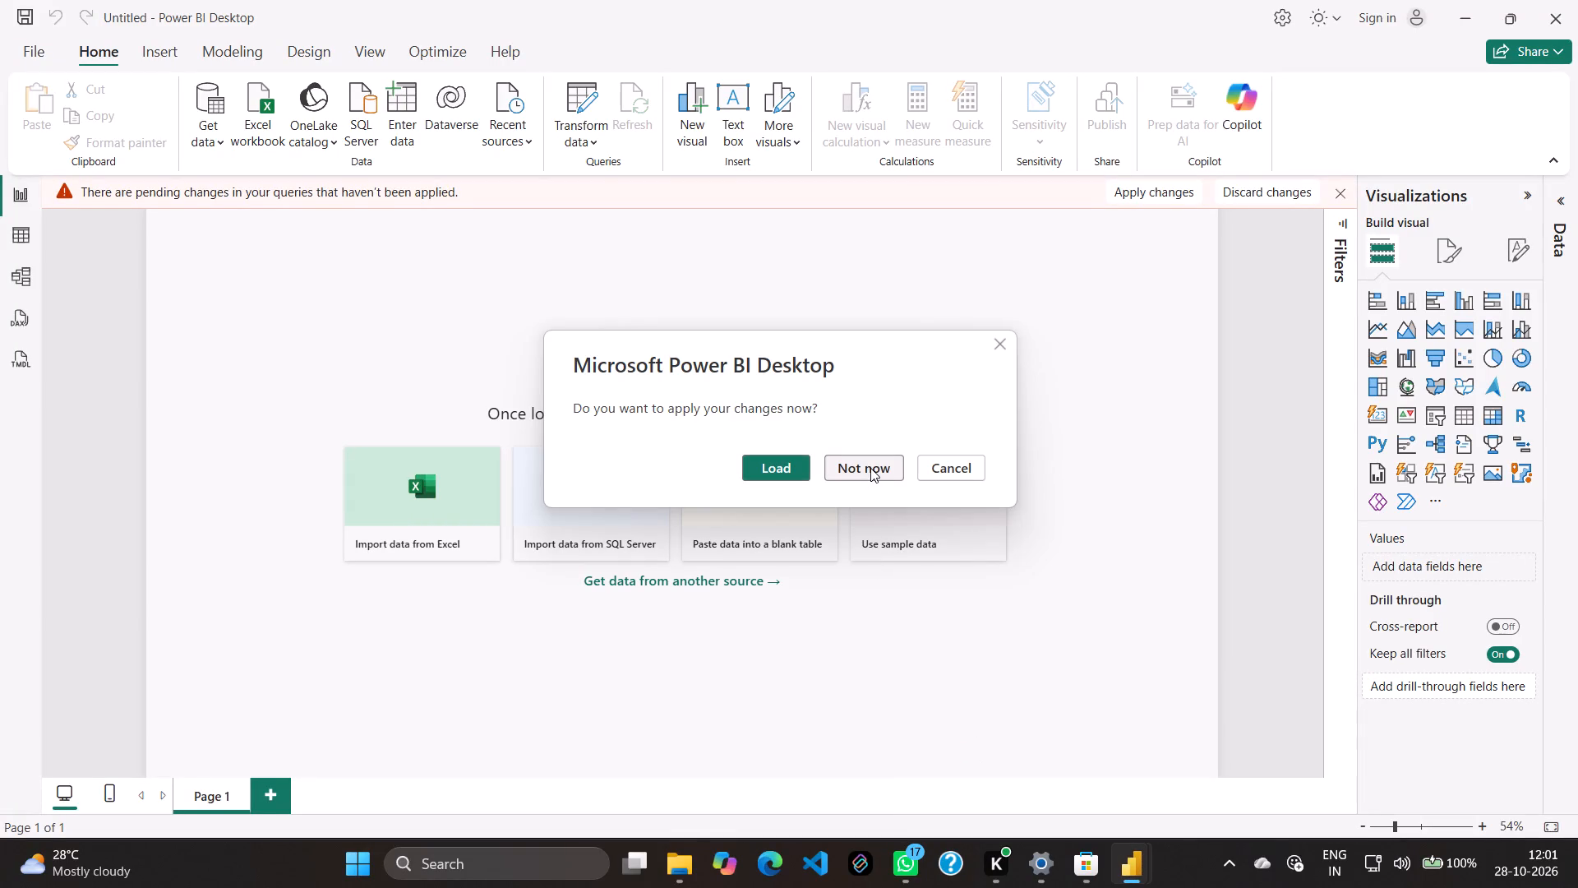
left_click(856, 465)
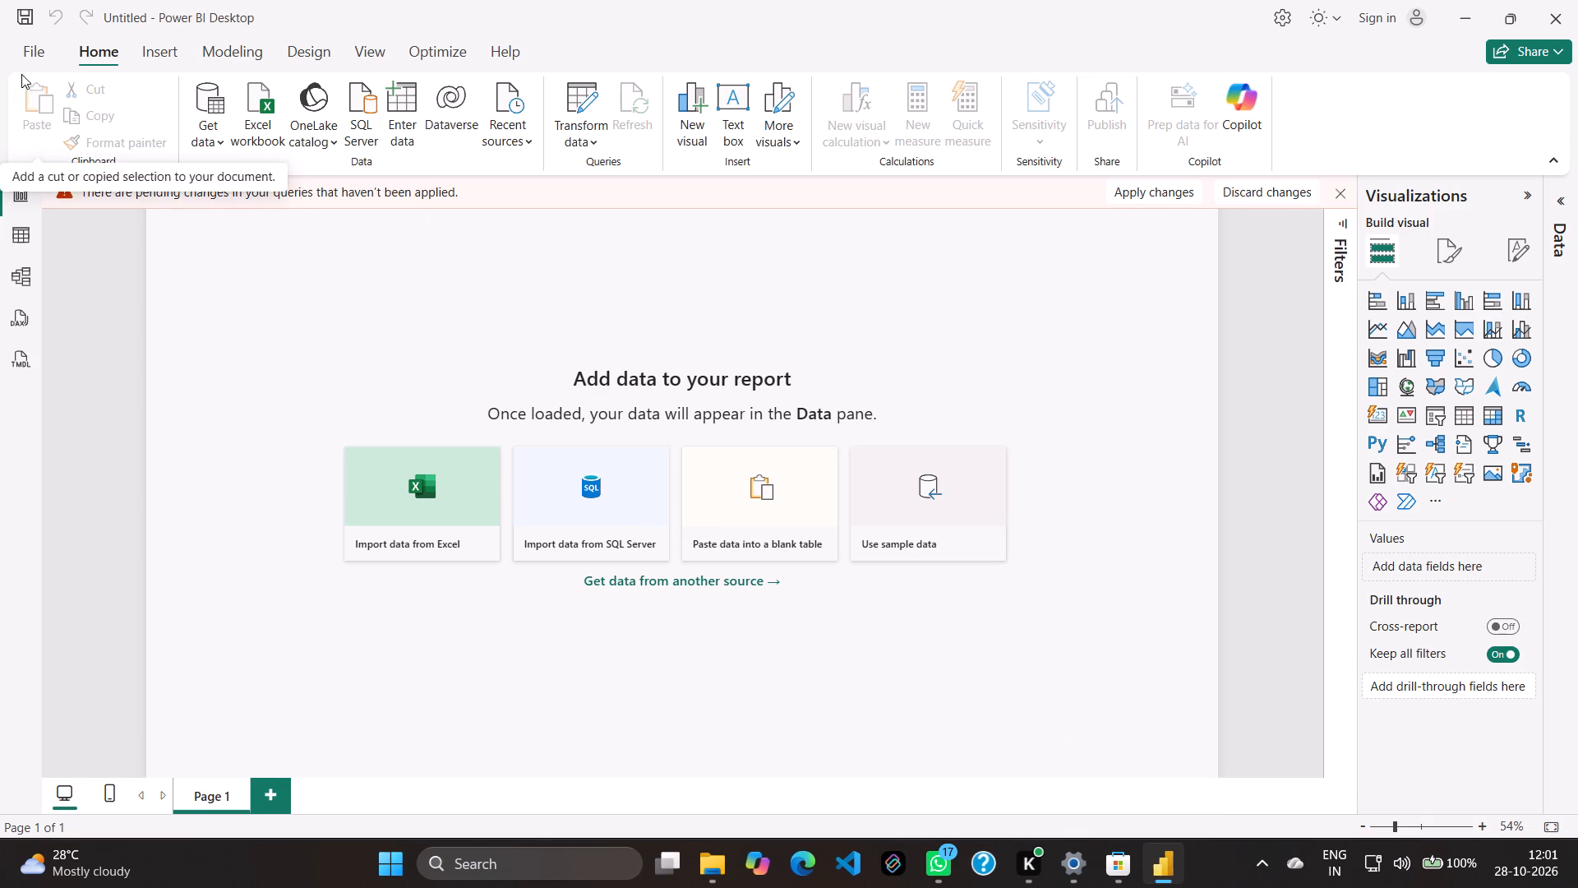
Turn off the New Power Query experience preview feature in the global options and save the setting.
left_click(25, 50)
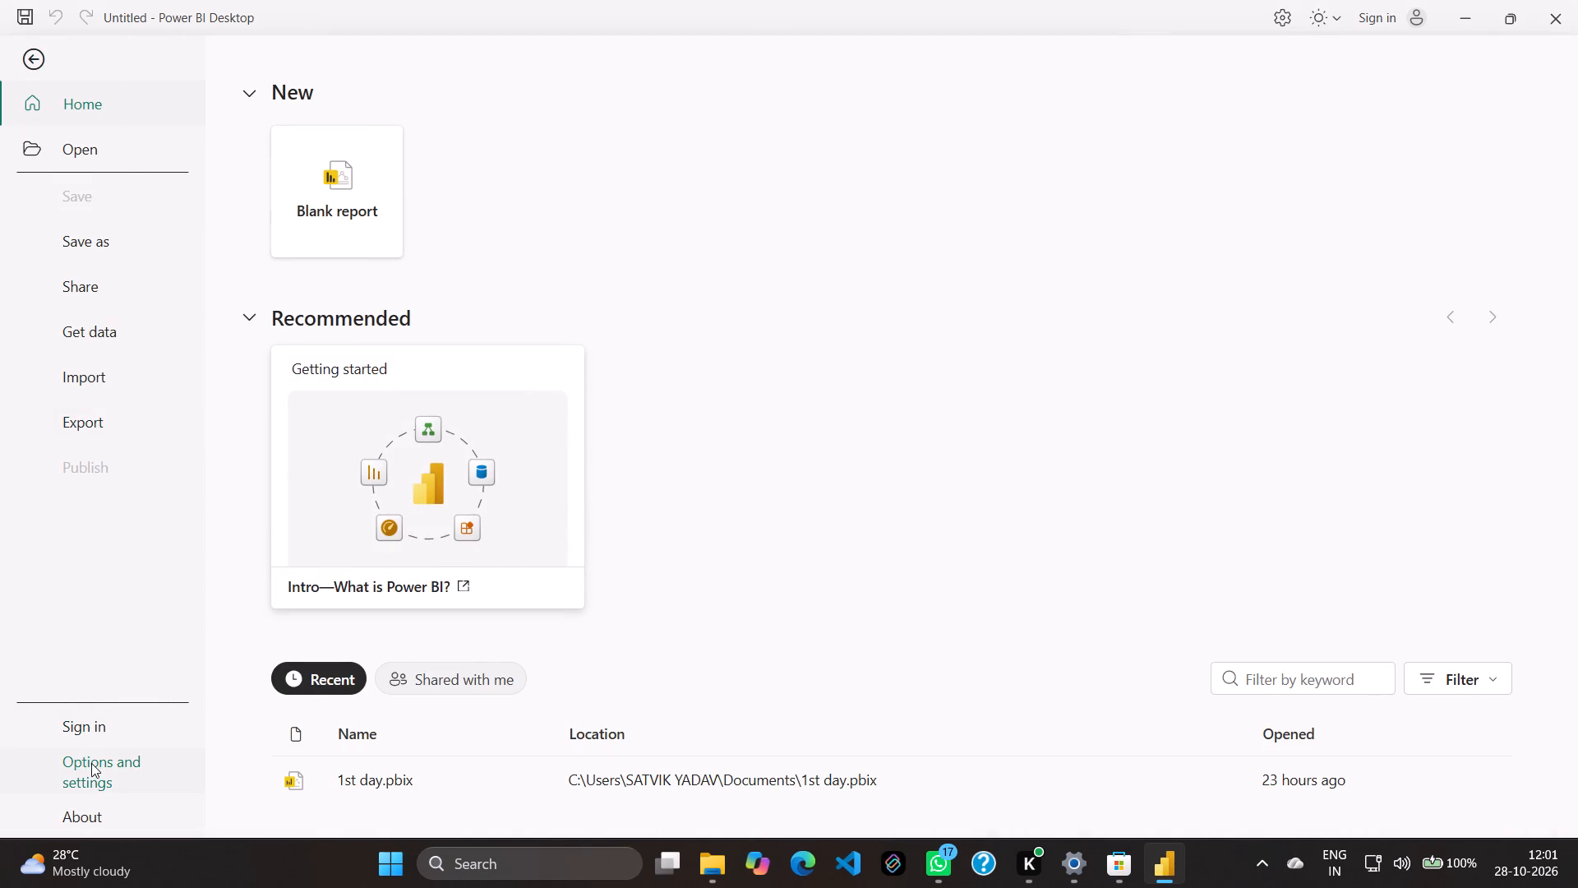
left_click(91, 763)
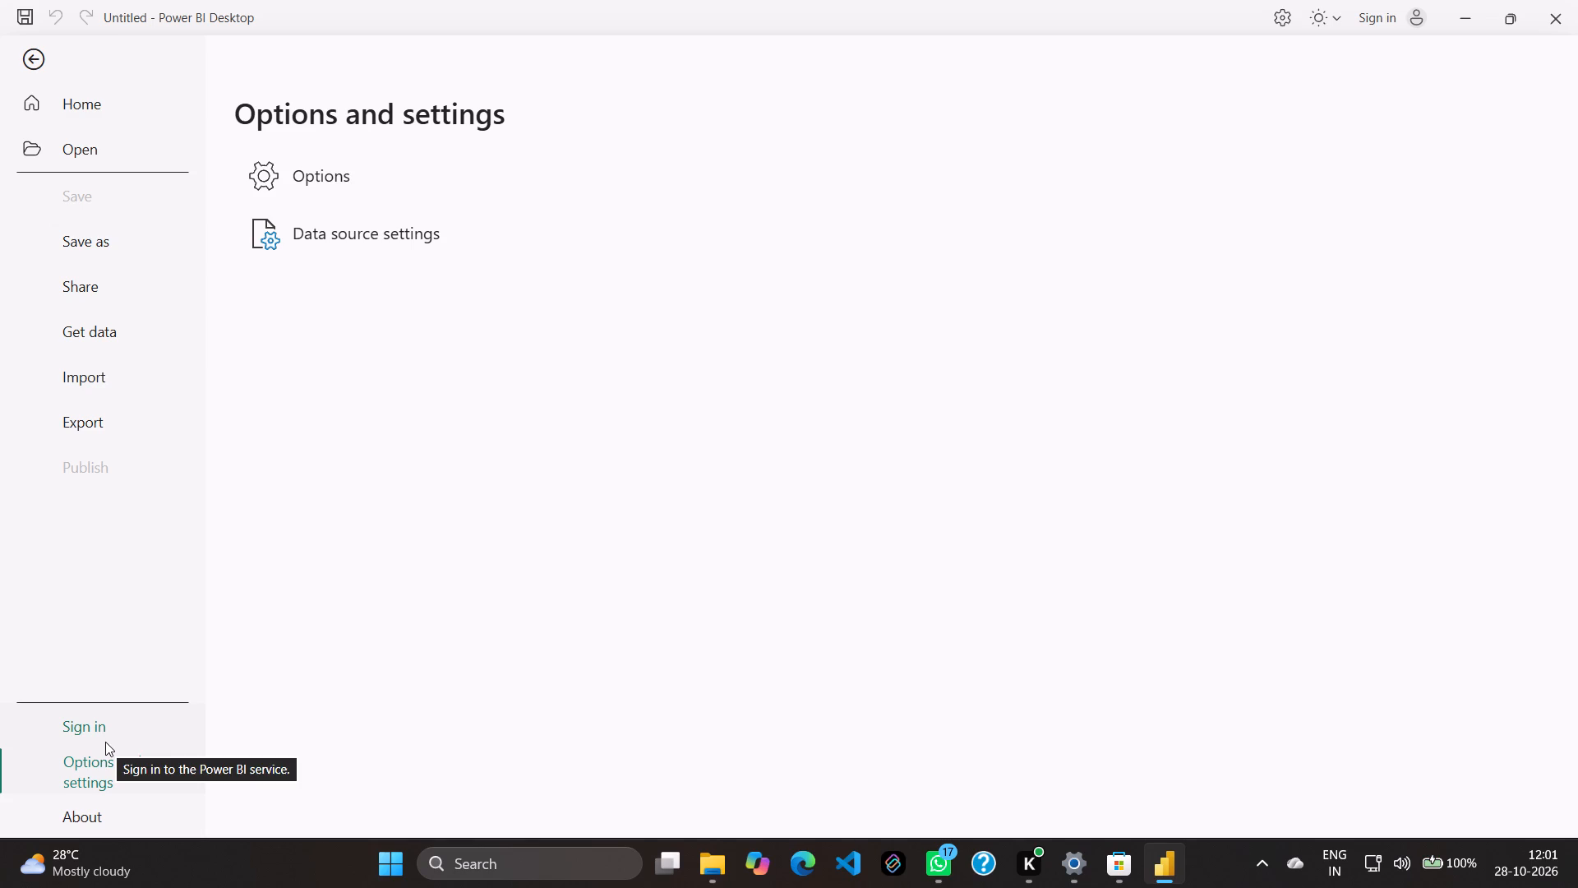
left_click(427, 160)
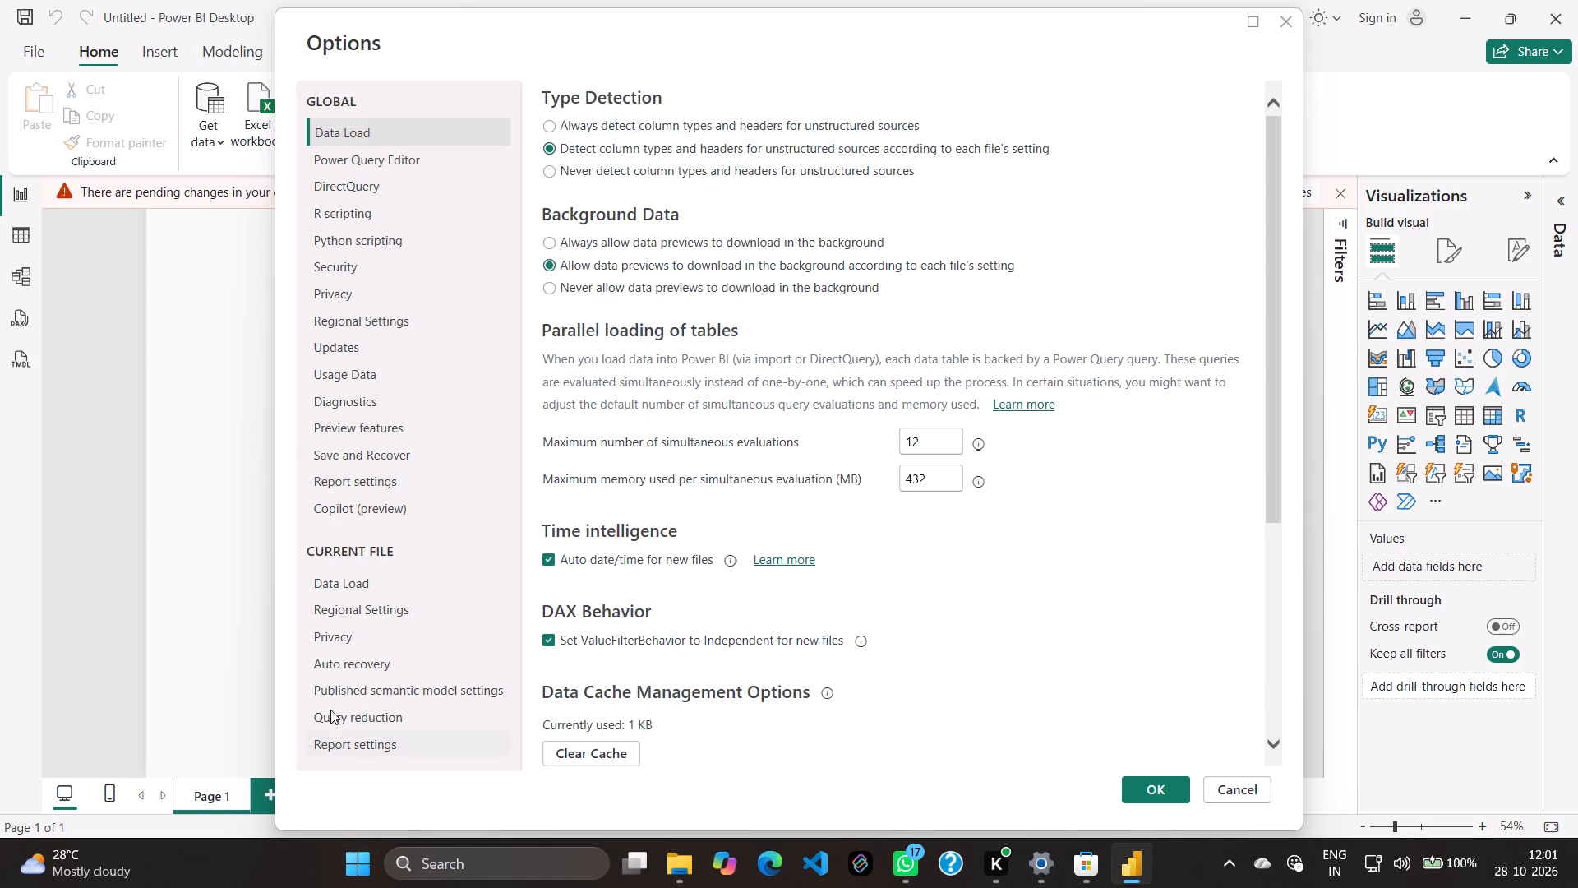
left_click(335, 435)
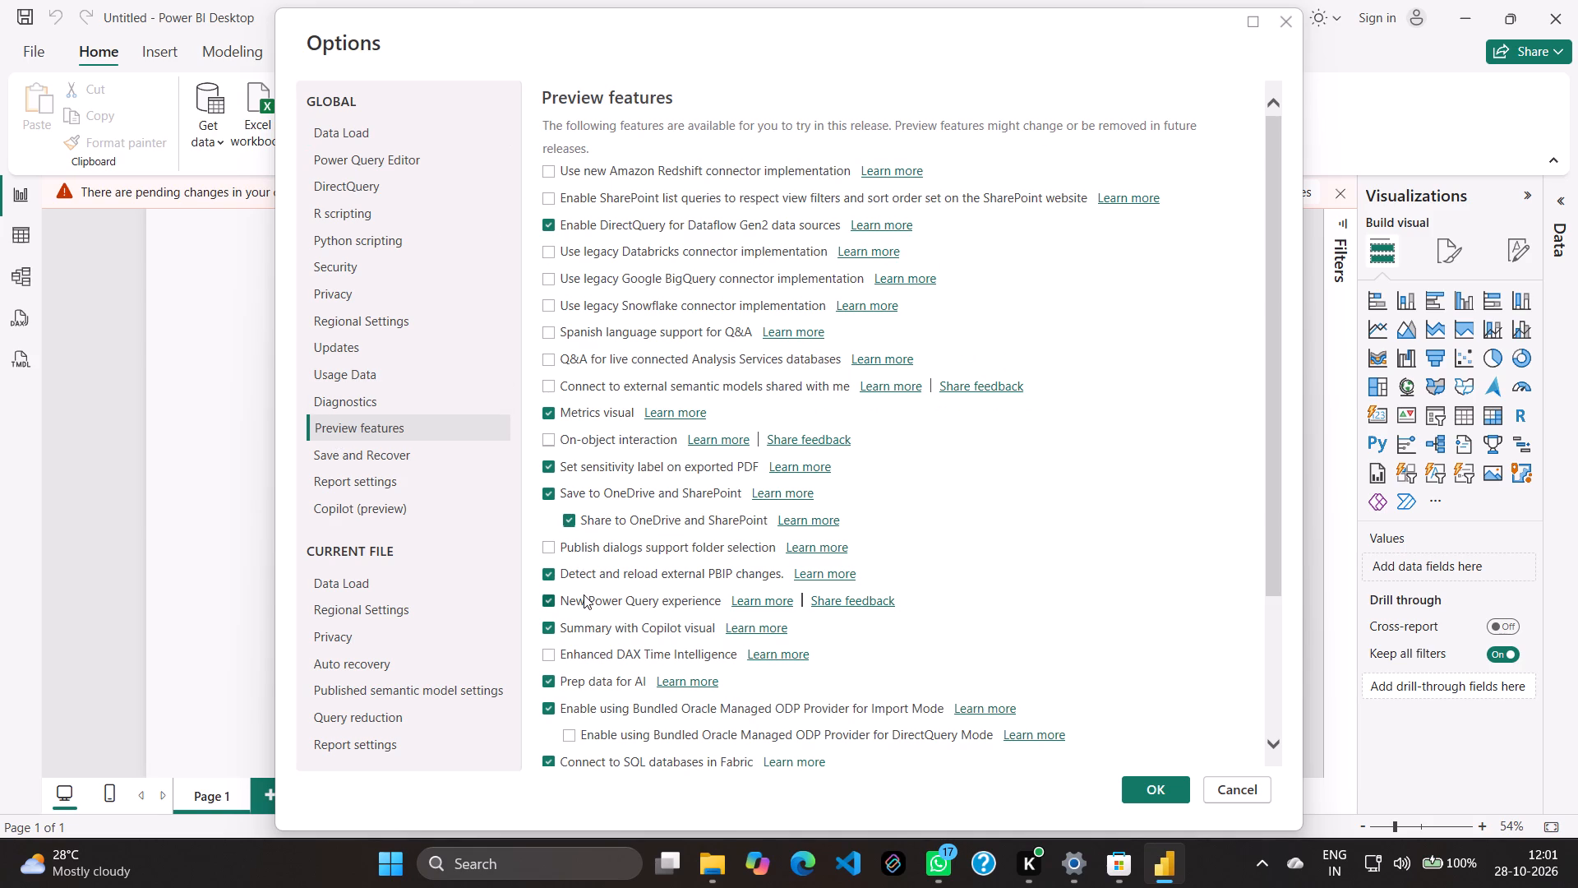
scroll(584, 598, "down", 2)
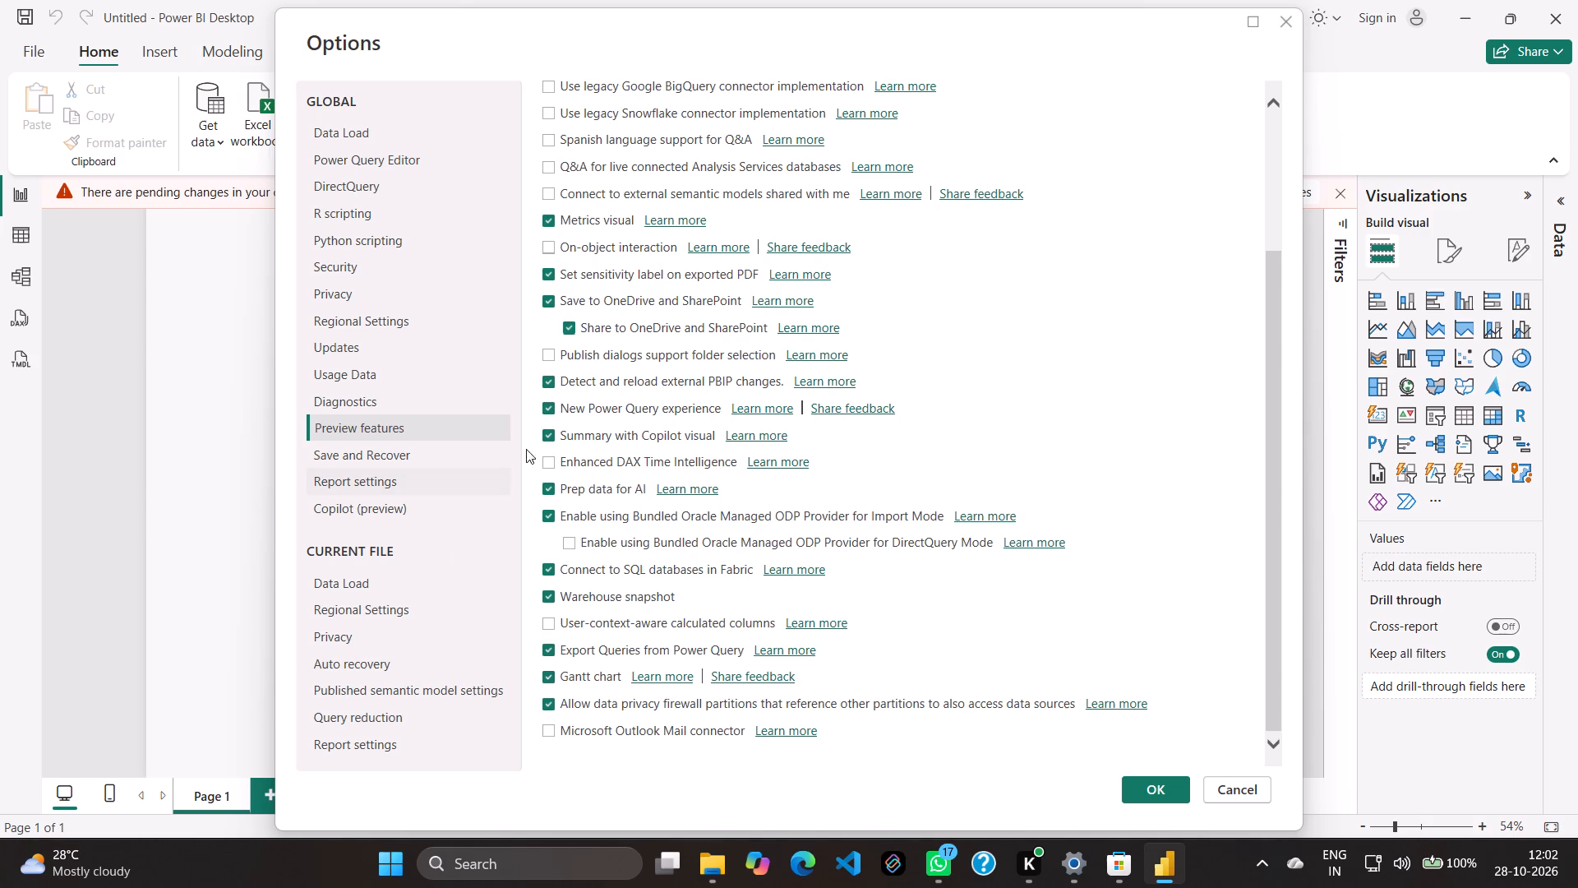
left_click(547, 408)
left_click(1173, 789)
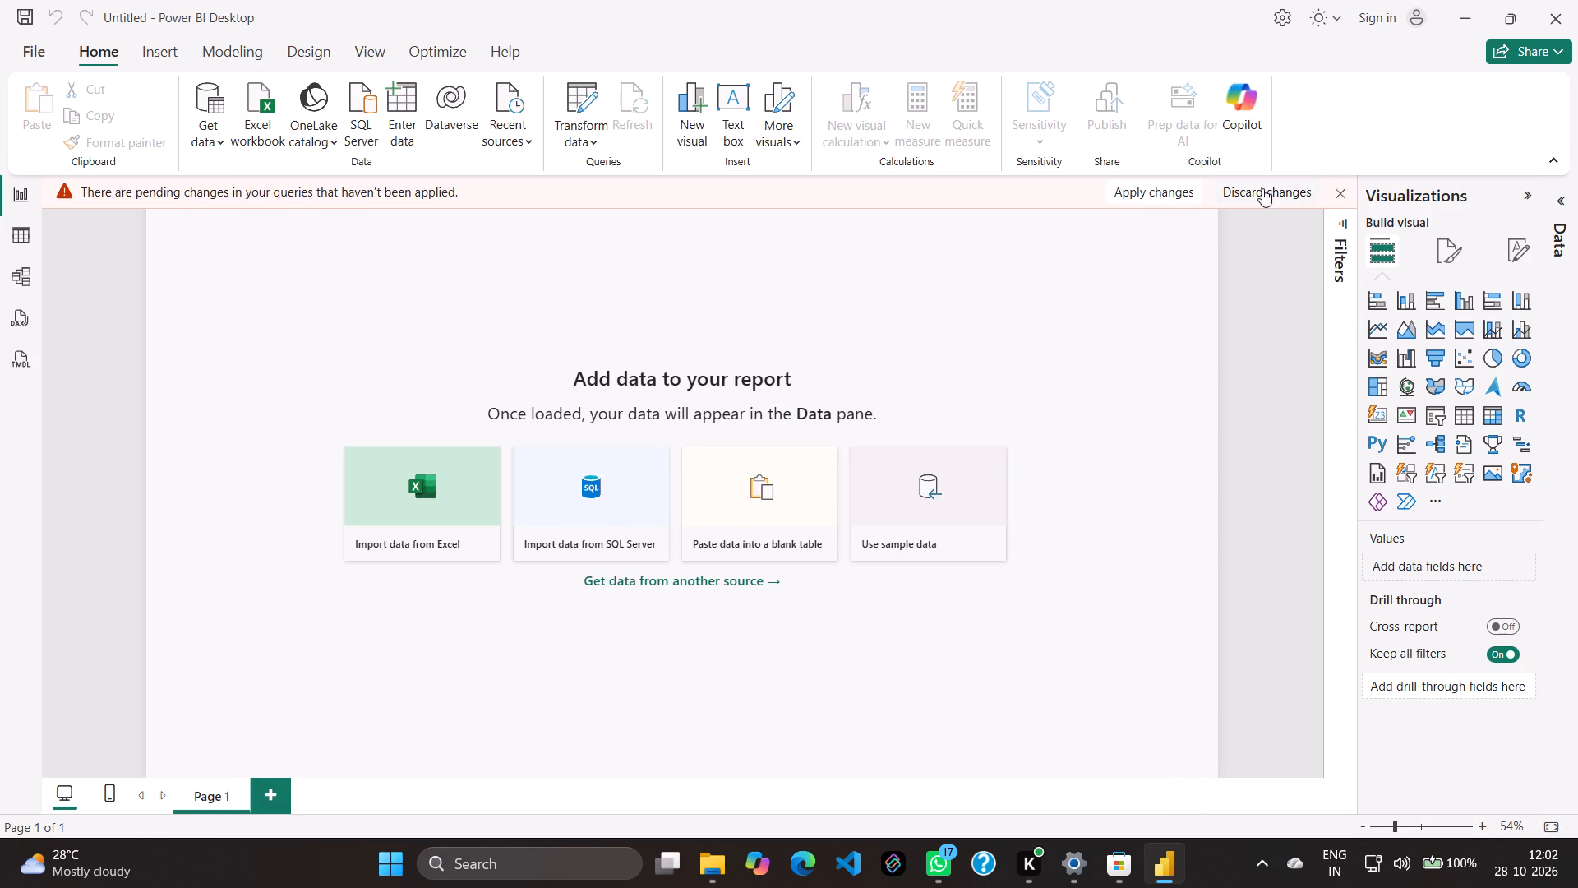
Apply the pending query changes to load the Sales, Products, Customers and Stores tables into the report.
left_click(1169, 195)
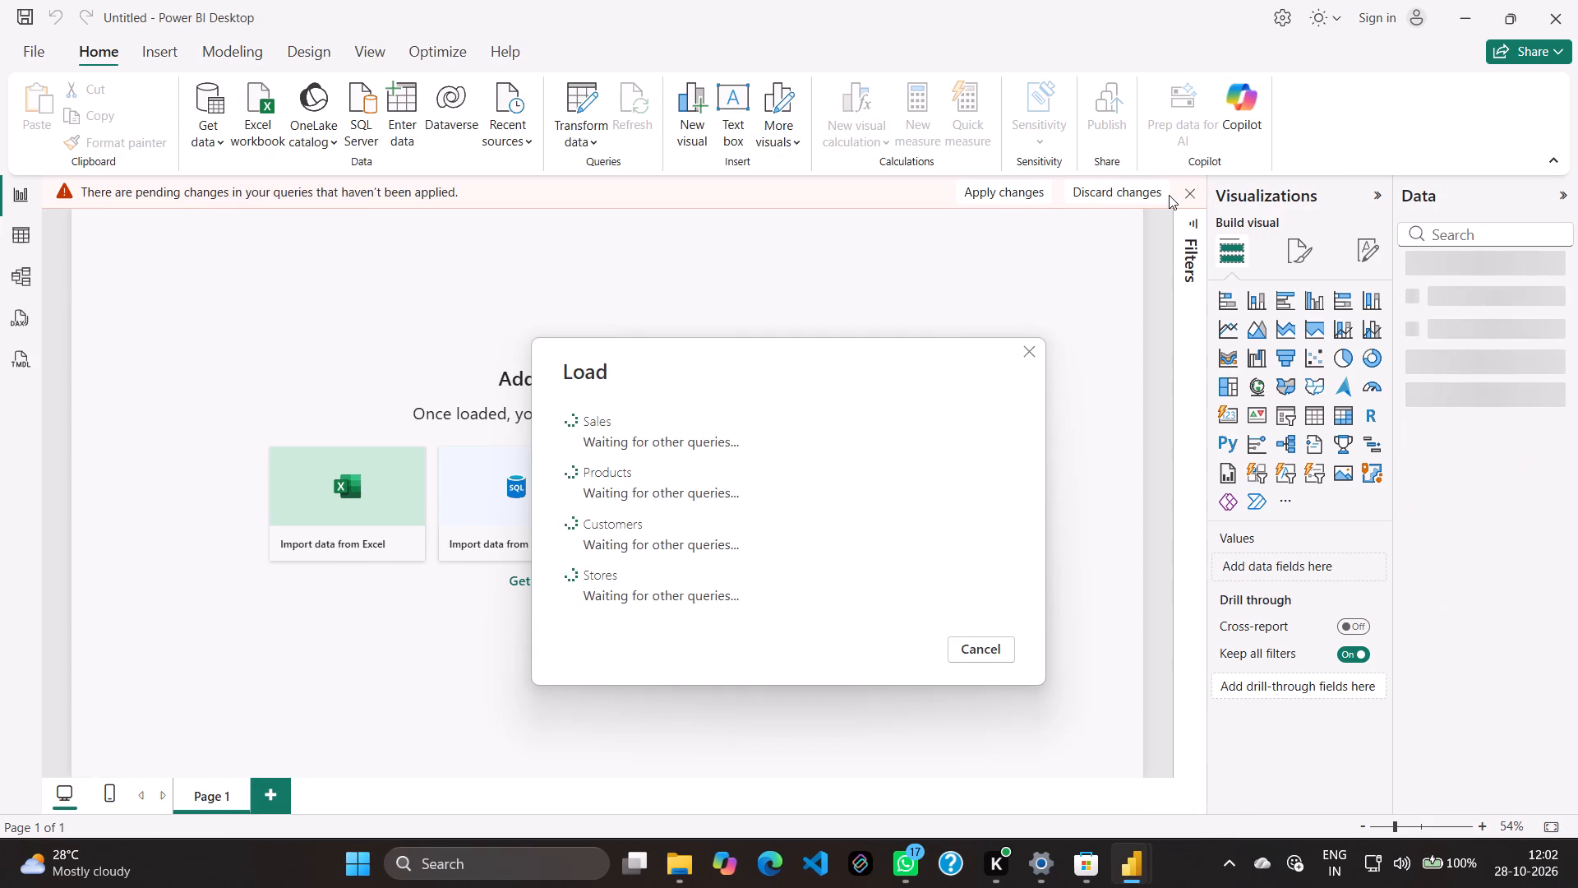
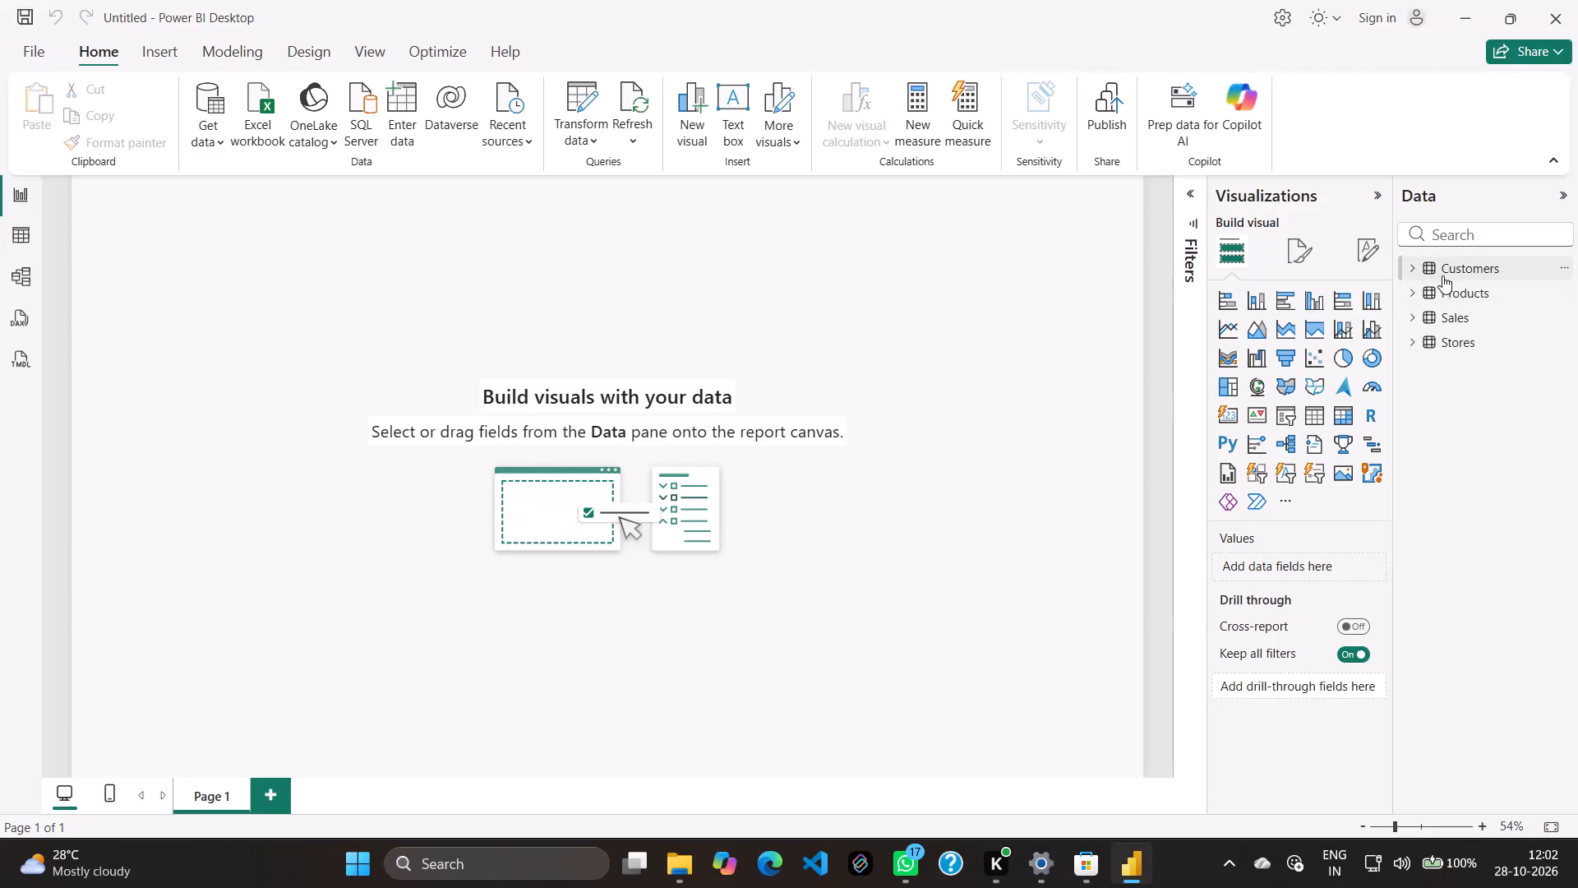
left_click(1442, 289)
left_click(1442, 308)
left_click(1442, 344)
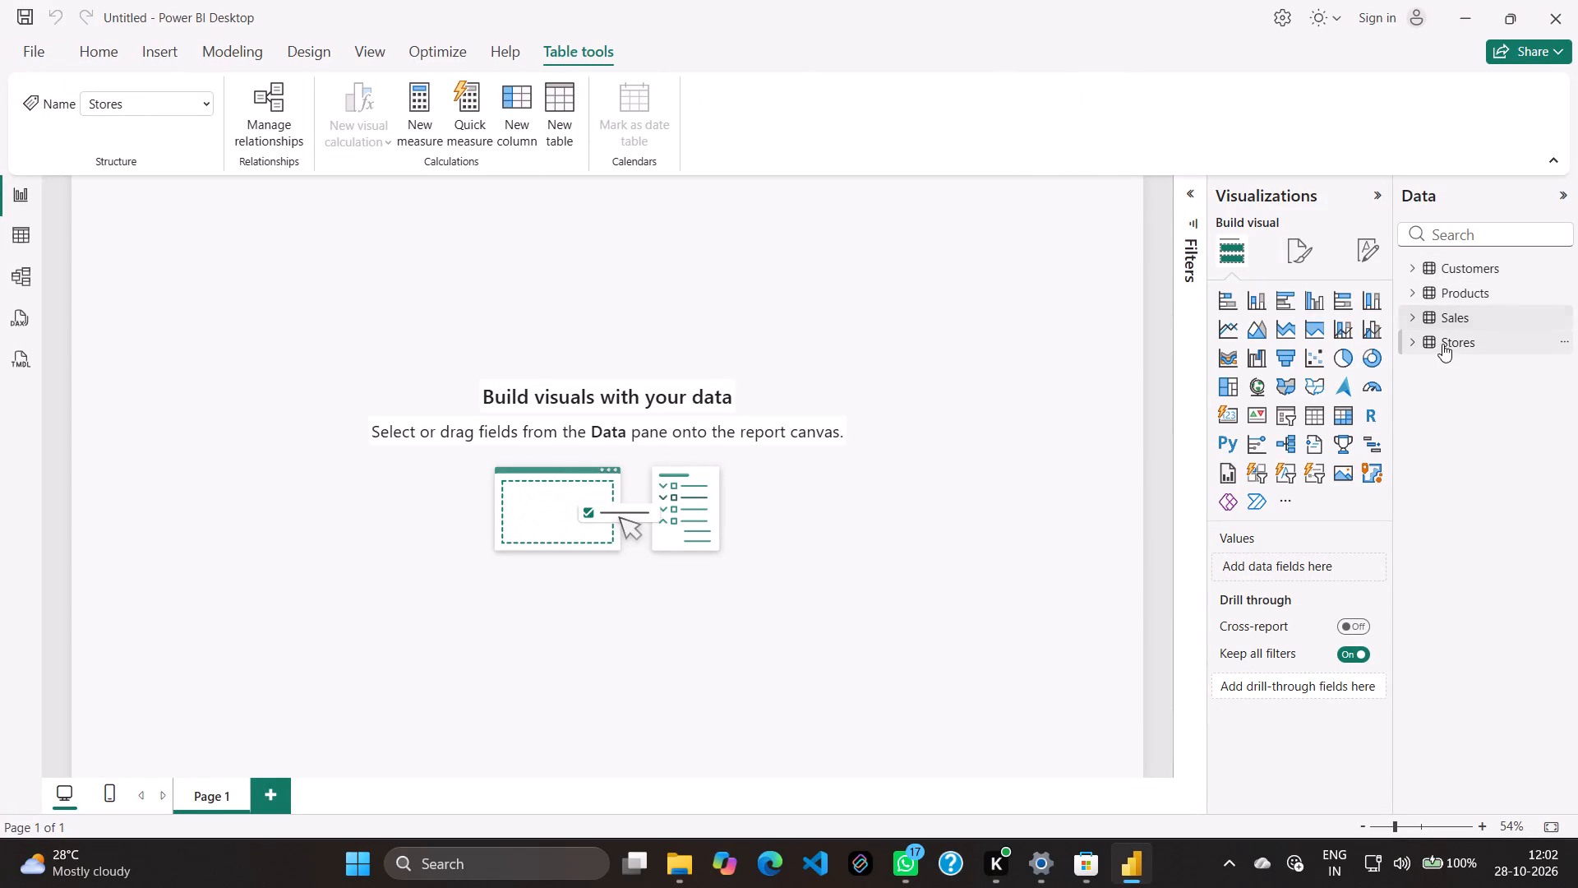
Close the untitled report that holds the Customers, Products, Sales and Stores tables.
left_click(1535, 21)
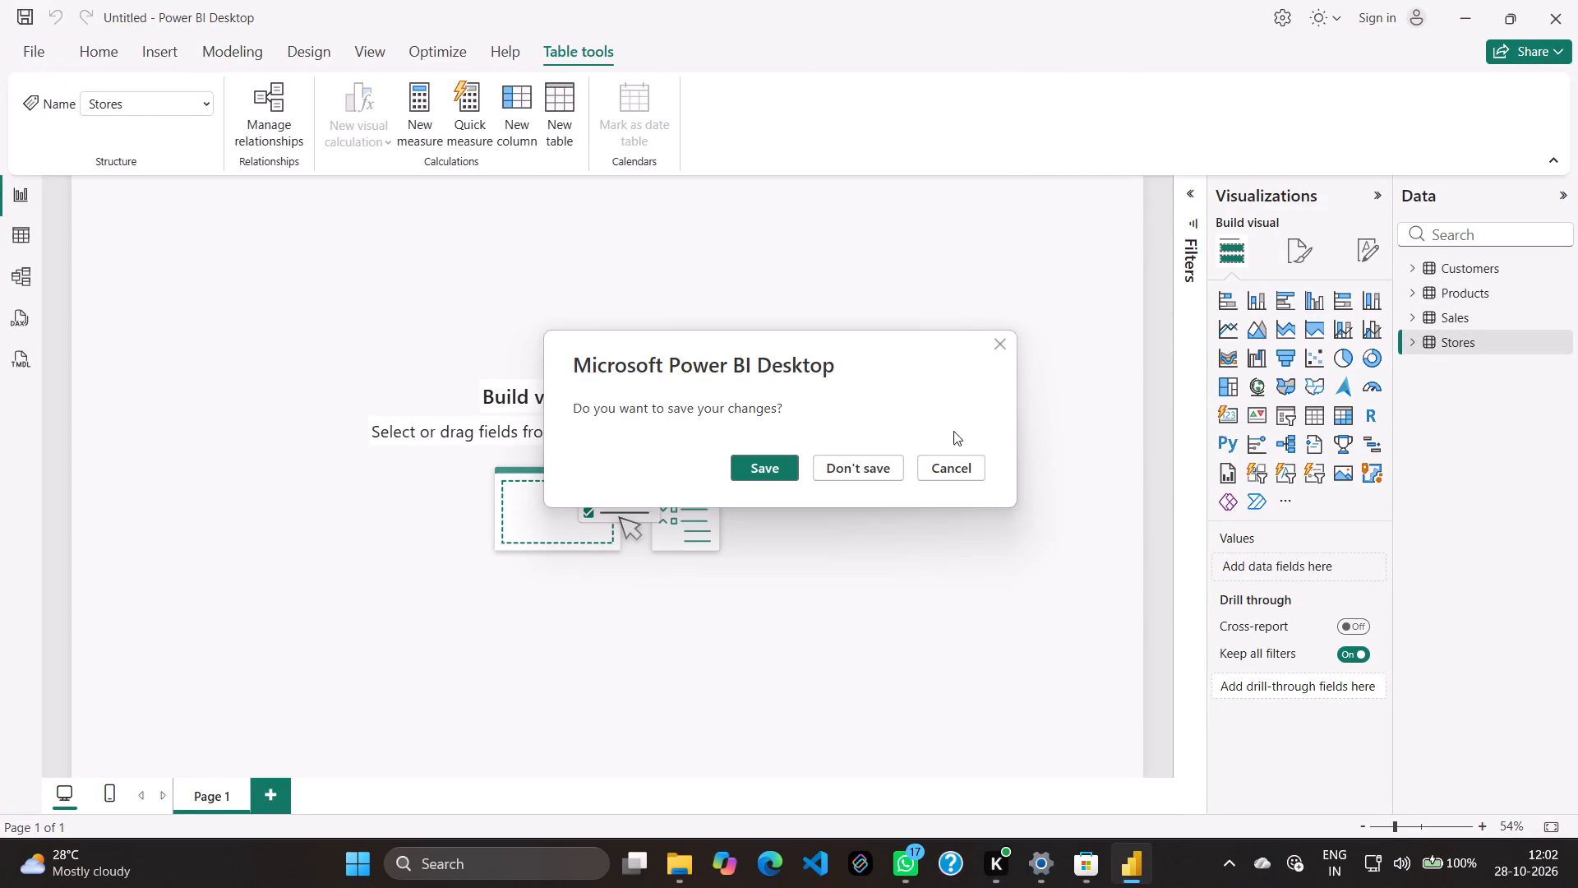
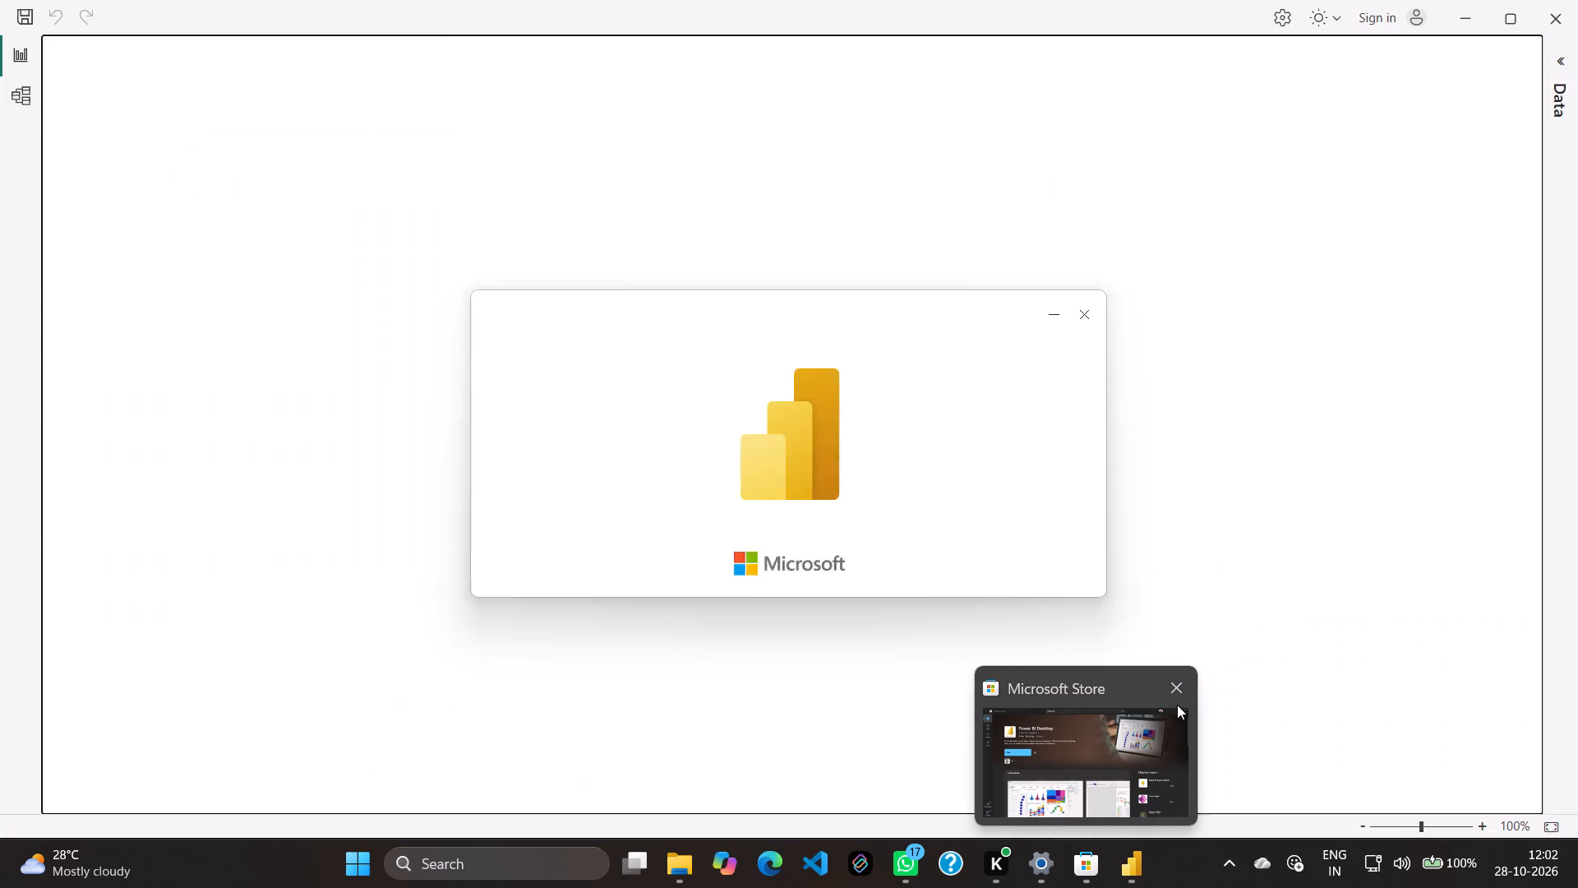
Close the Microsoft Store window.
left_click(1177, 700)
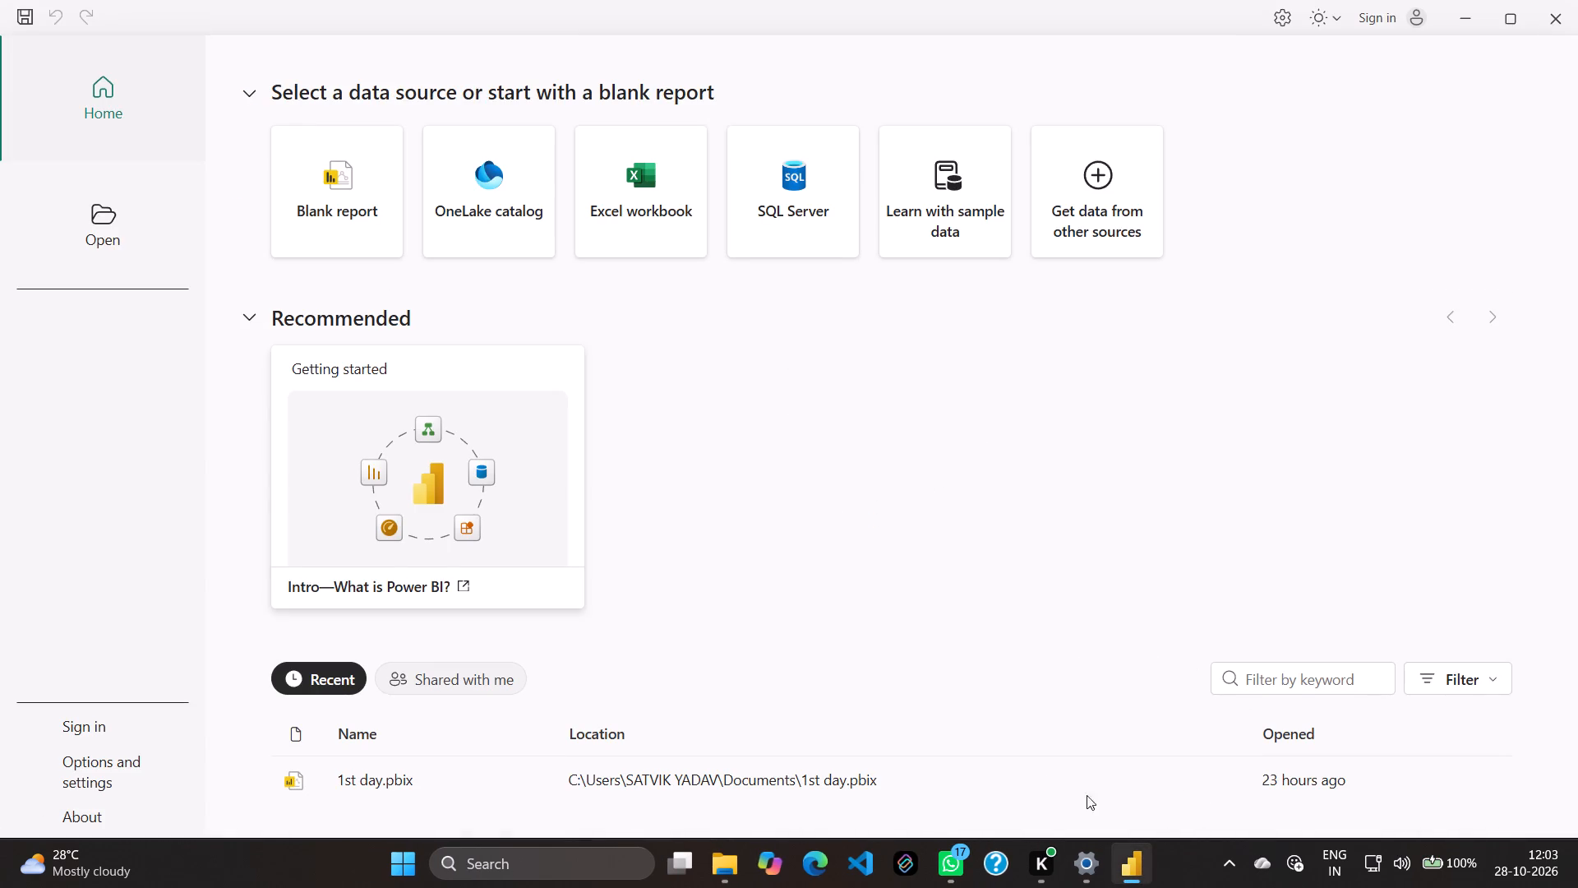
Create a new blank report from the Power BI Desktop start page.
left_click(301, 229)
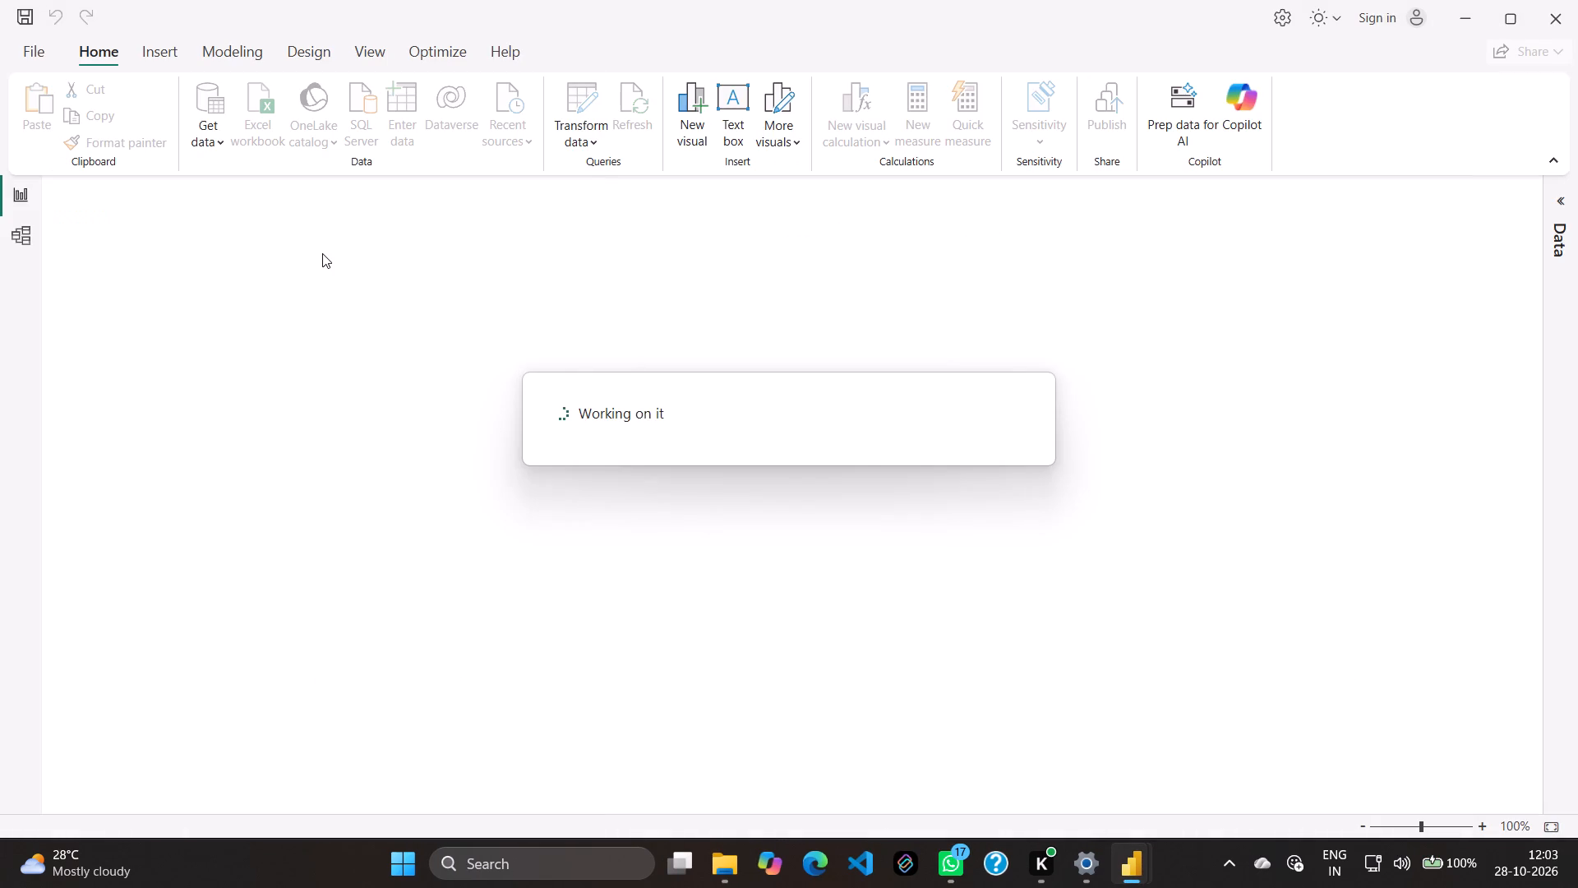
Open the Get Data dialog for the blank report and browse the list of all available data sources.
left_click(195, 104)
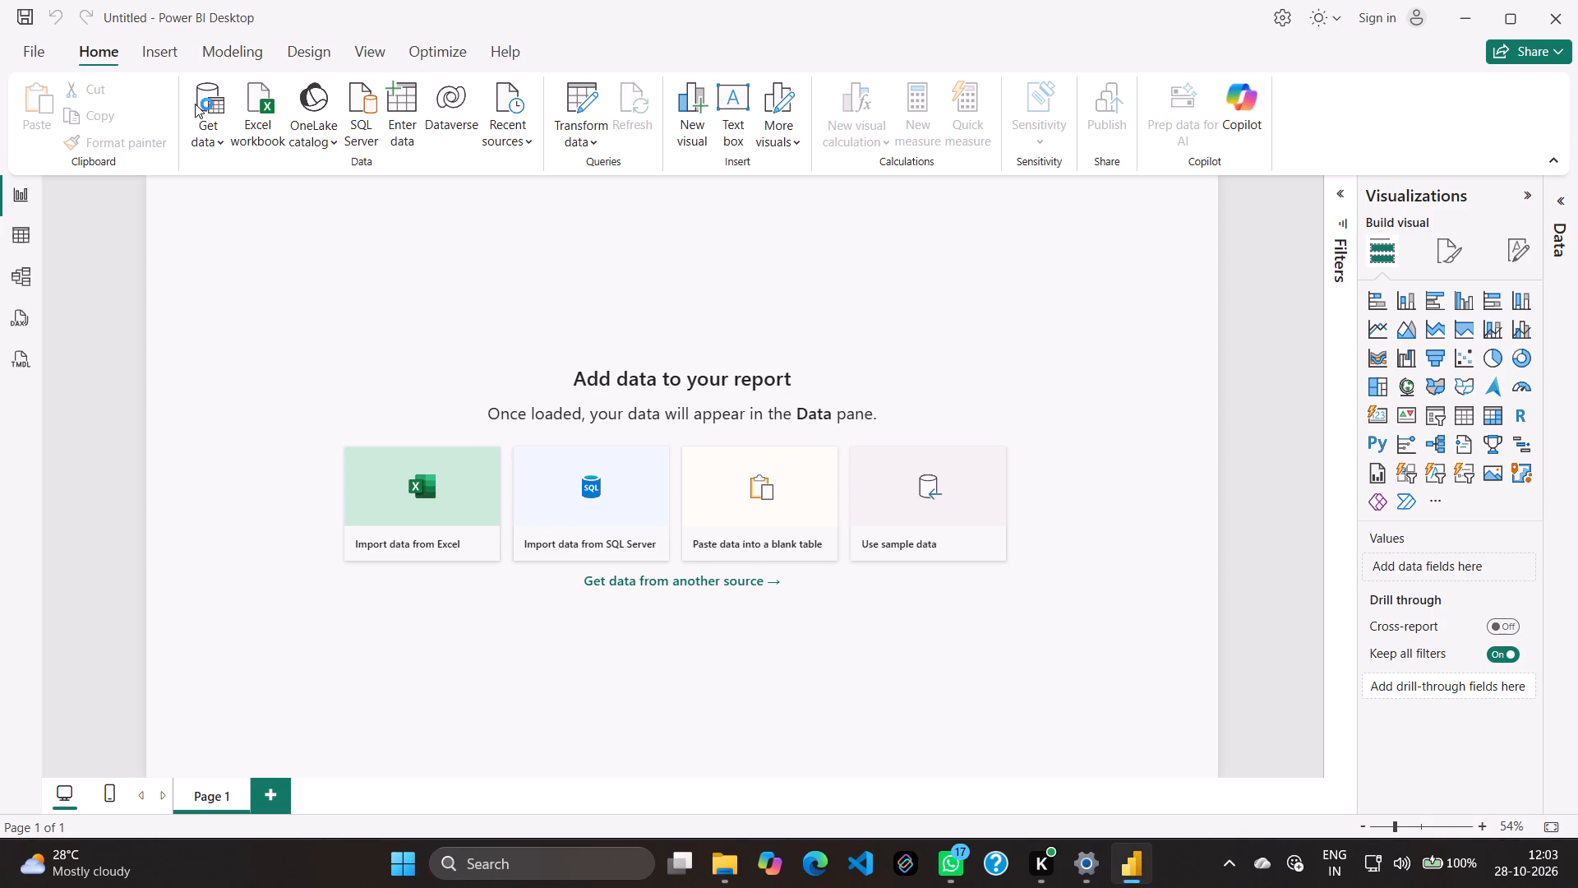
scroll(761, 349, "down", 8)
scroll(772, 439, "up", 4)
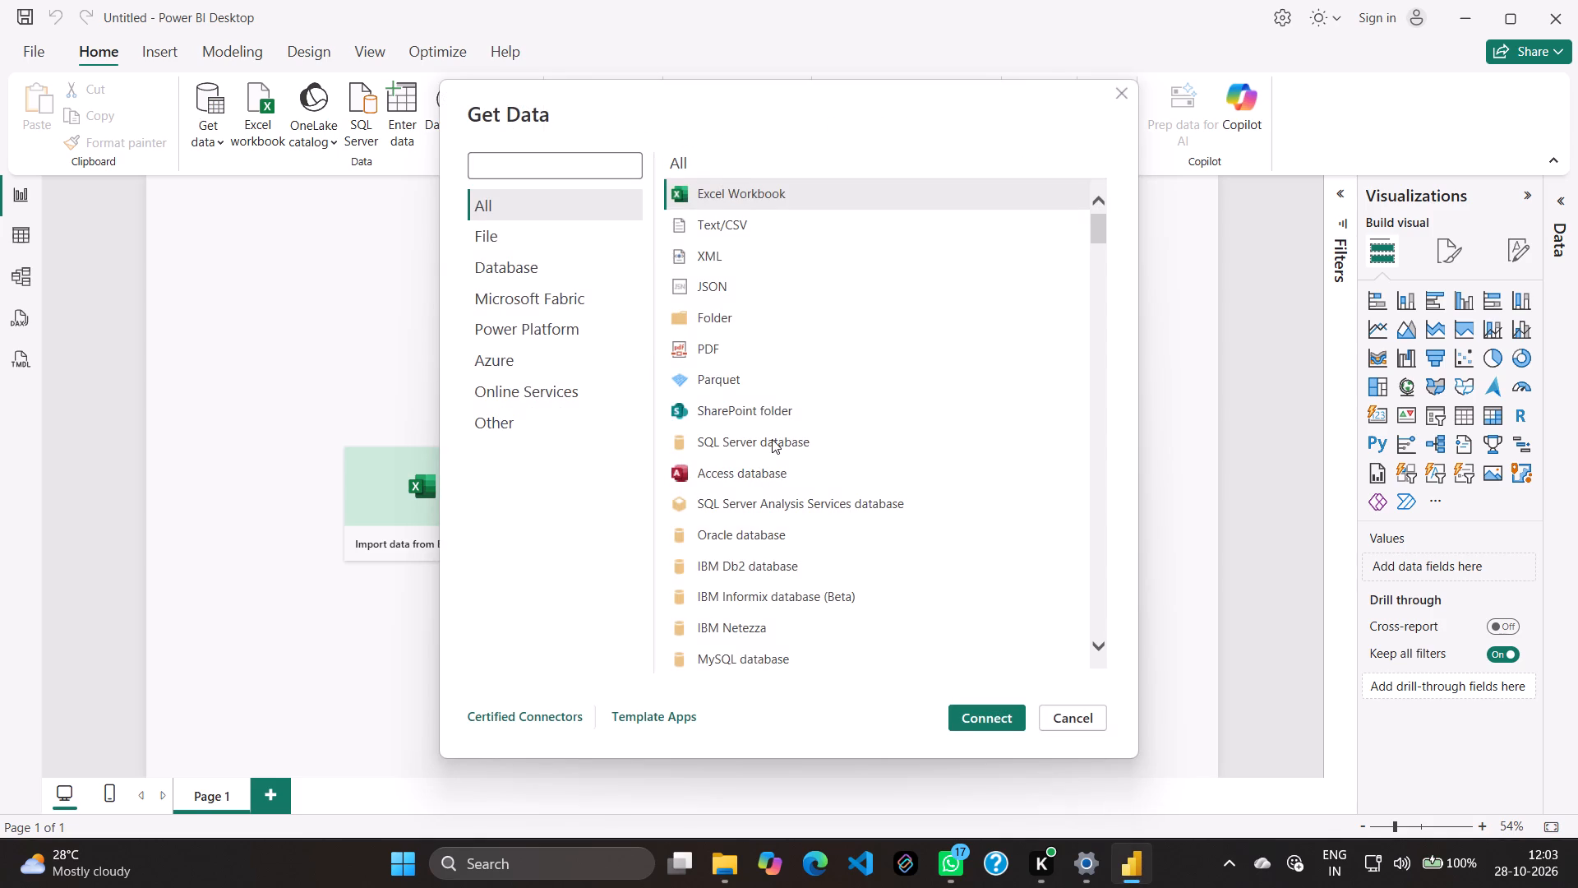
scroll(772, 439, "up", 4)
scroll(772, 439, "down", 9)
scroll(772, 439, "up", 4)
scroll(772, 439, "down", 7)
scroll(772, 439, "up", 17)
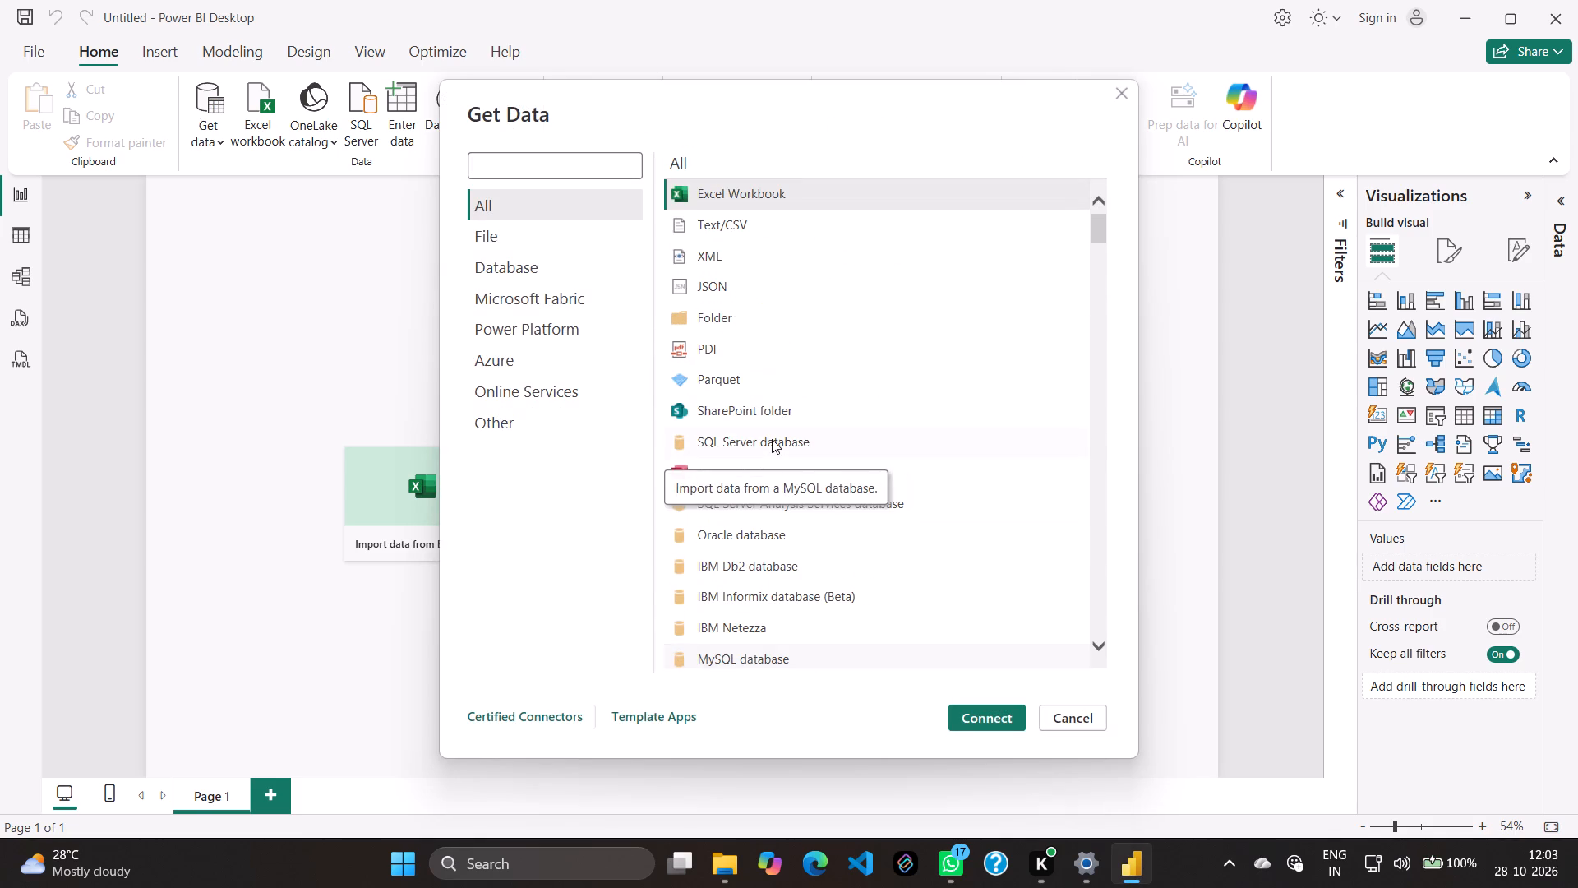
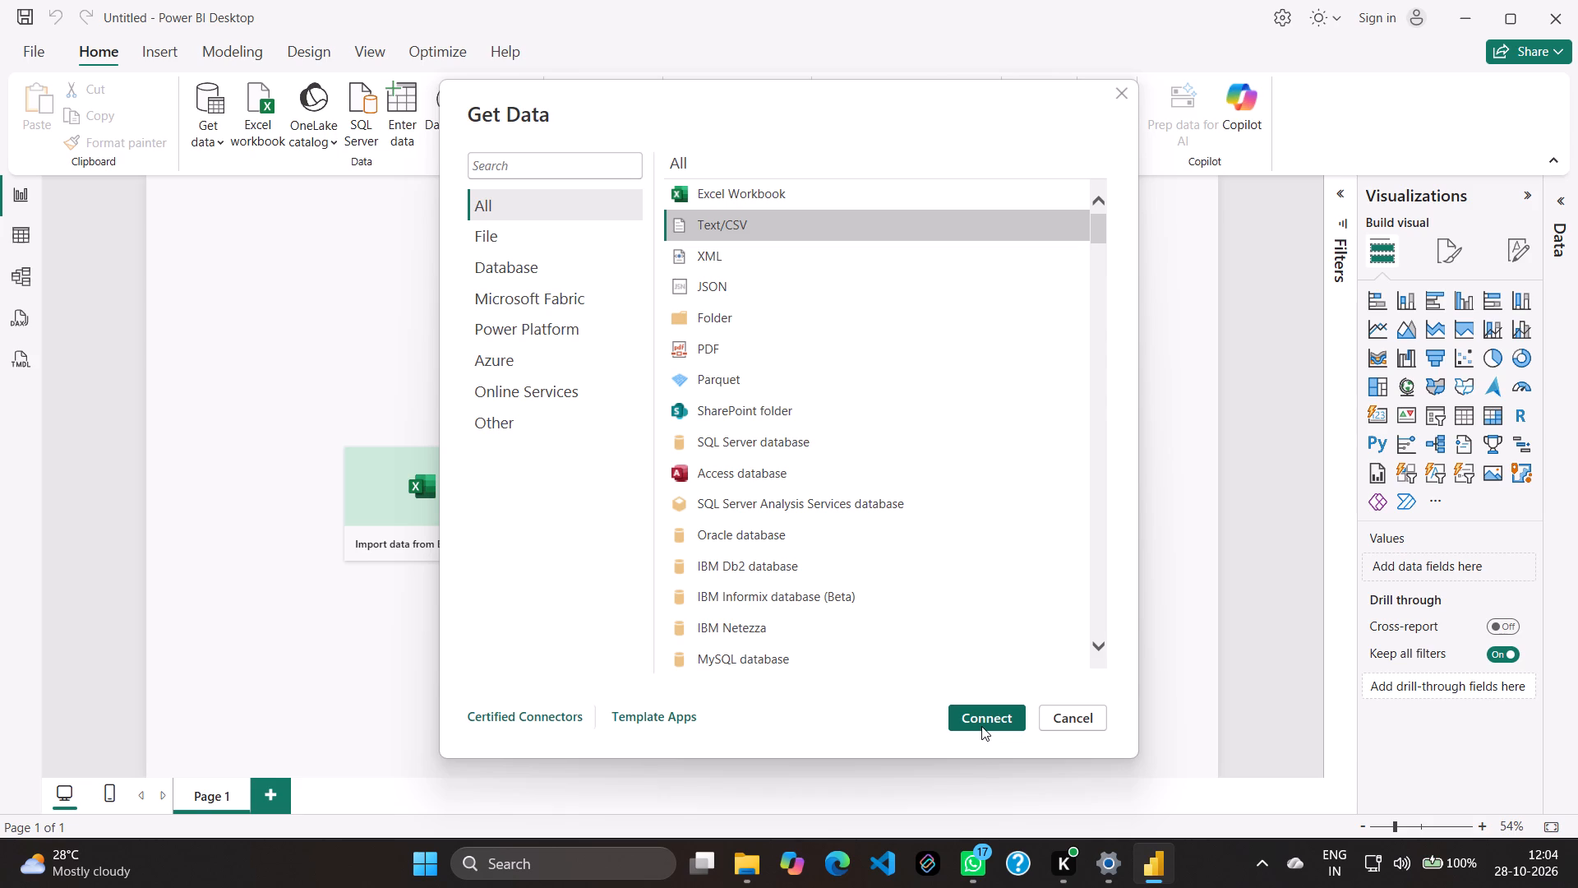
Import Sales.csv from the PowerBI_Lab_28Oct folder through the Text/CSV connector, opening it for transformation in a maximized Power Query Editor.
left_click(778, 227)
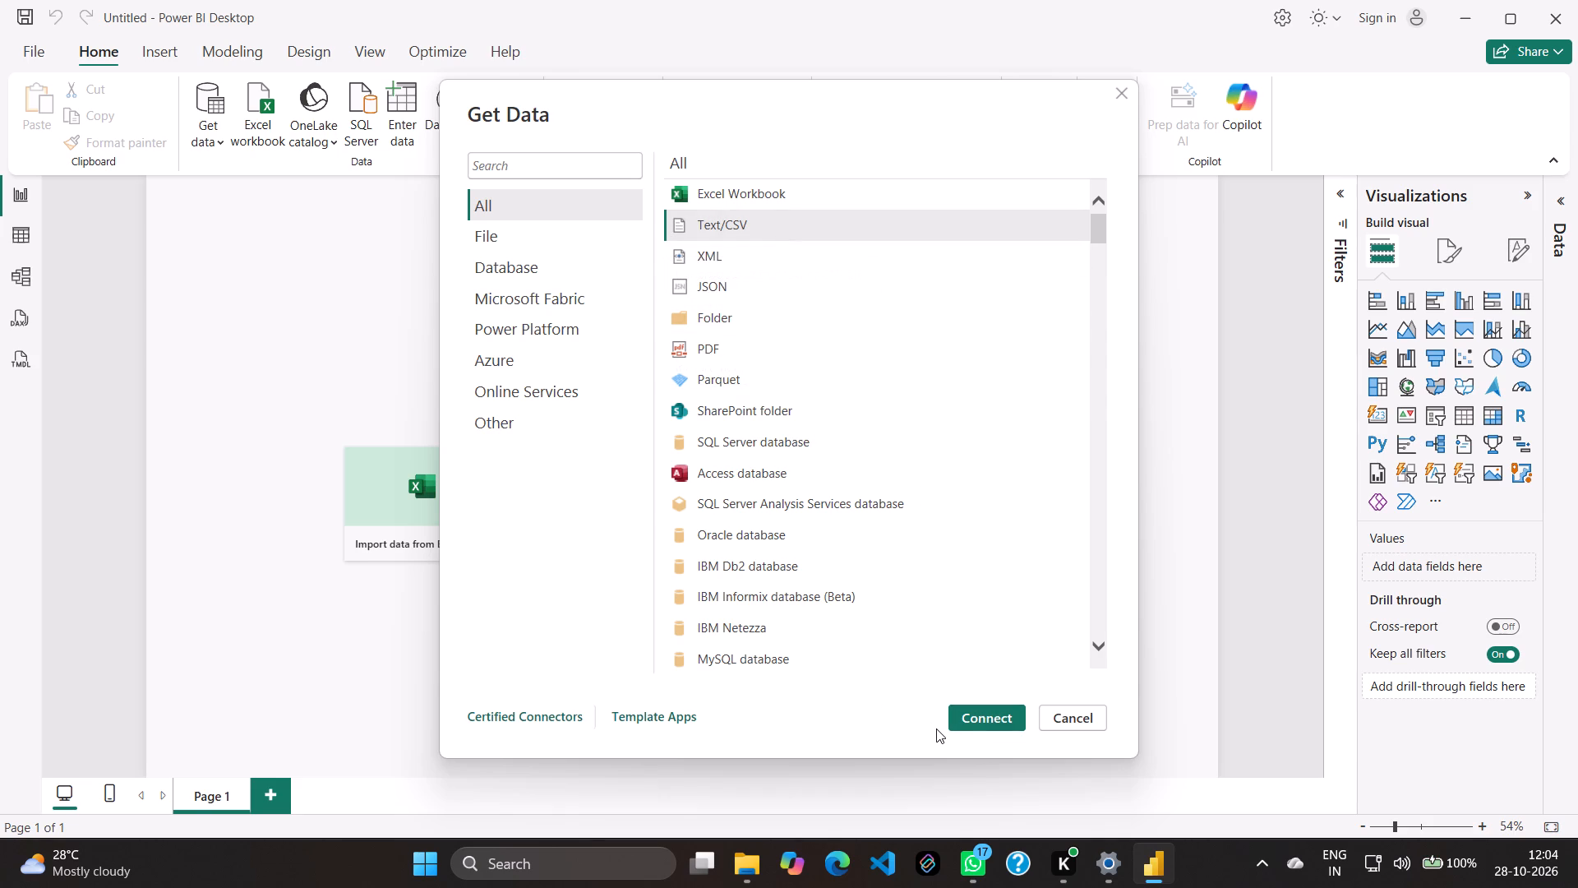
left_click(971, 716)
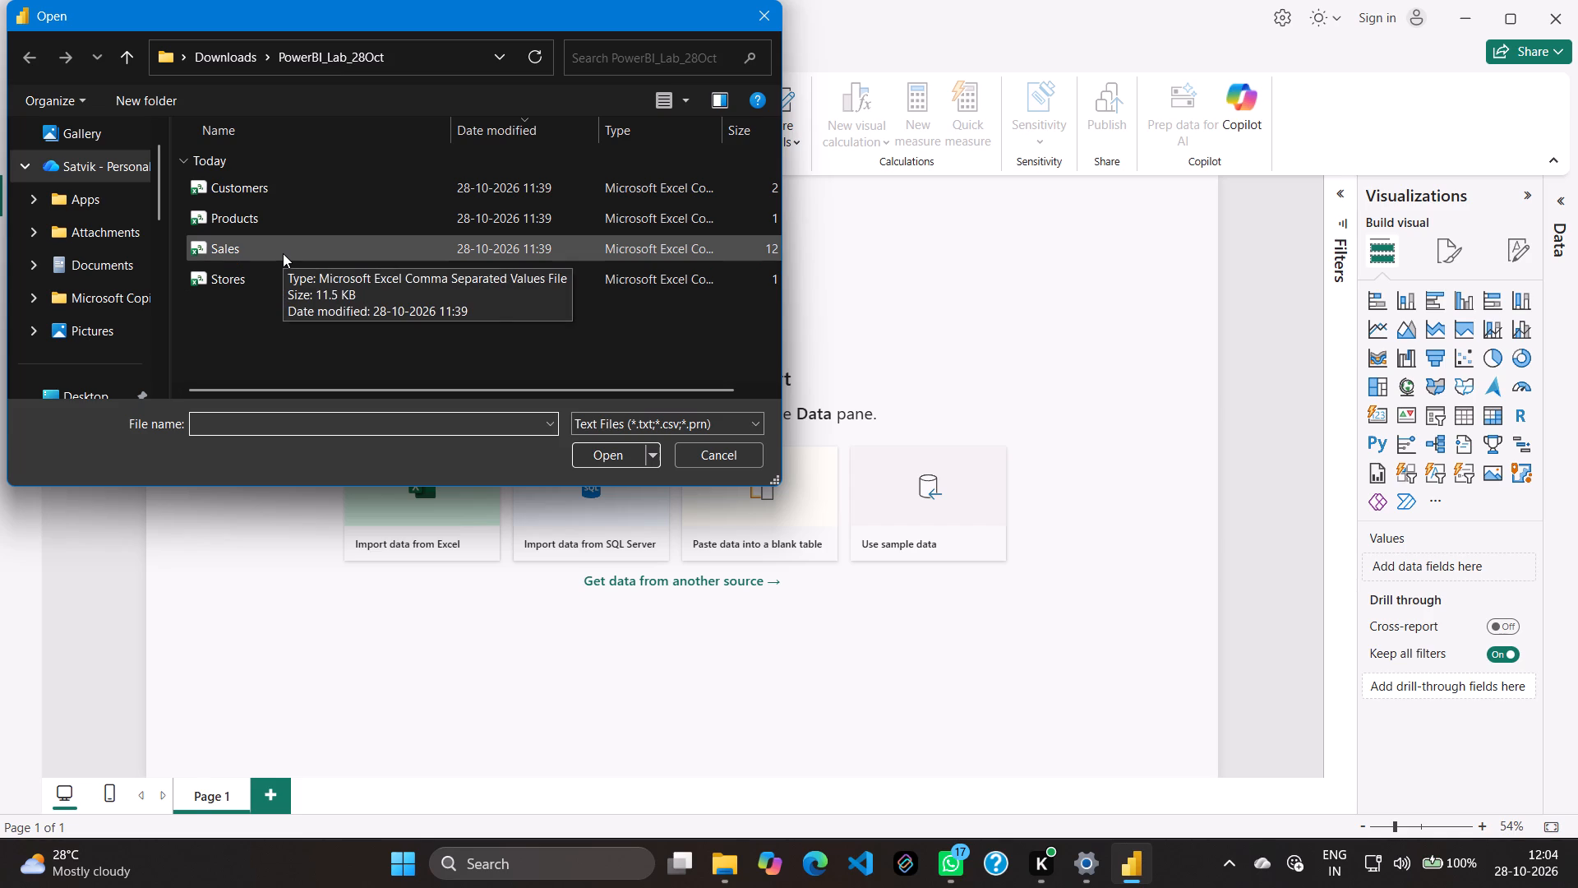
left_click(596, 464)
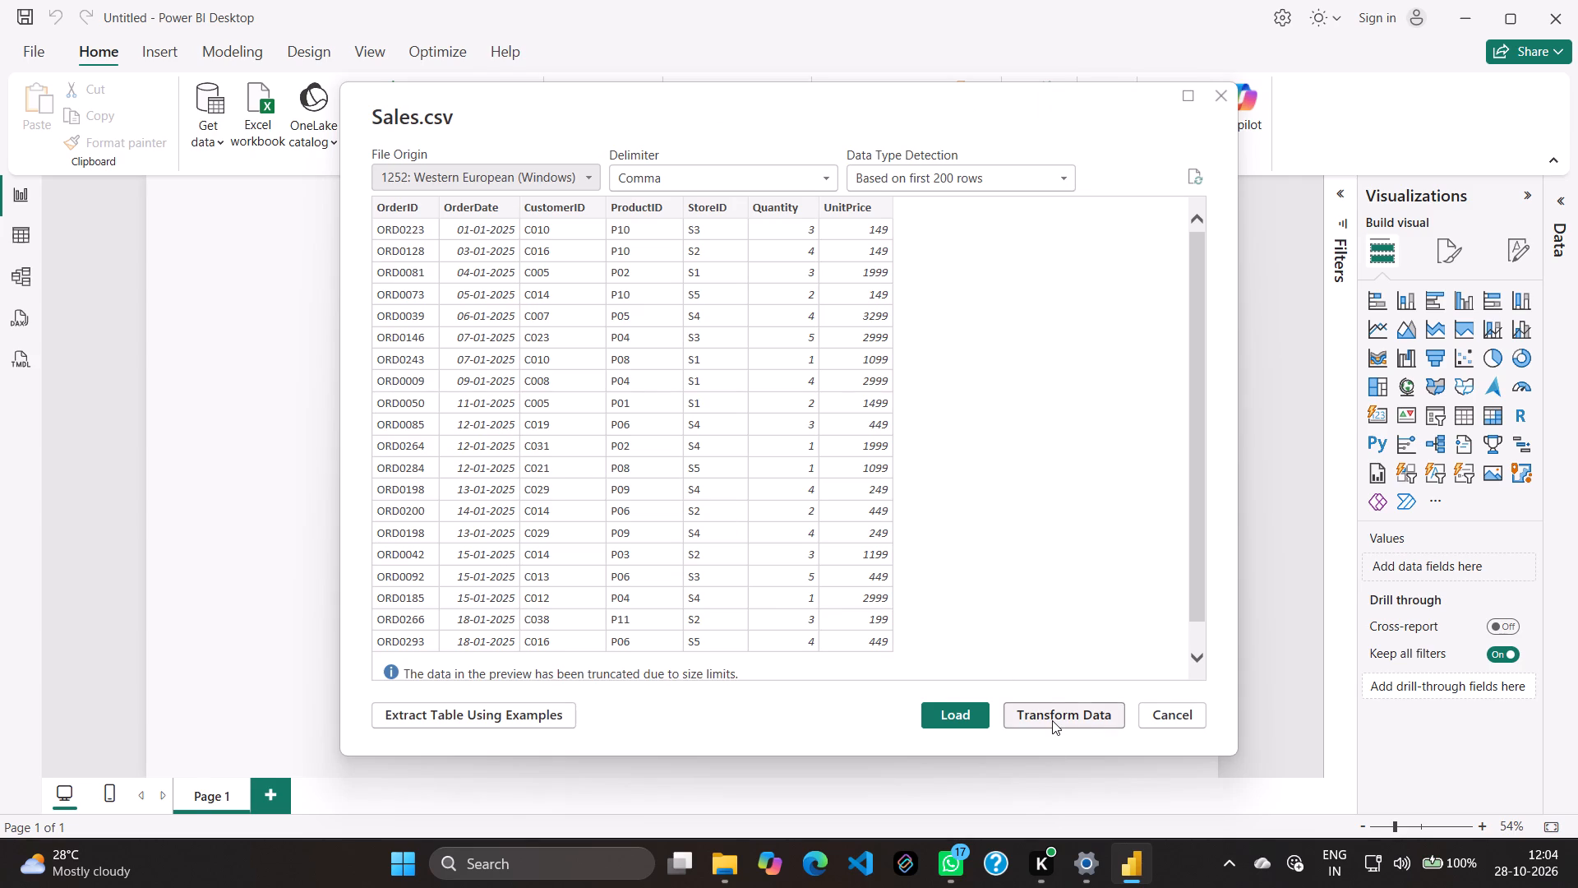
left_click(1072, 714)
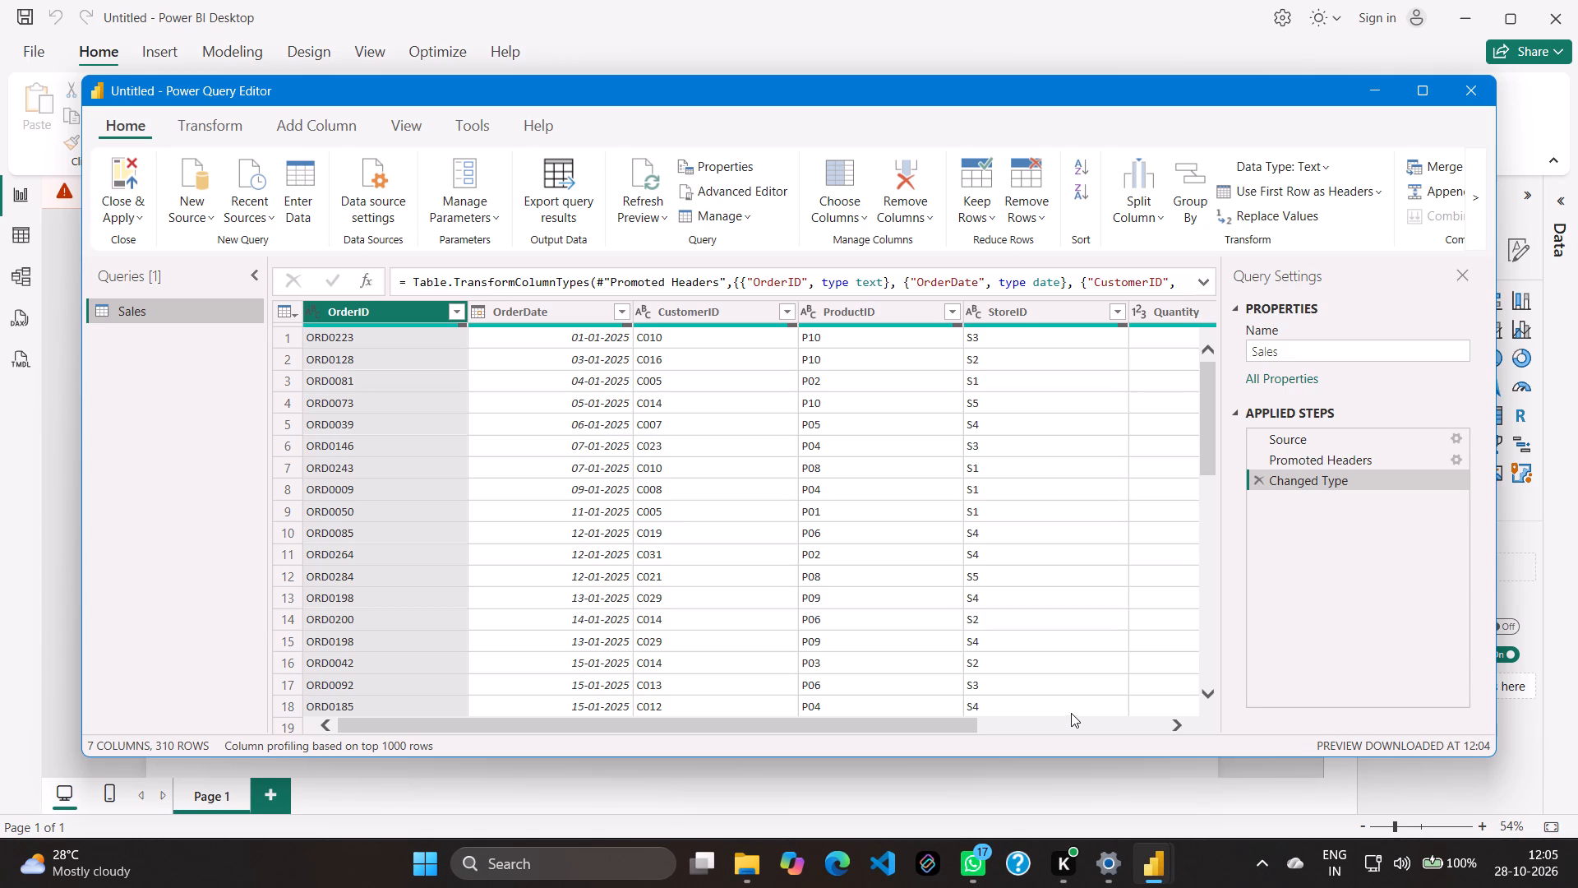
left_click(1428, 82)
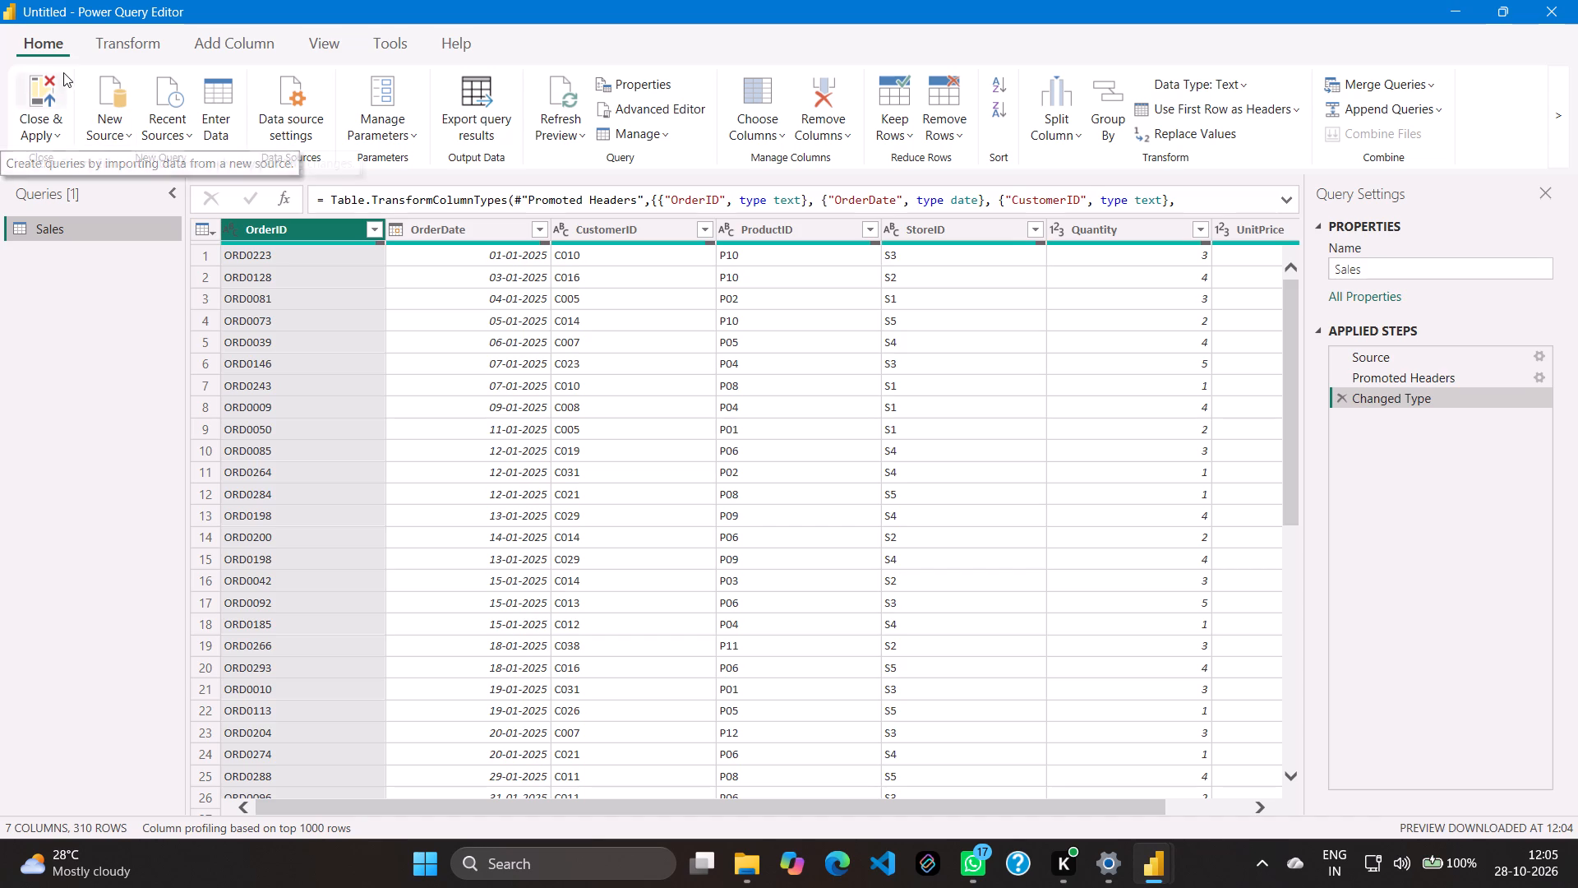
Add Products.csv from the PowerBI_Lab_28Oct folder as a new Text/CSV source query, keeping the default import settings.
left_click(108, 92)
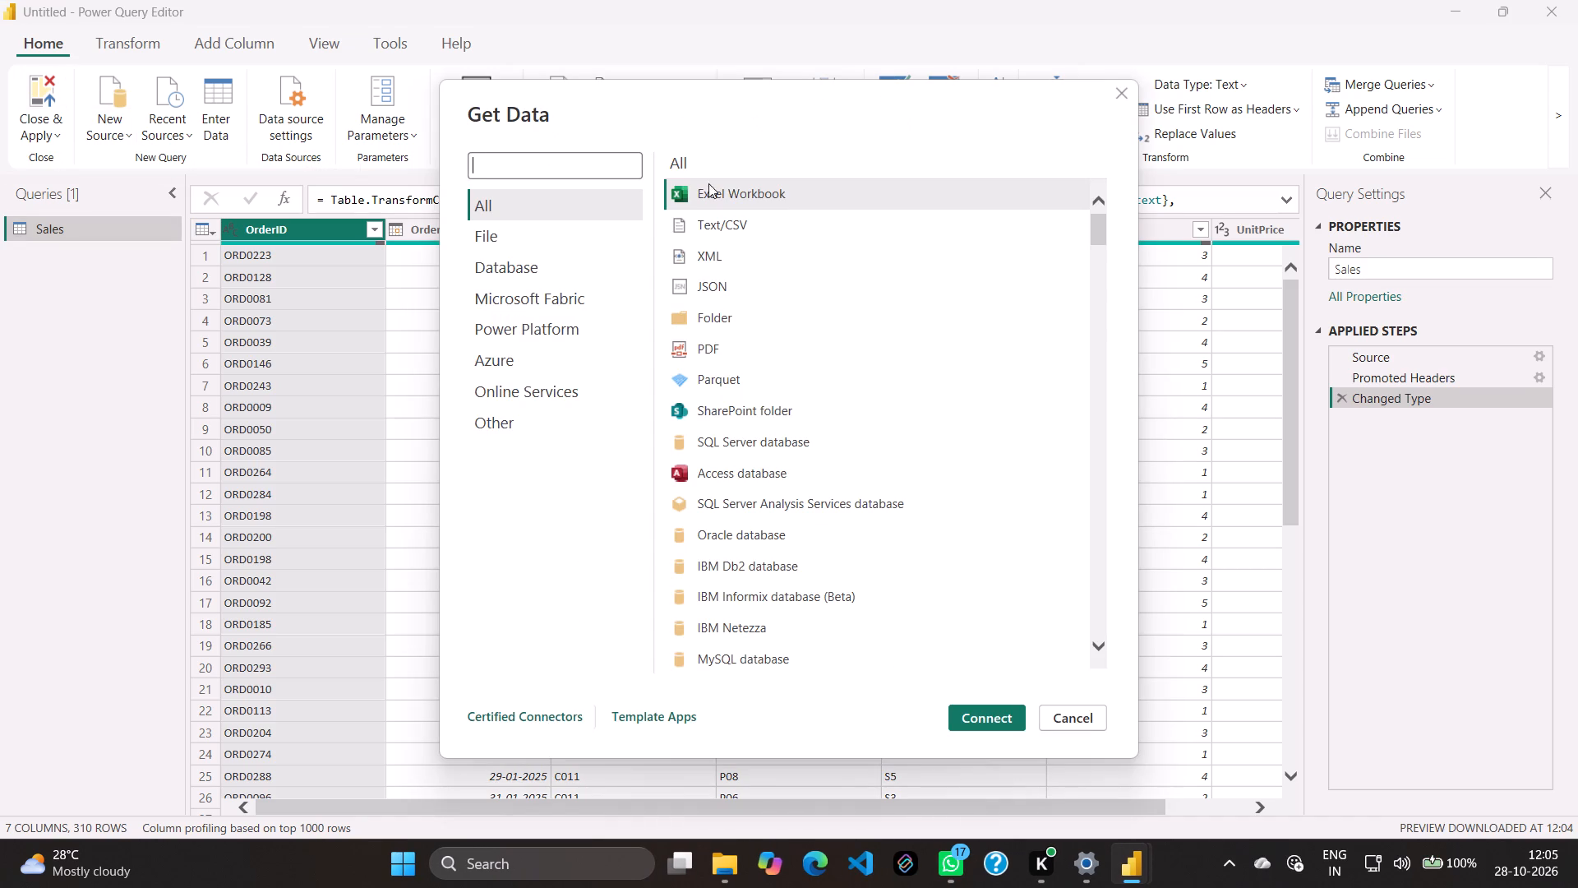
left_click(743, 225)
left_click(747, 231)
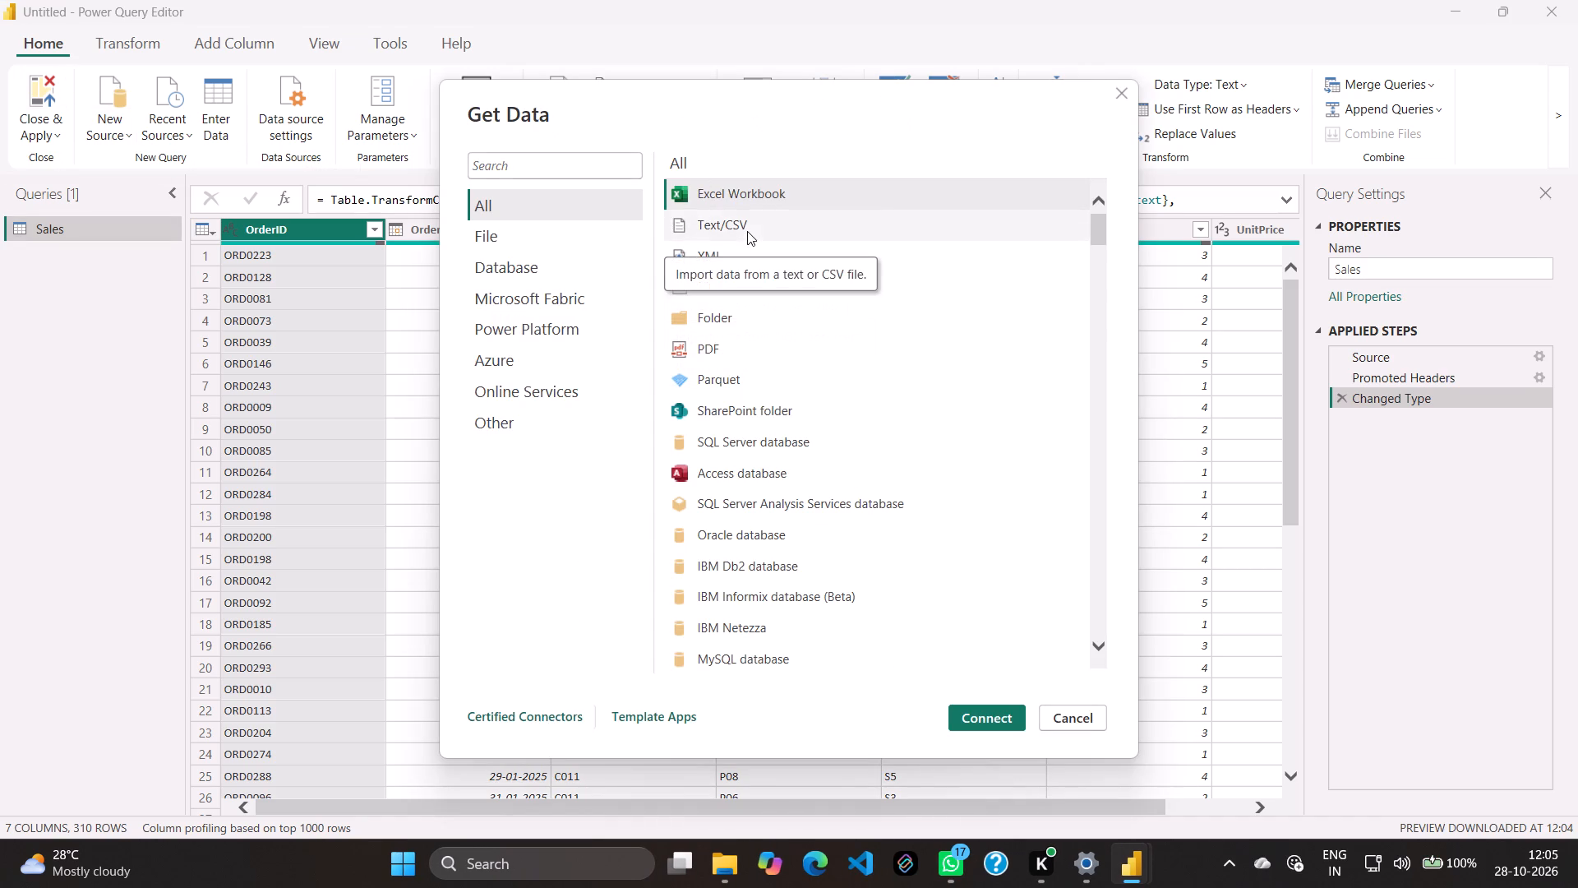
left_click(987, 714)
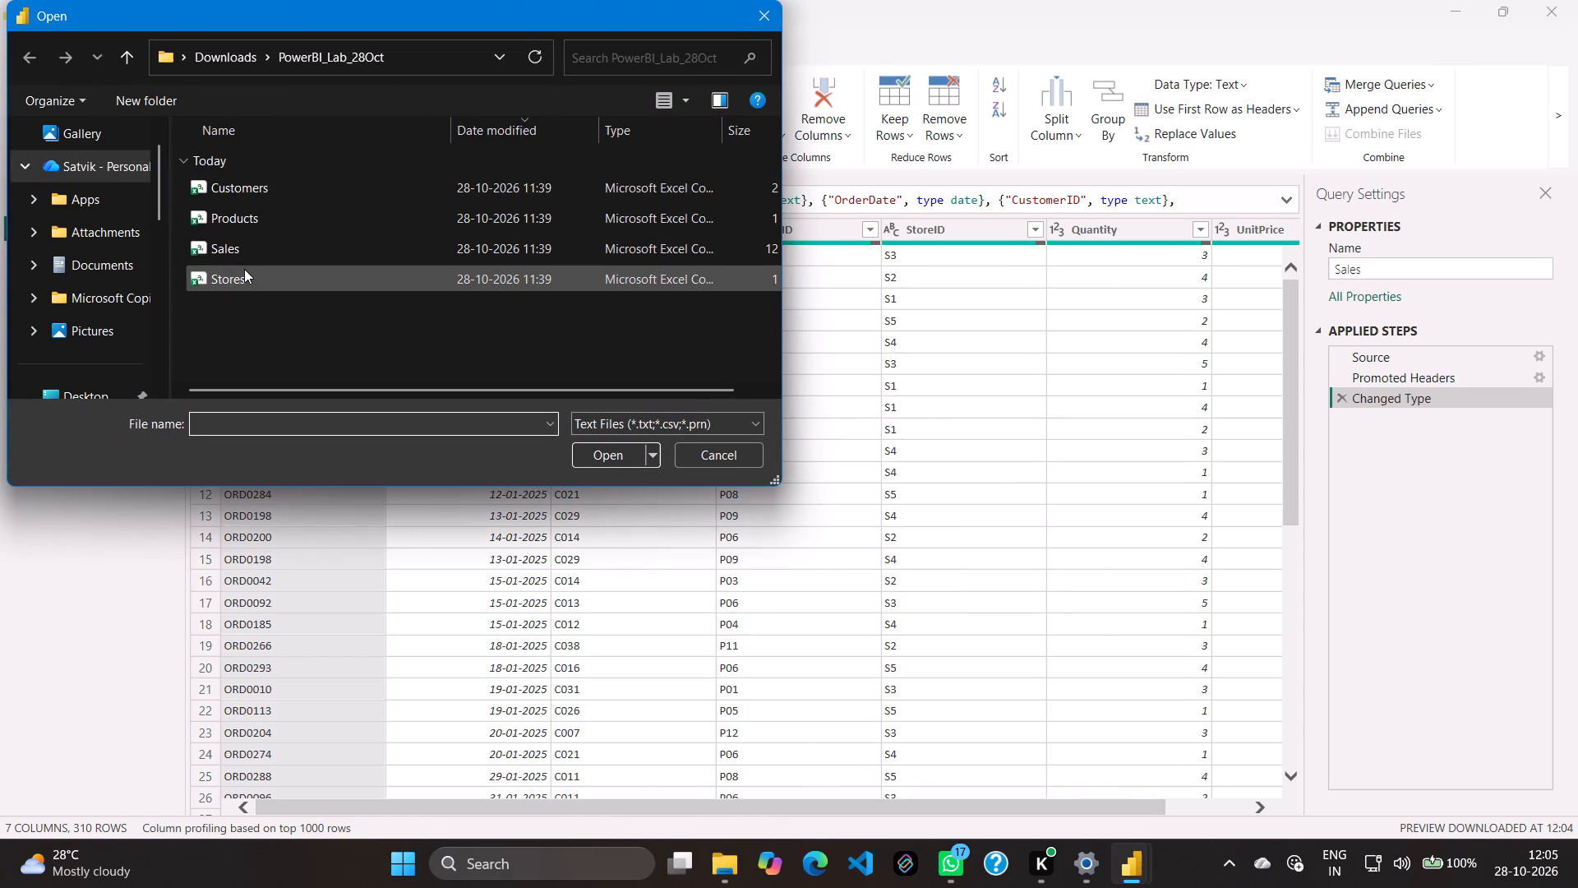
left_click(284, 188)
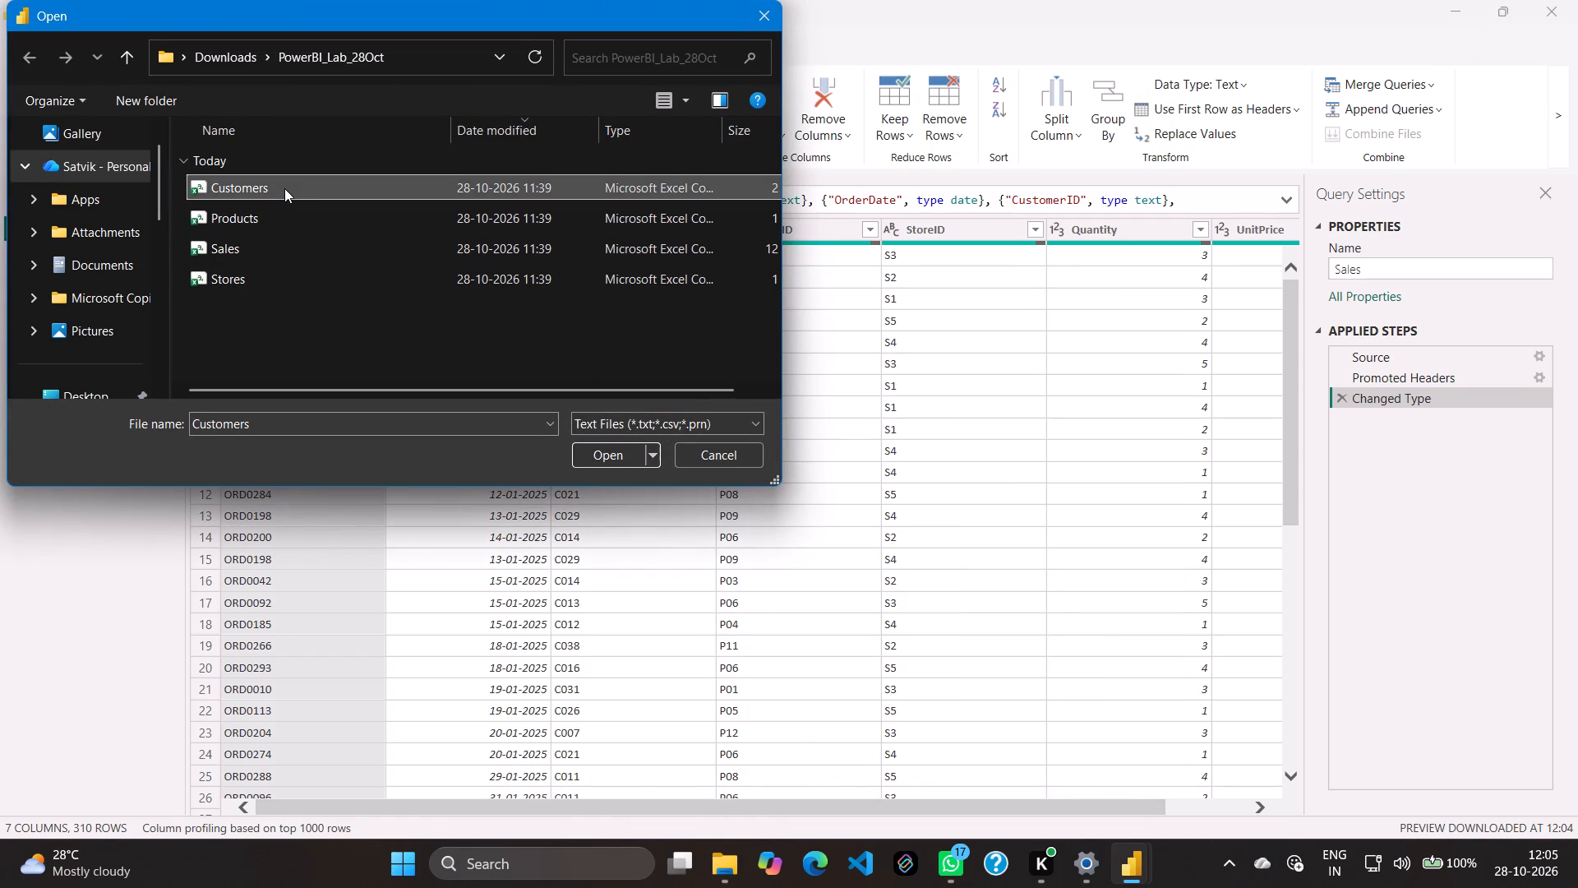
left_click(295, 212)
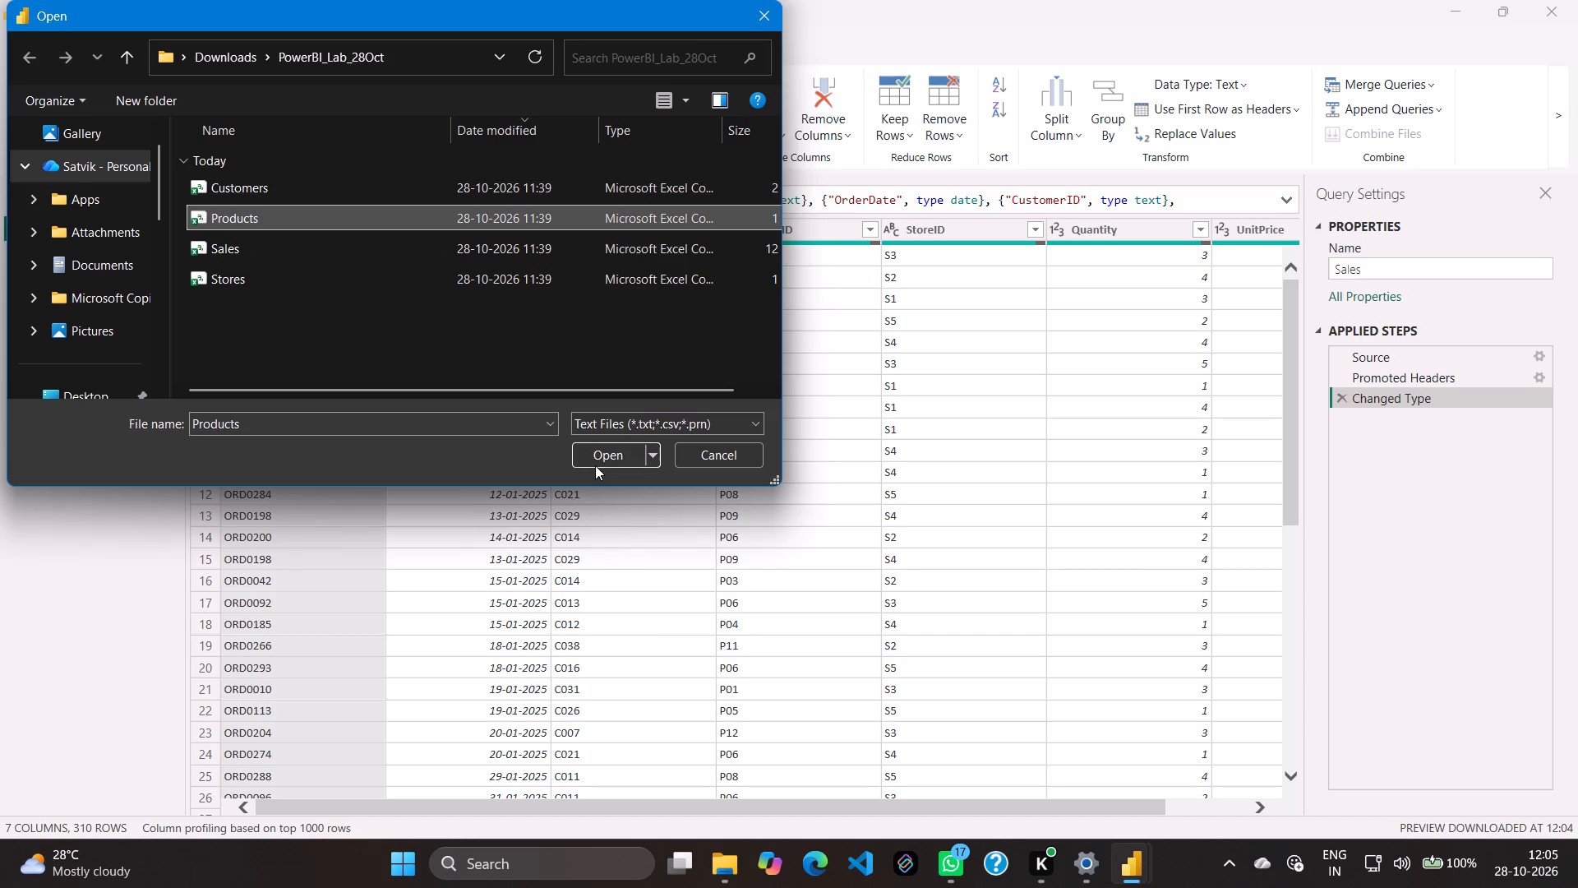
left_click(595, 460)
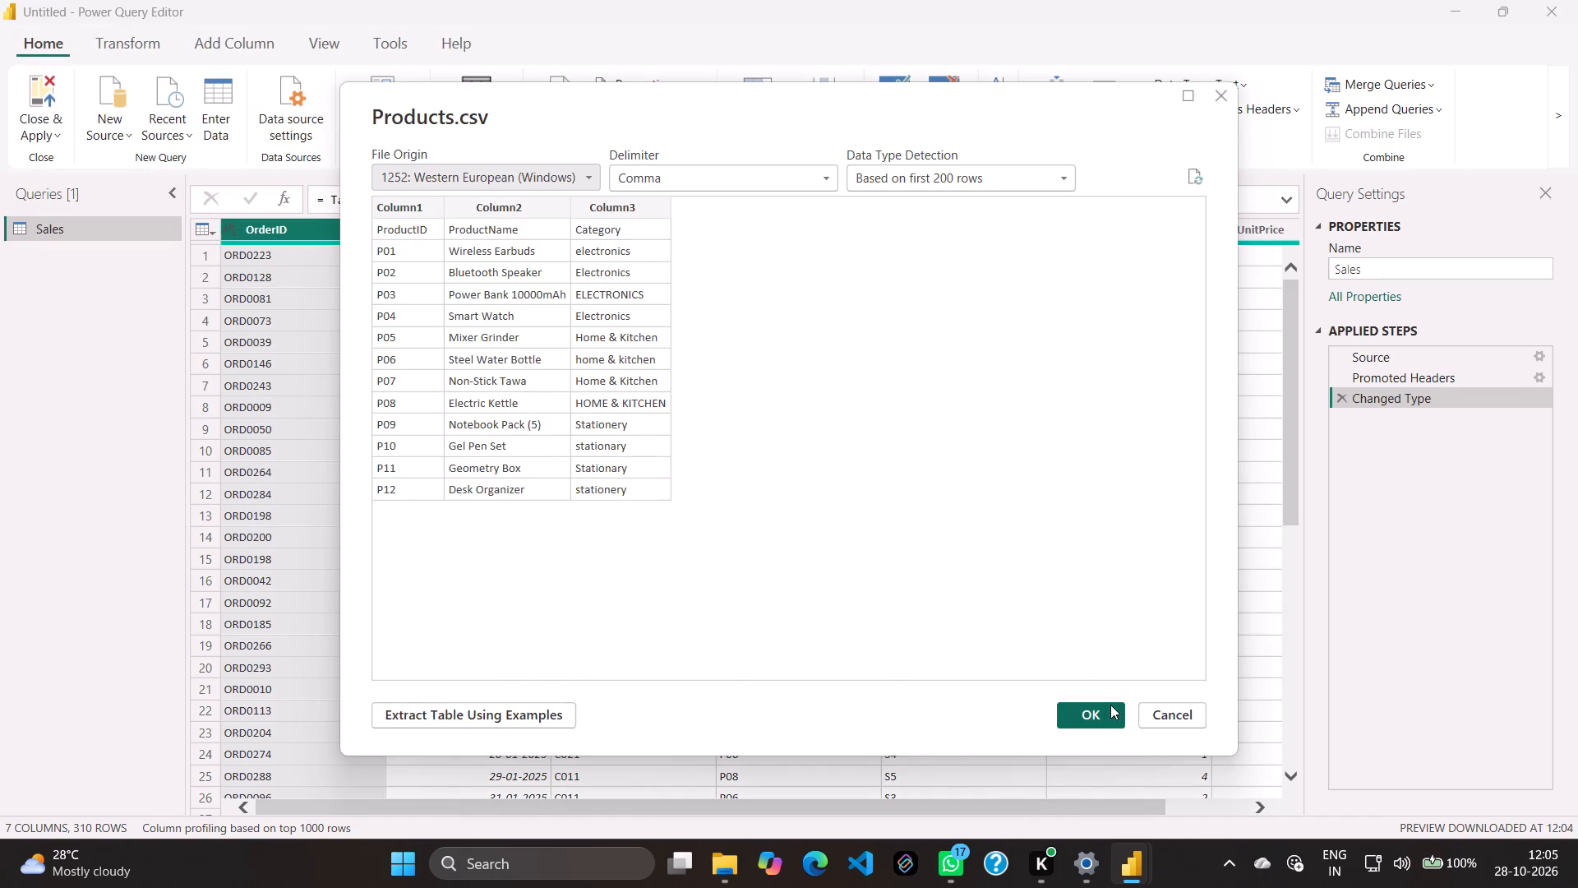
left_click(1110, 705)
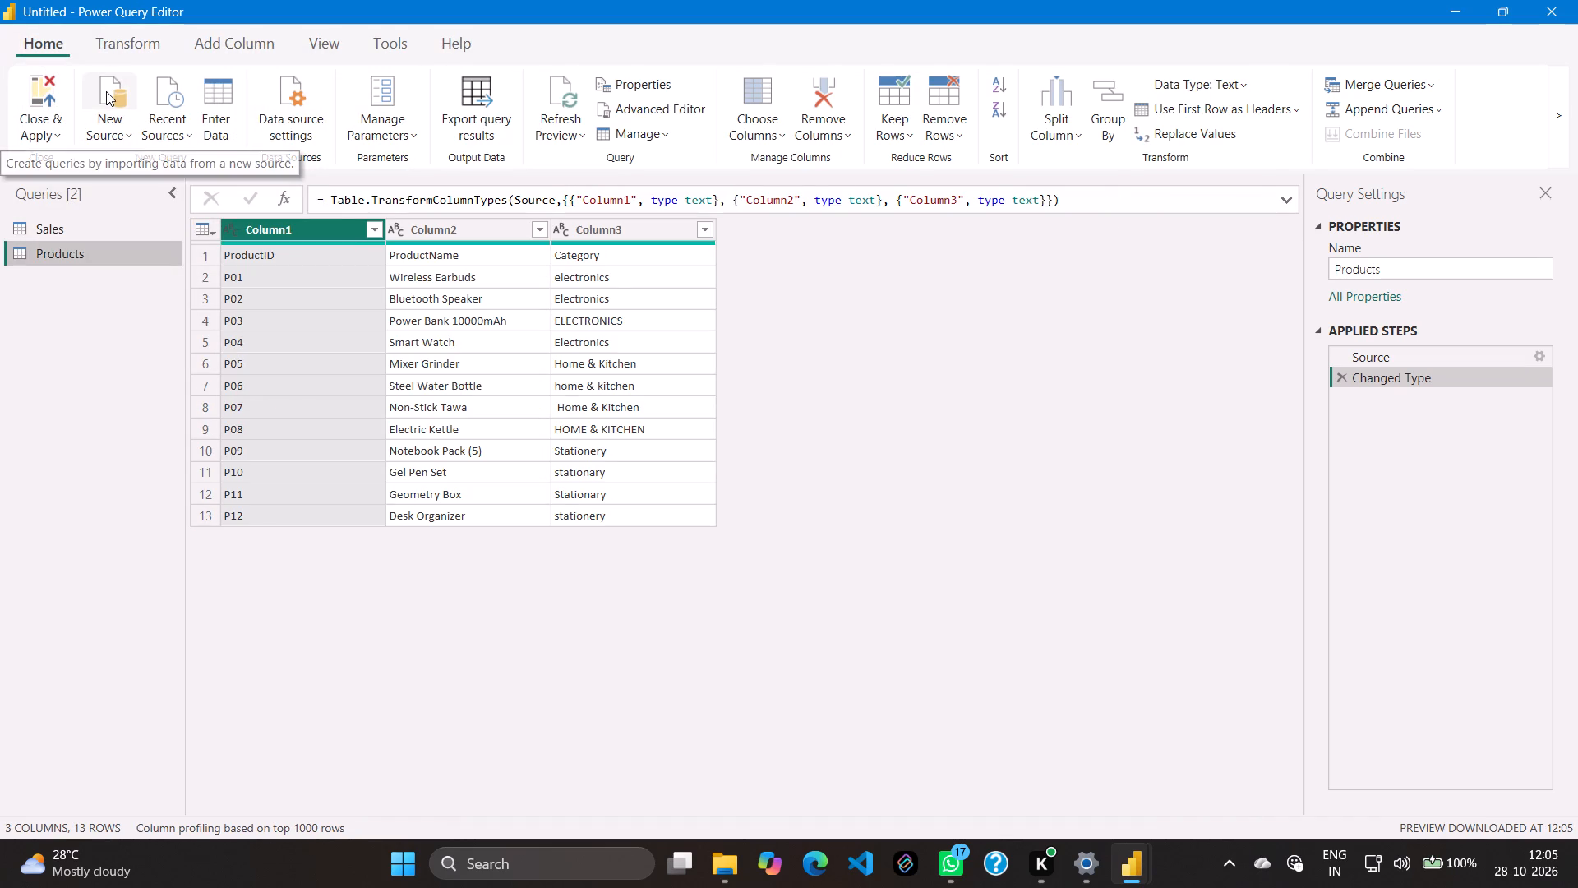
Add Customers.csv from the PowerBI_Lab_28Oct folder as a new Text/CSV source query with the default import settings.
left_click(106, 91)
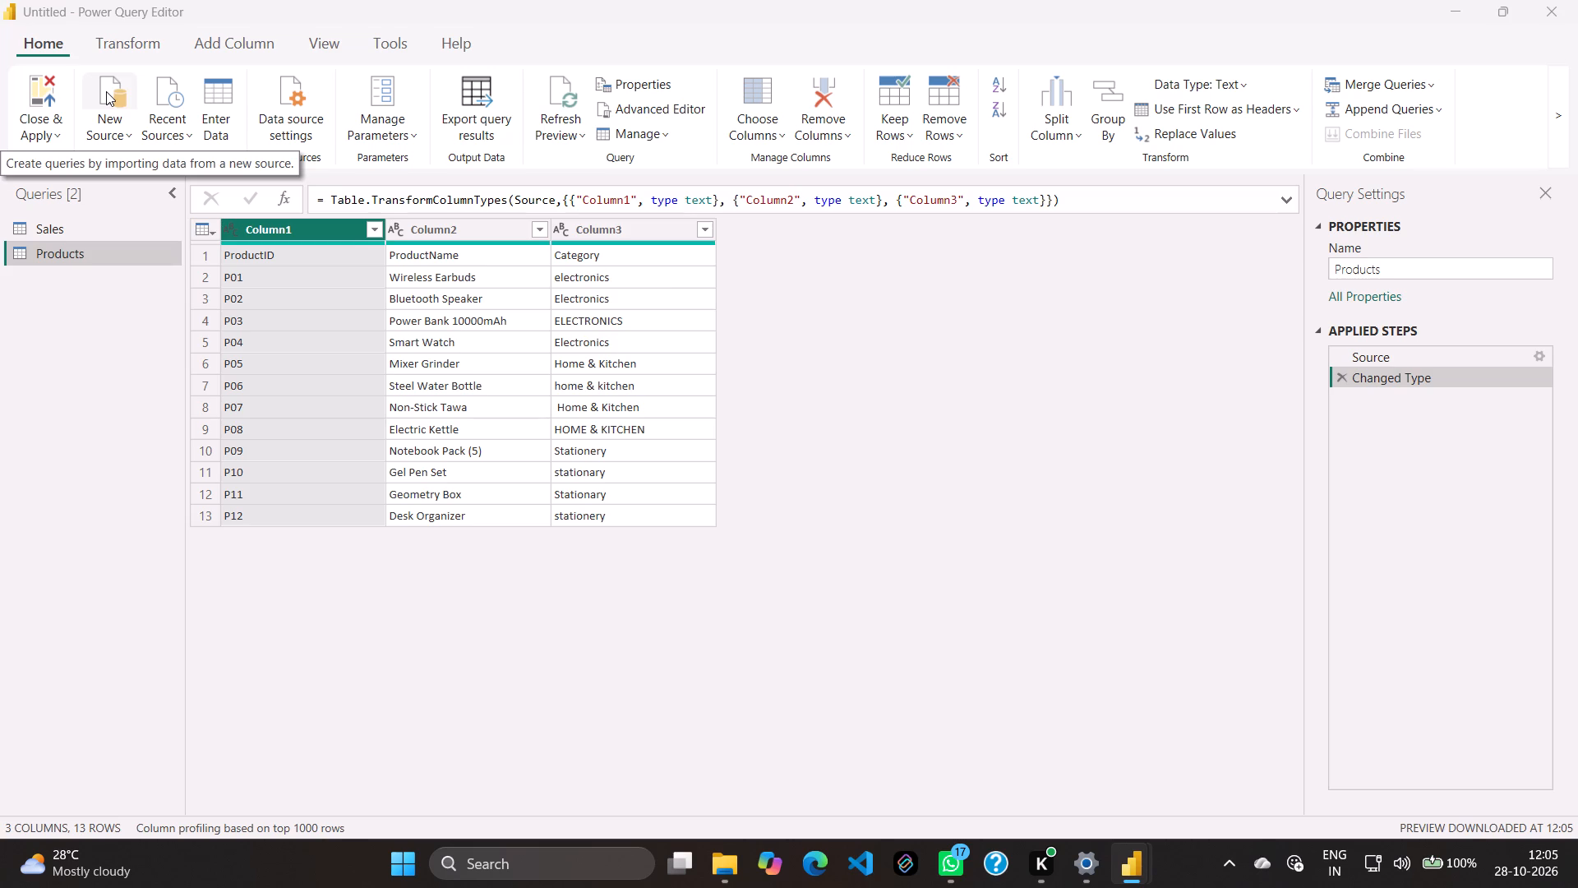
left_click(710, 238)
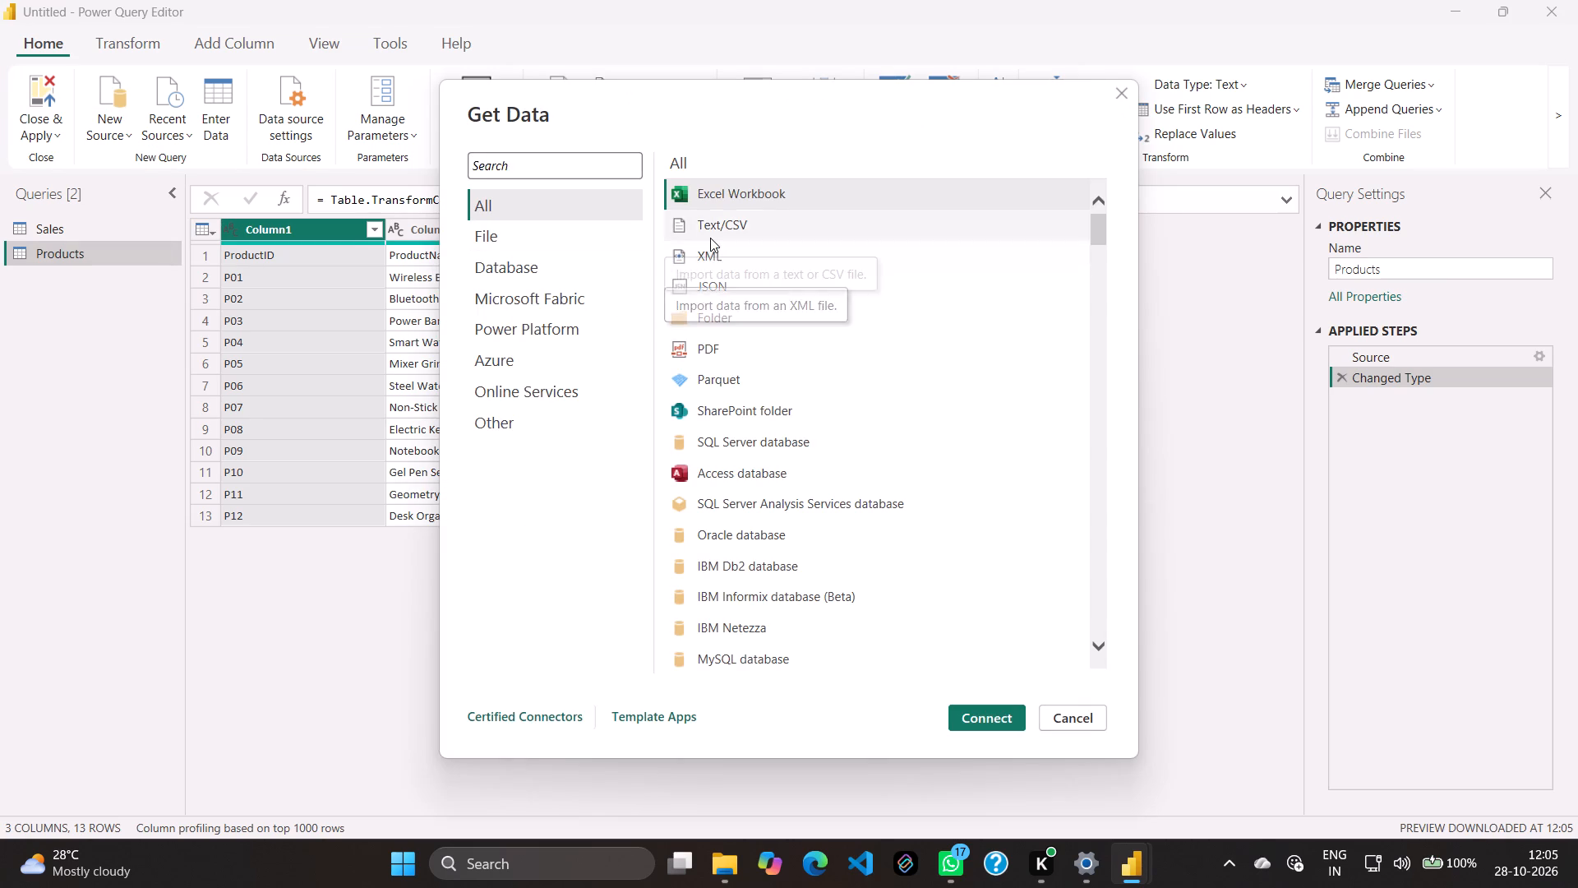
left_click(998, 716)
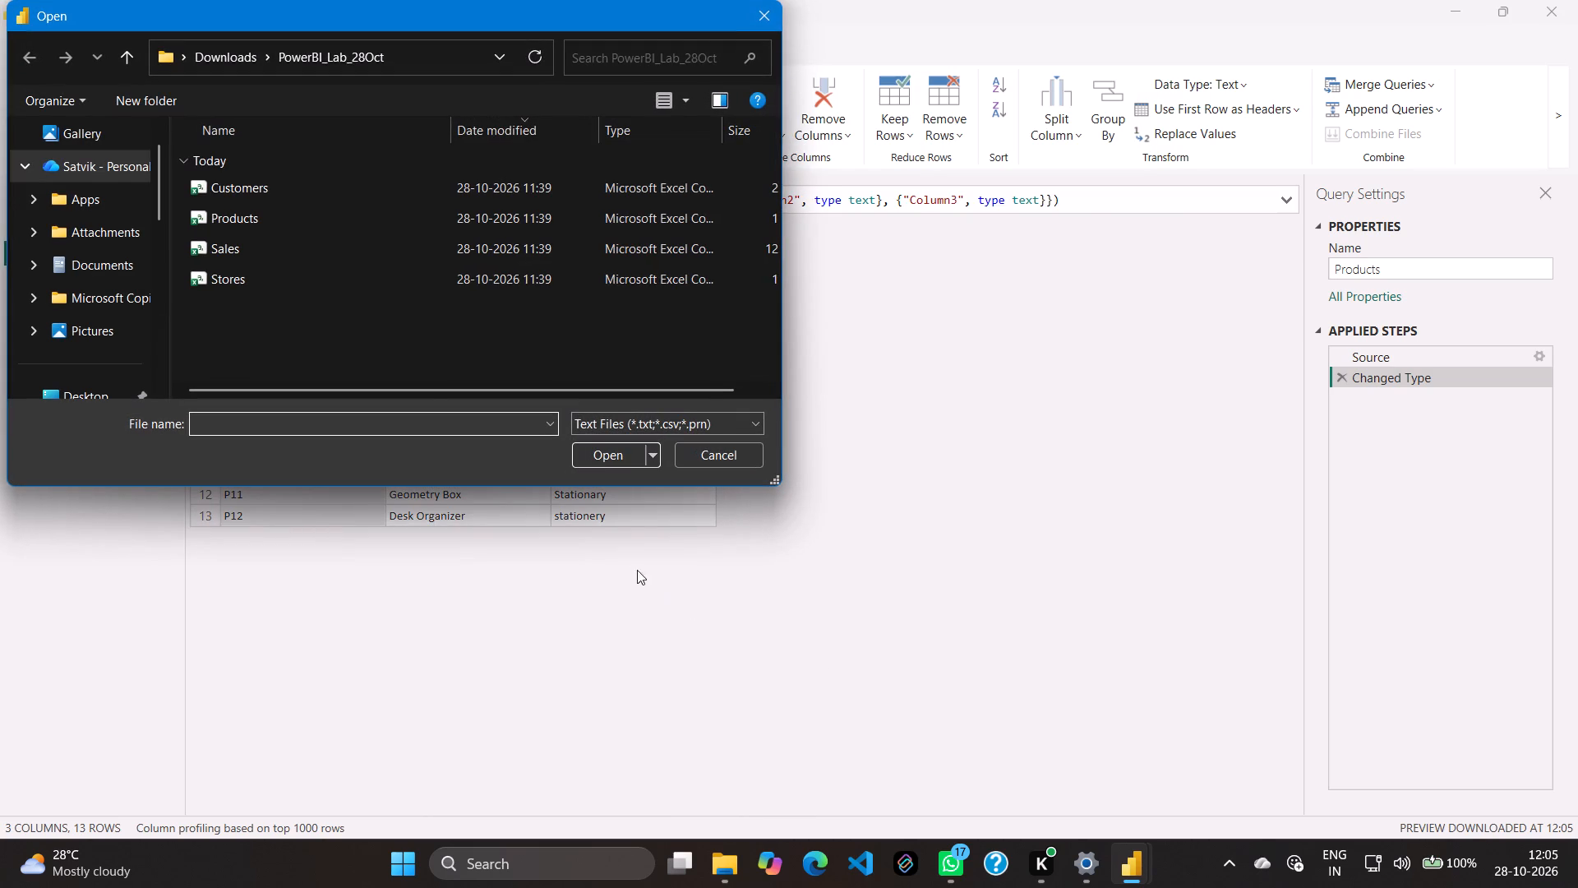
left_click(265, 191)
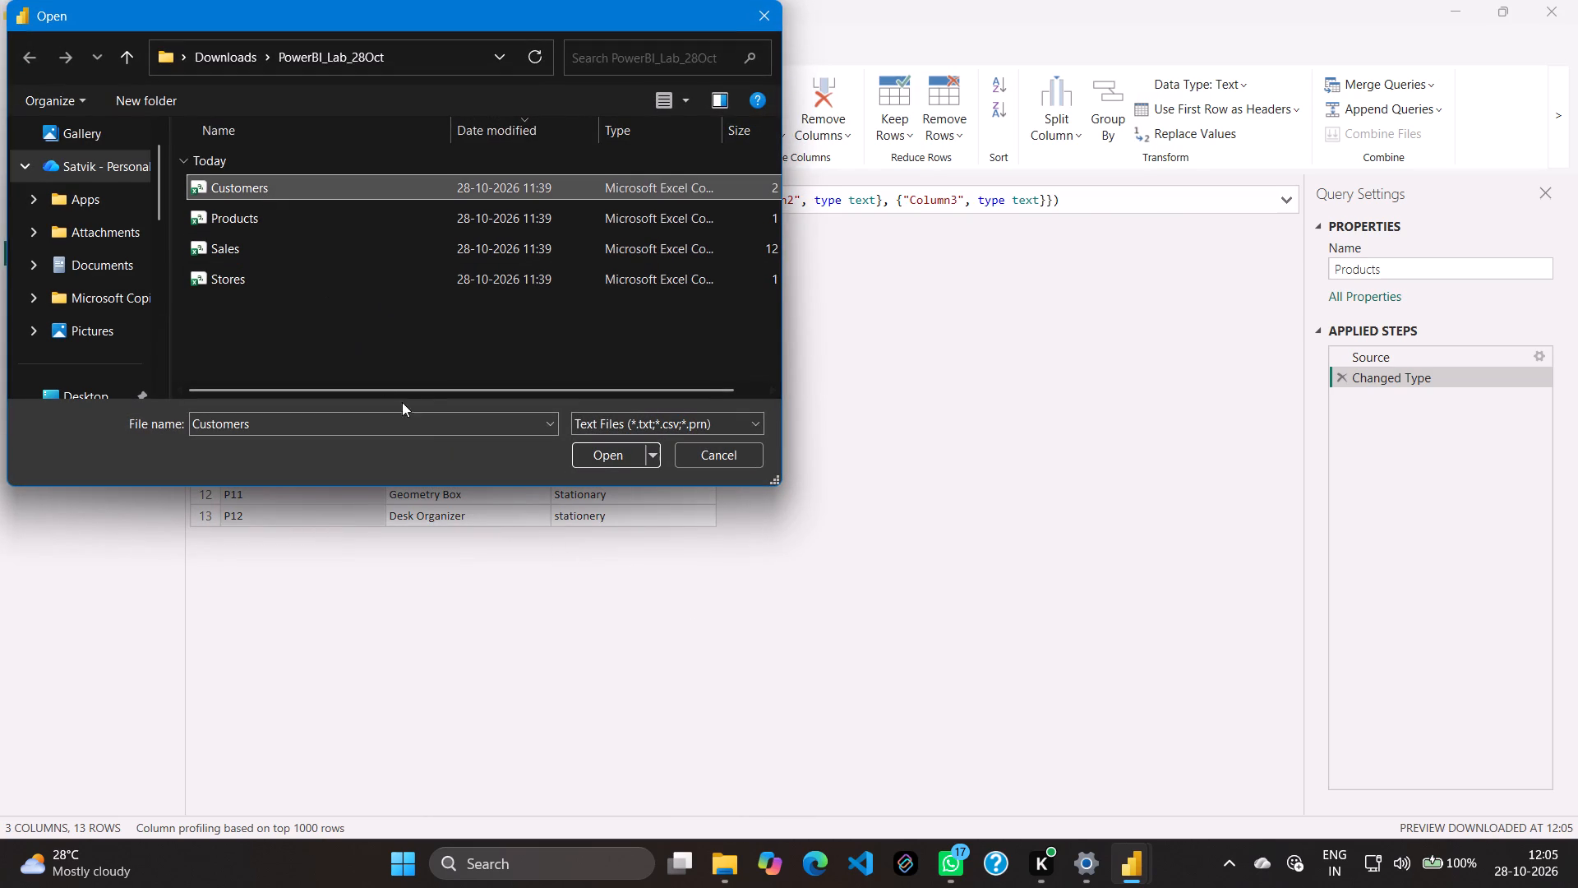
left_click(588, 447)
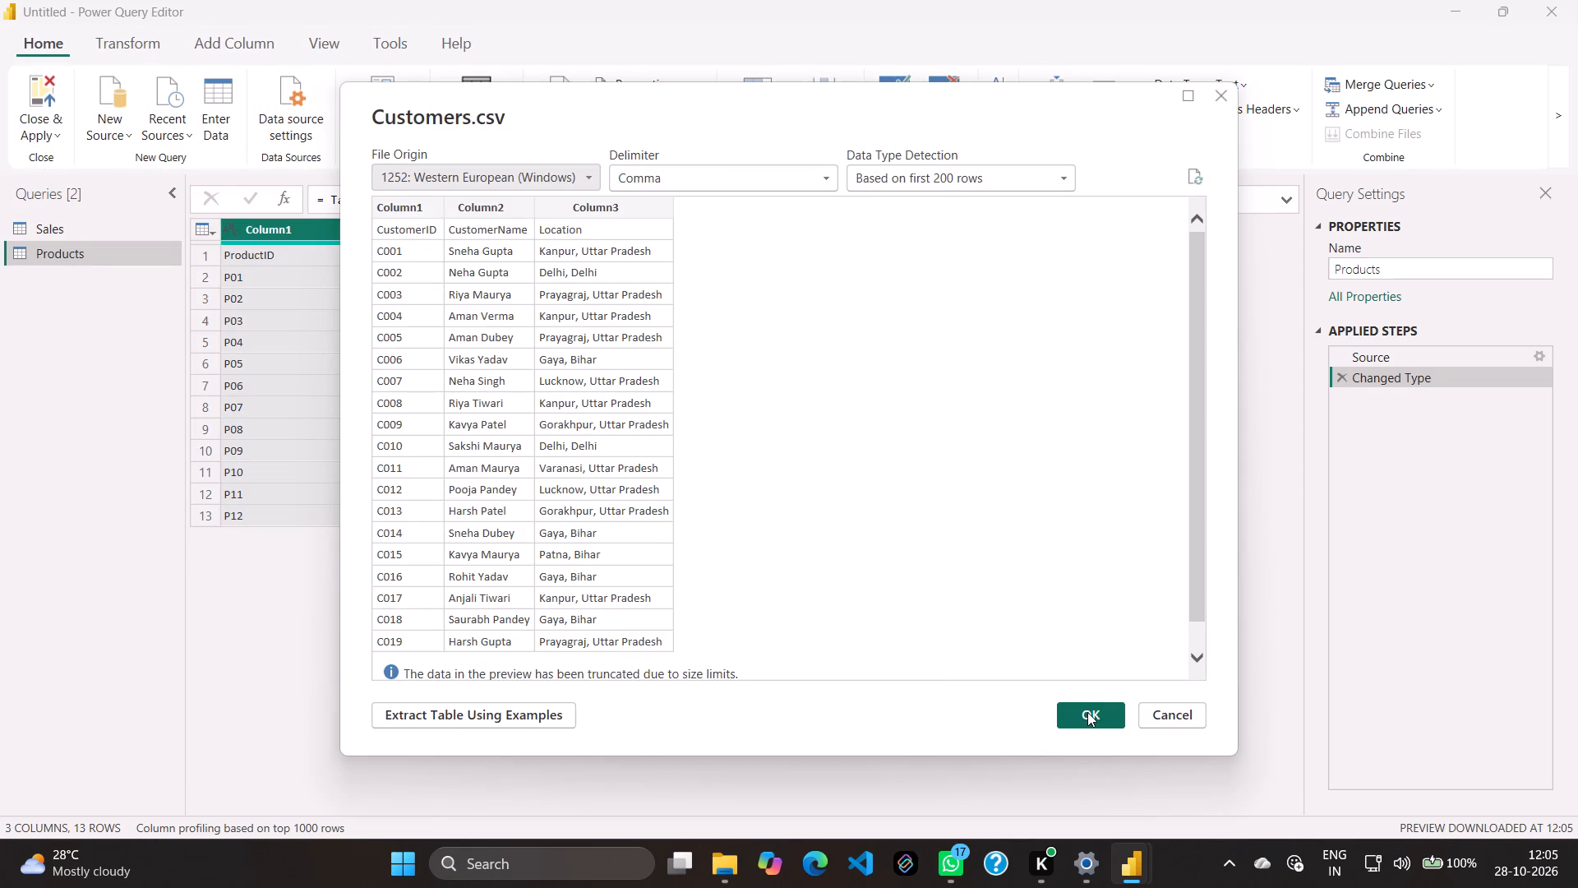
left_click(1087, 712)
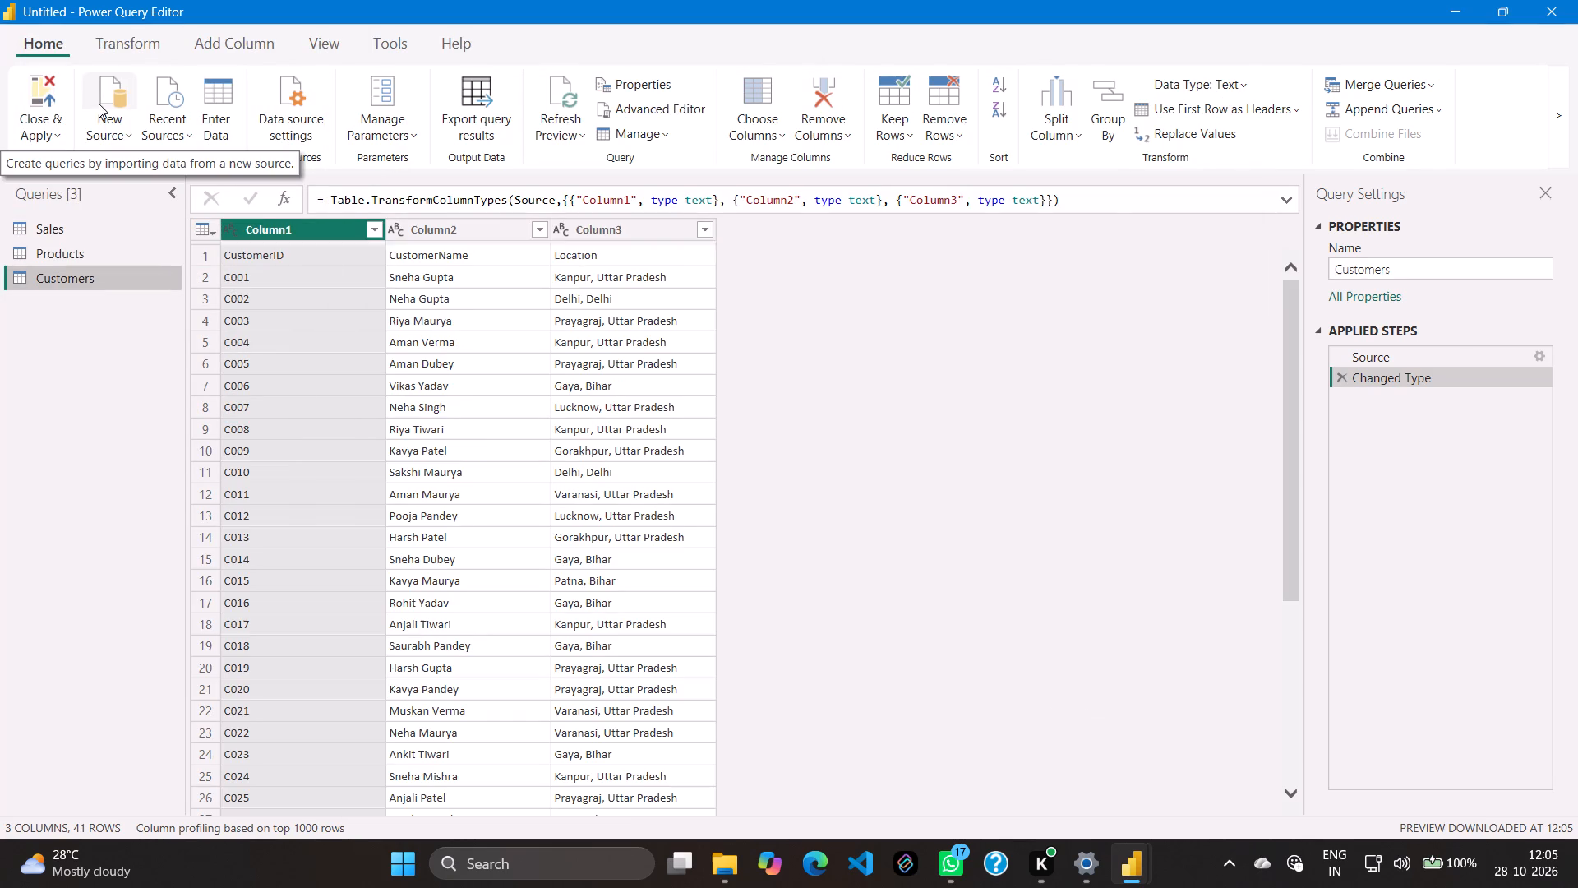
Add Stores.csv from the PowerBI_Lab_28Oct folder as a new Text/CSV source query with the default import settings.
left_click(107, 93)
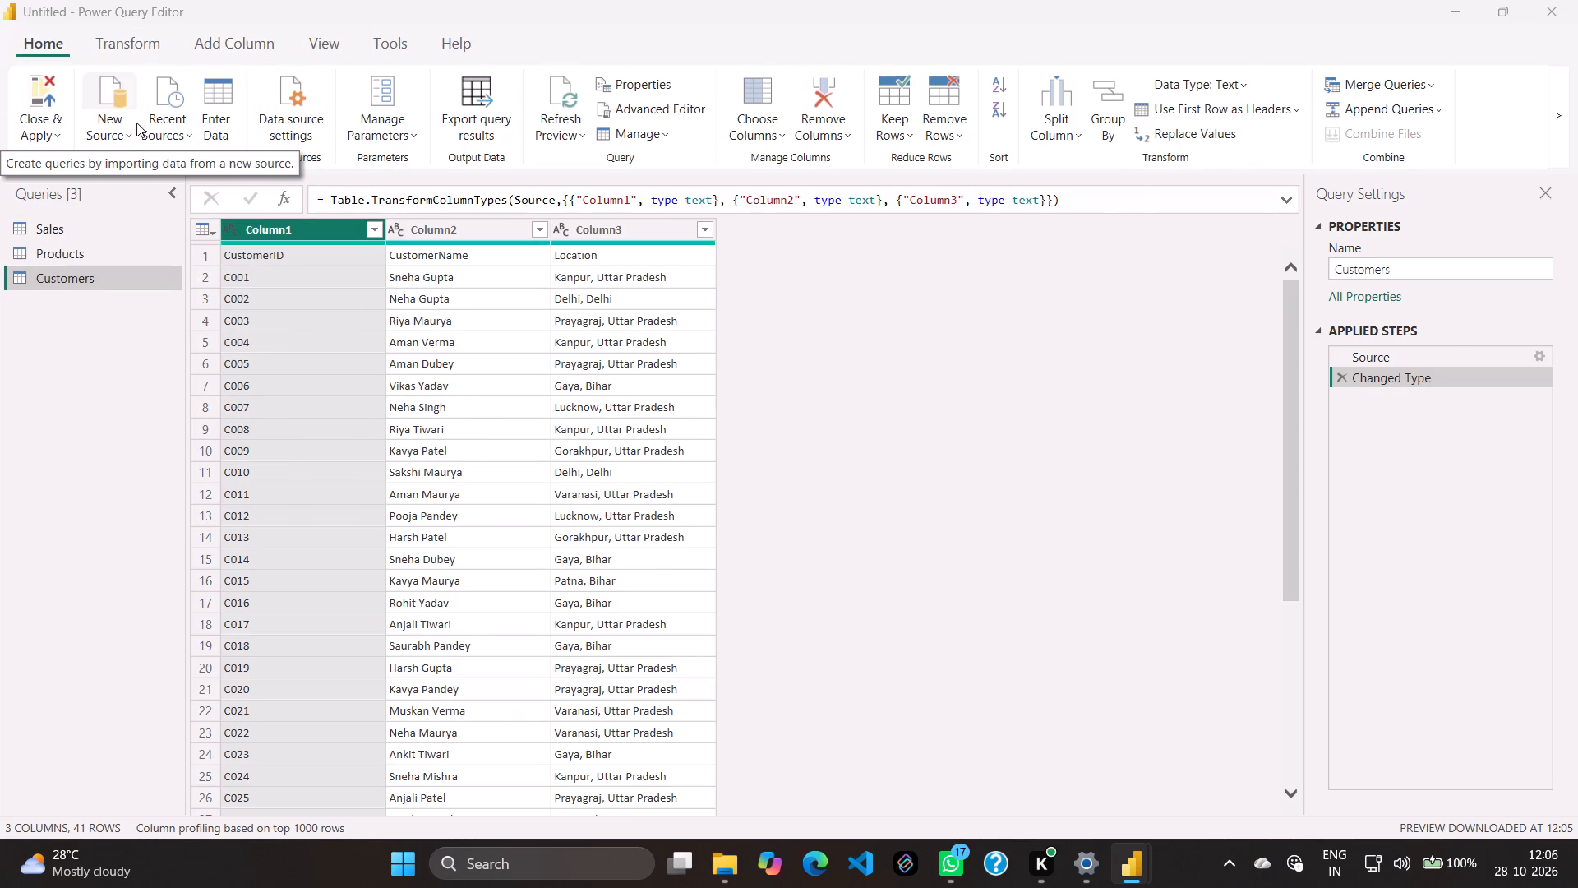
left_click(717, 232)
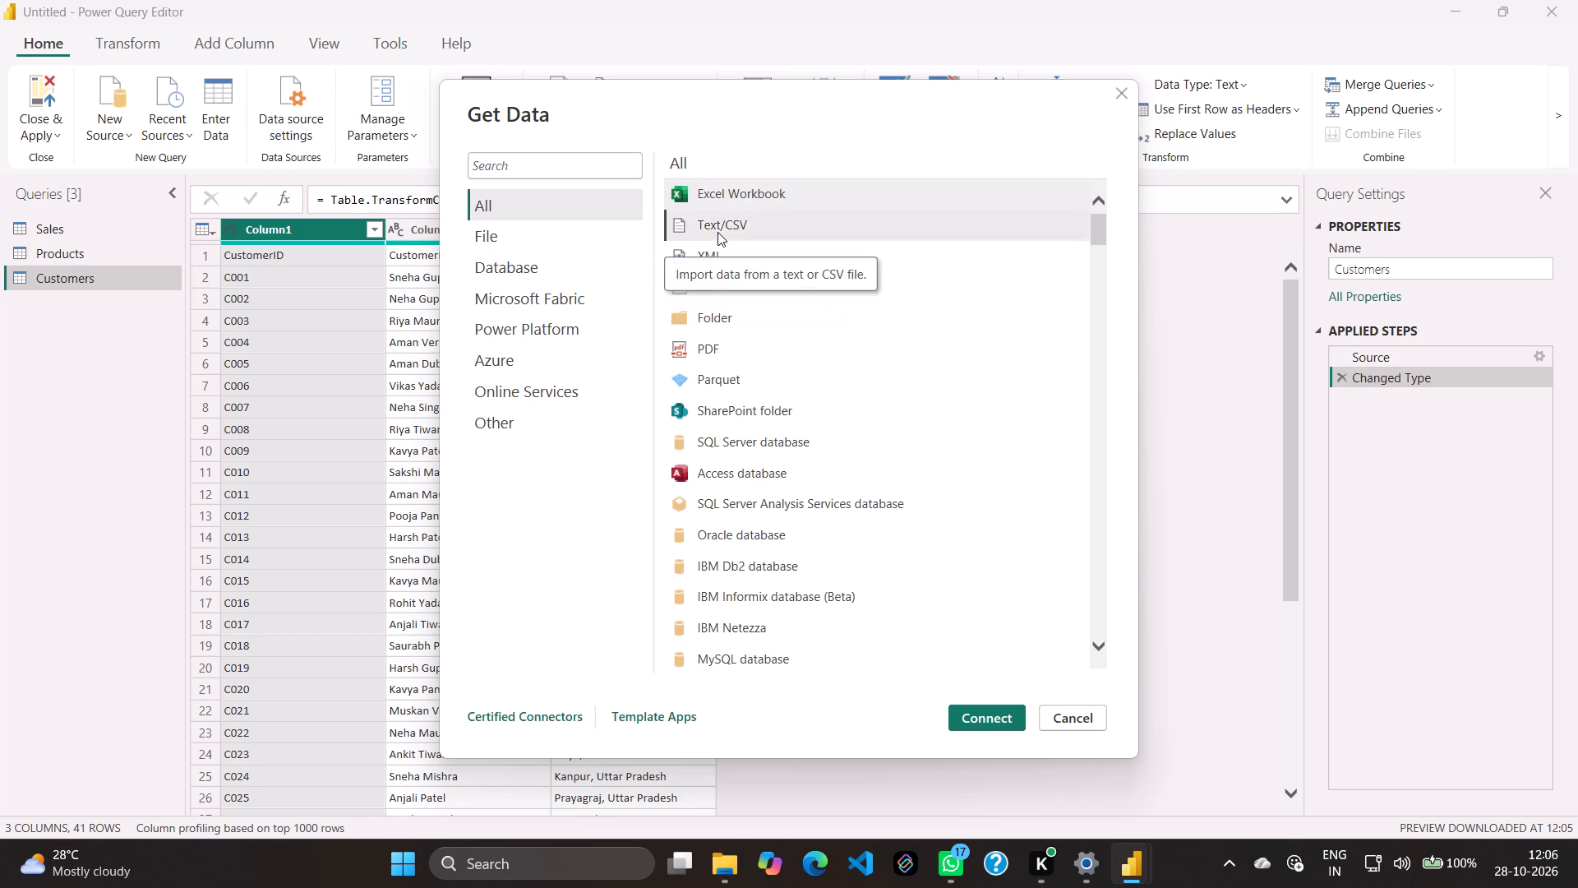
left_click(970, 710)
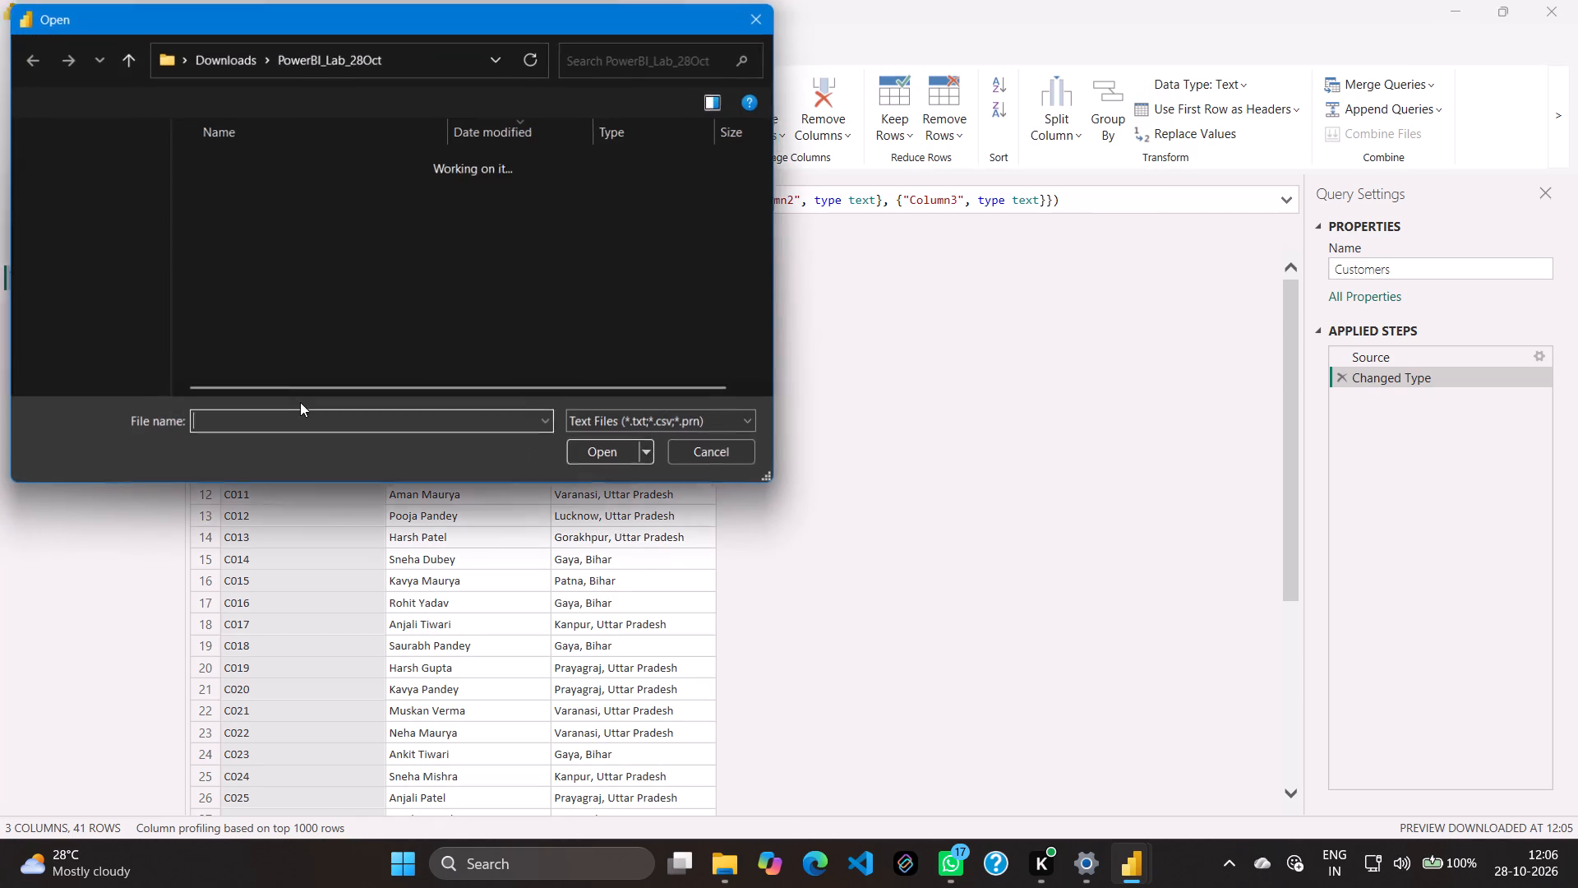
left_click(229, 282)
left_click(612, 456)
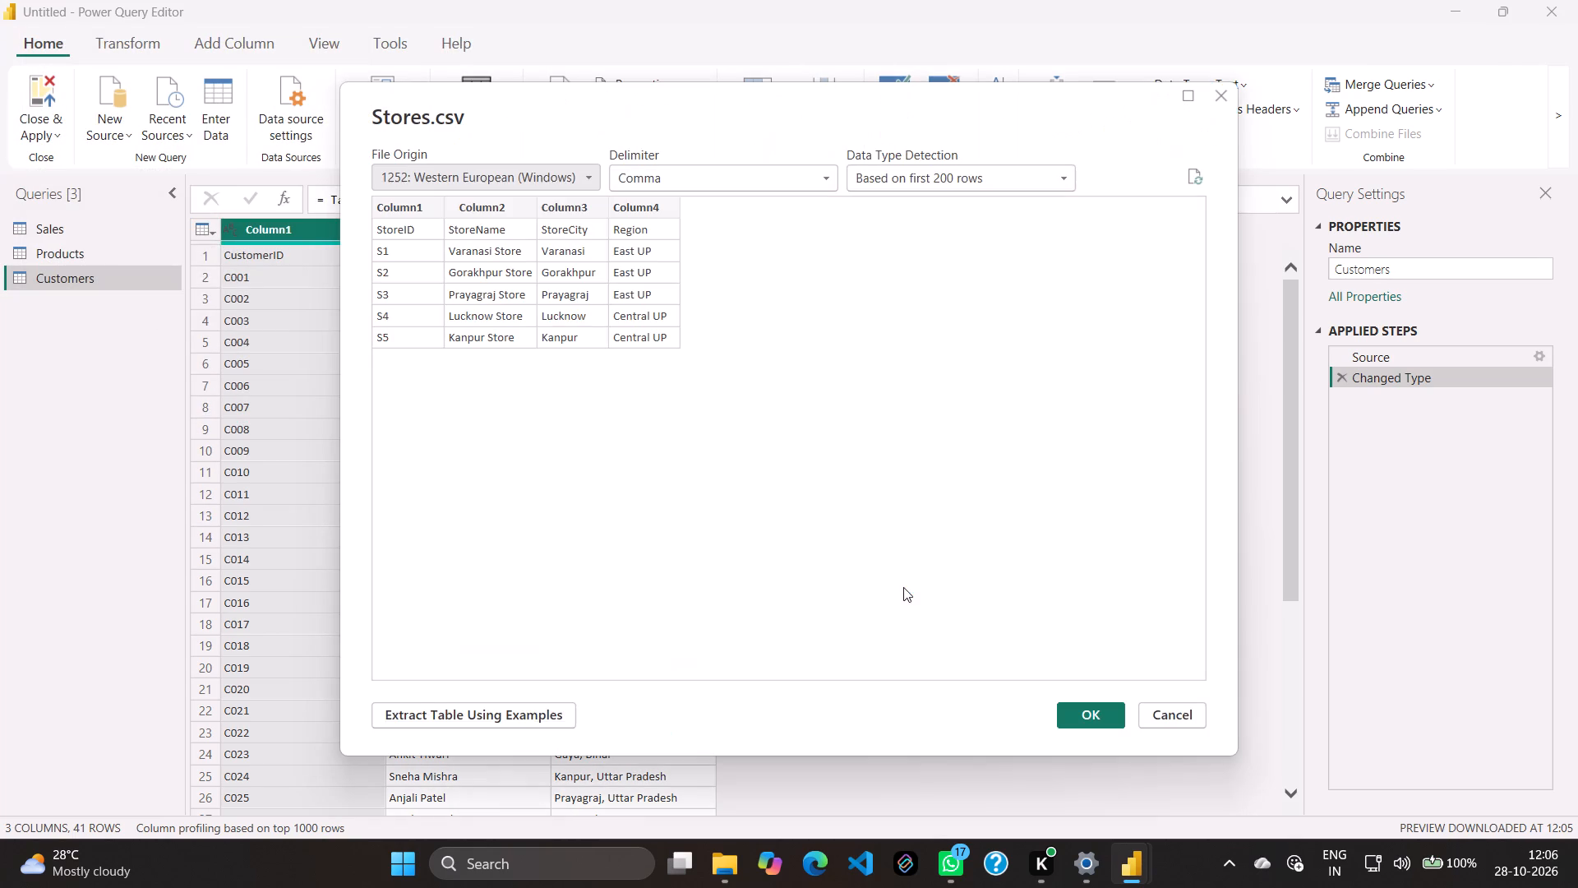
left_click(1097, 714)
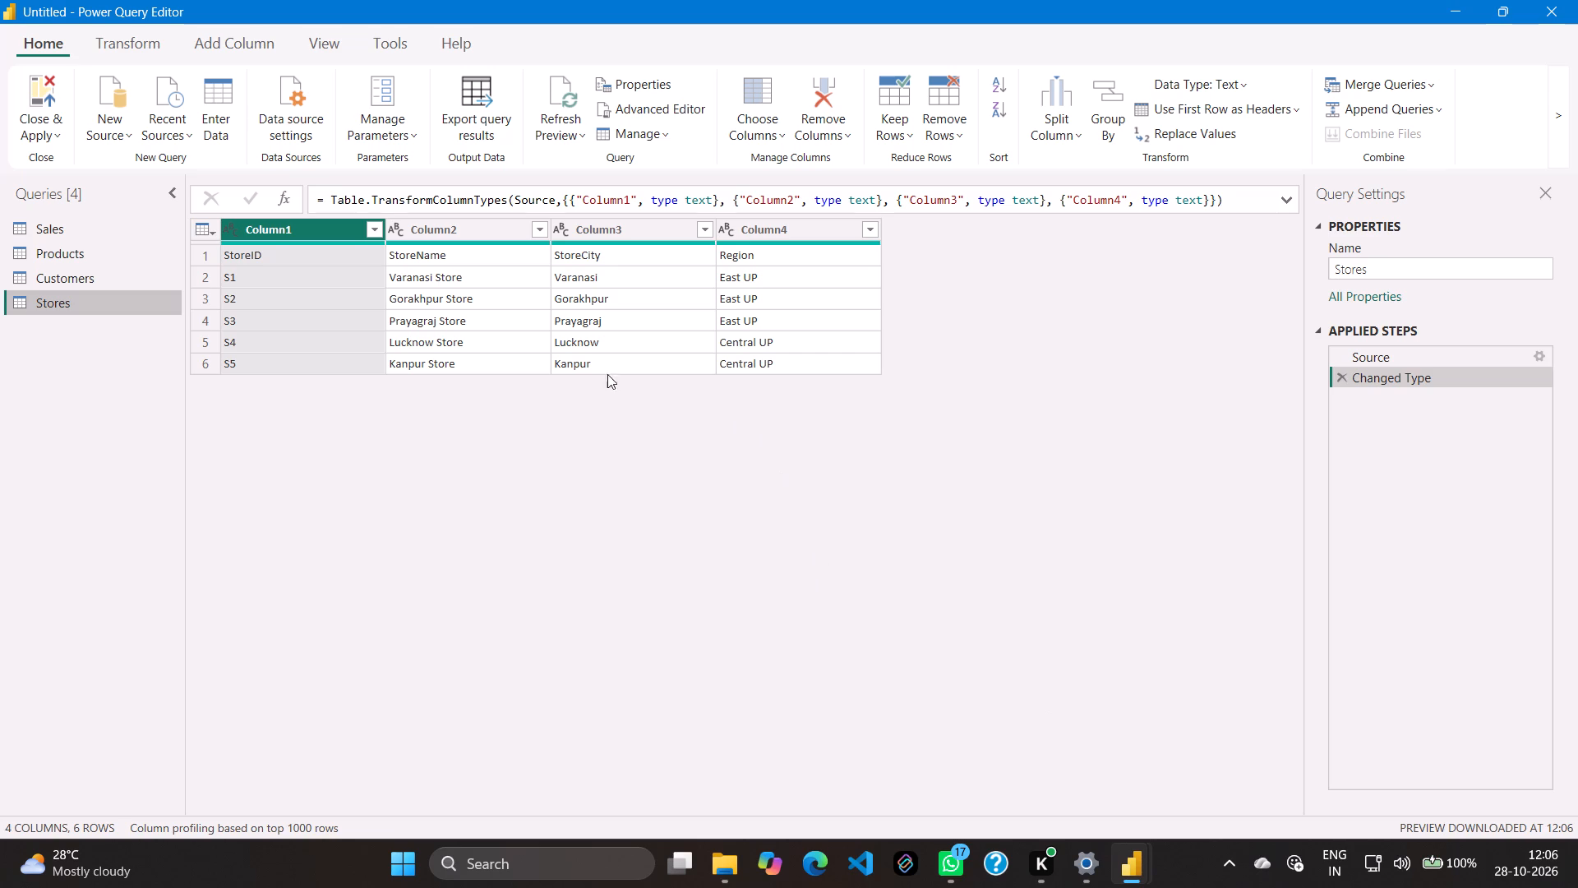
Close the Power Query Editor and apply the pending query changes to the report.
left_click(37, 95)
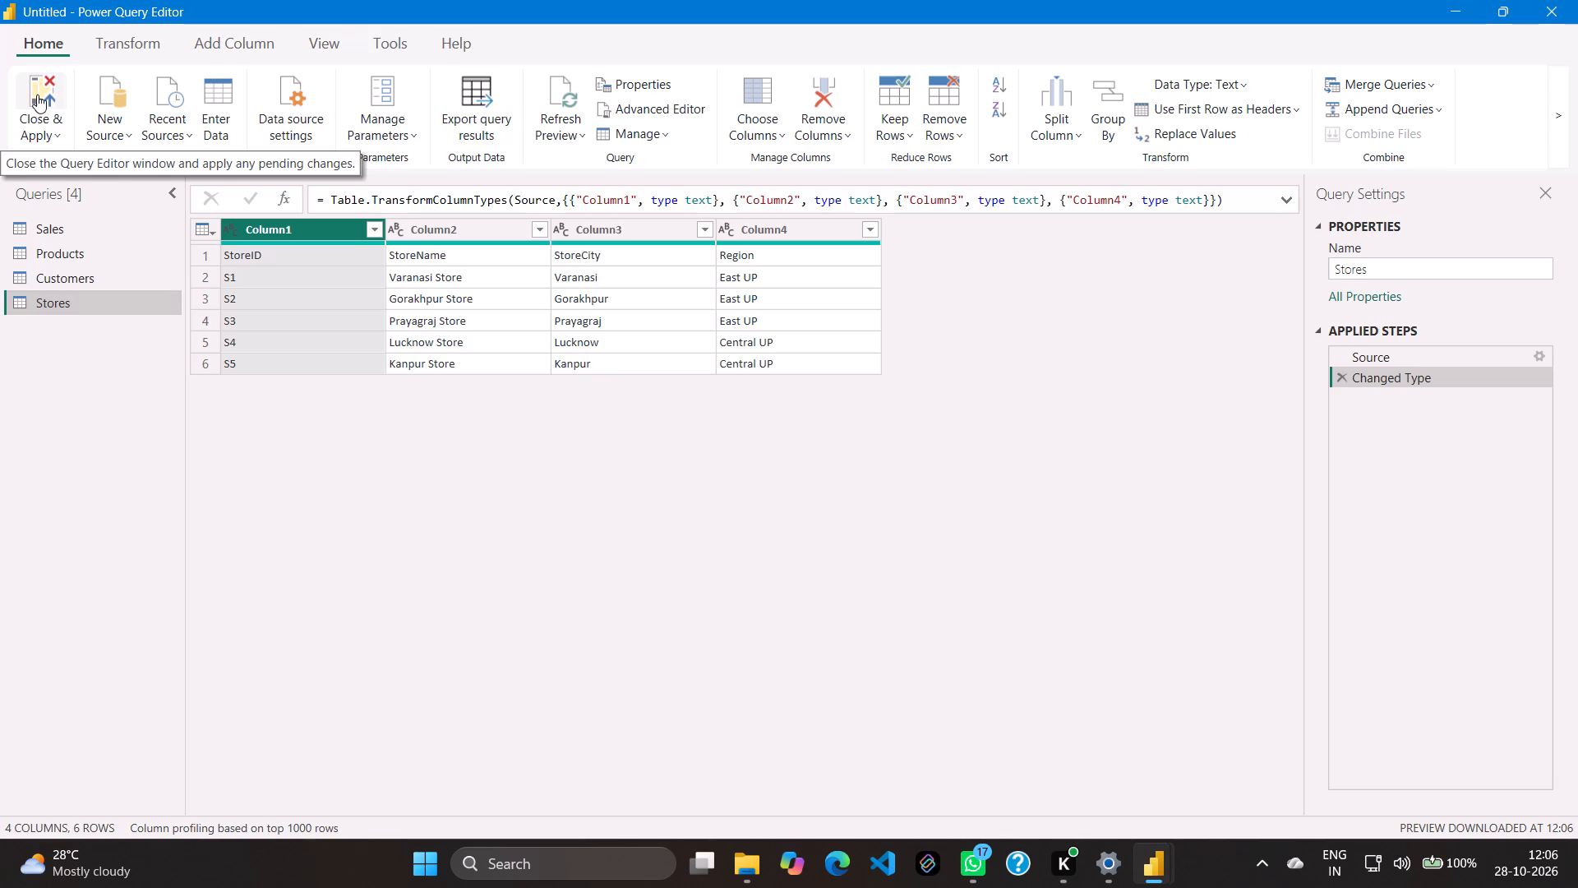
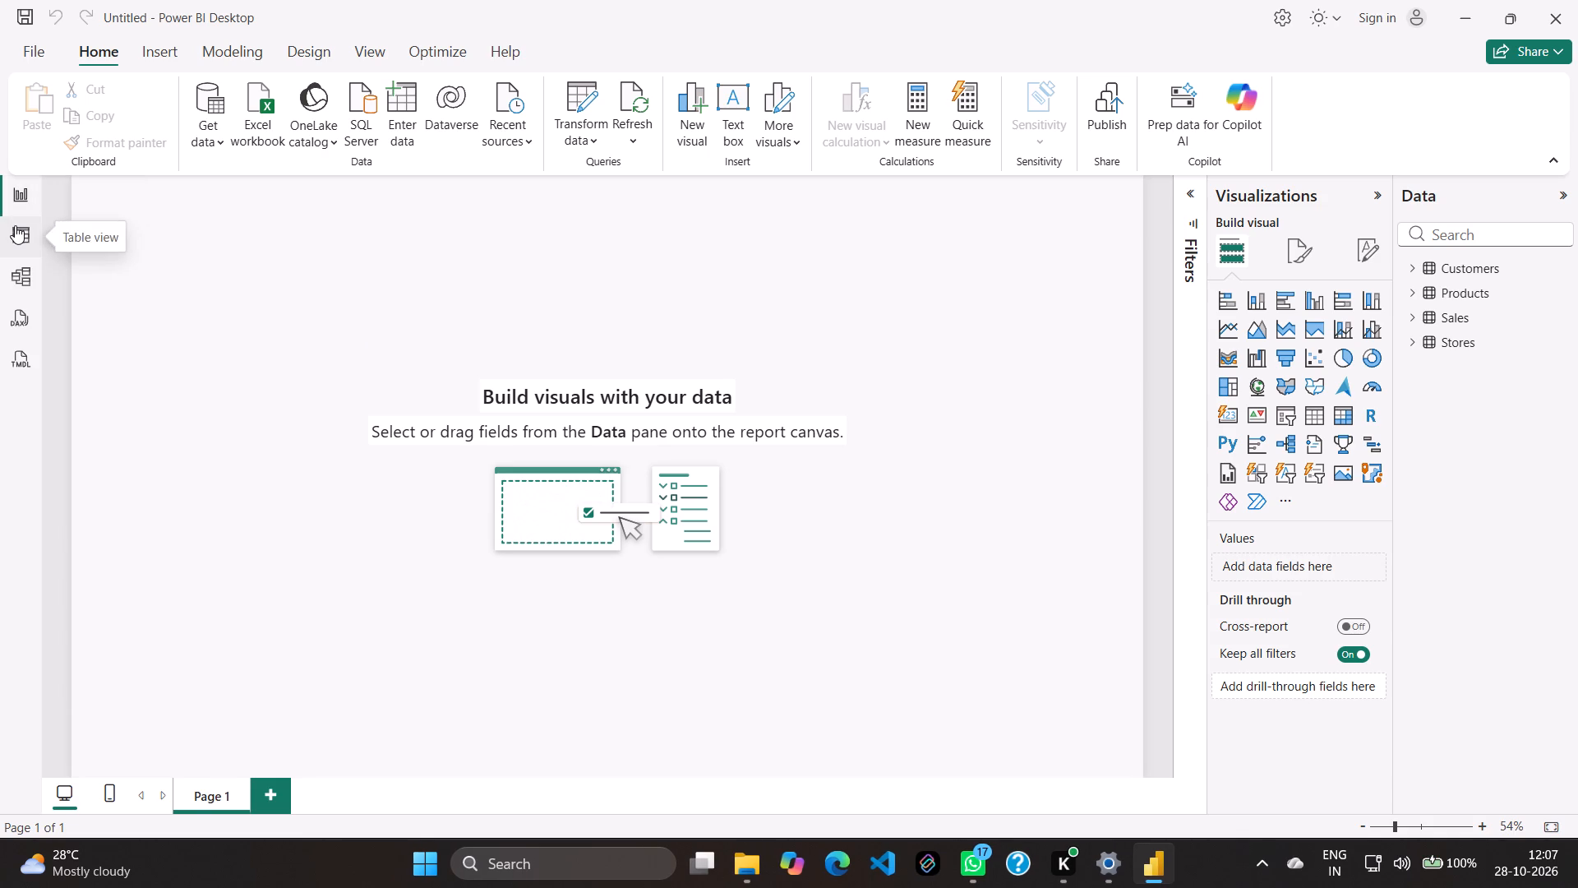
In the model view, rearrange the table cards so Sales sits lower, between Customers and Products.
left_click(28, 271)
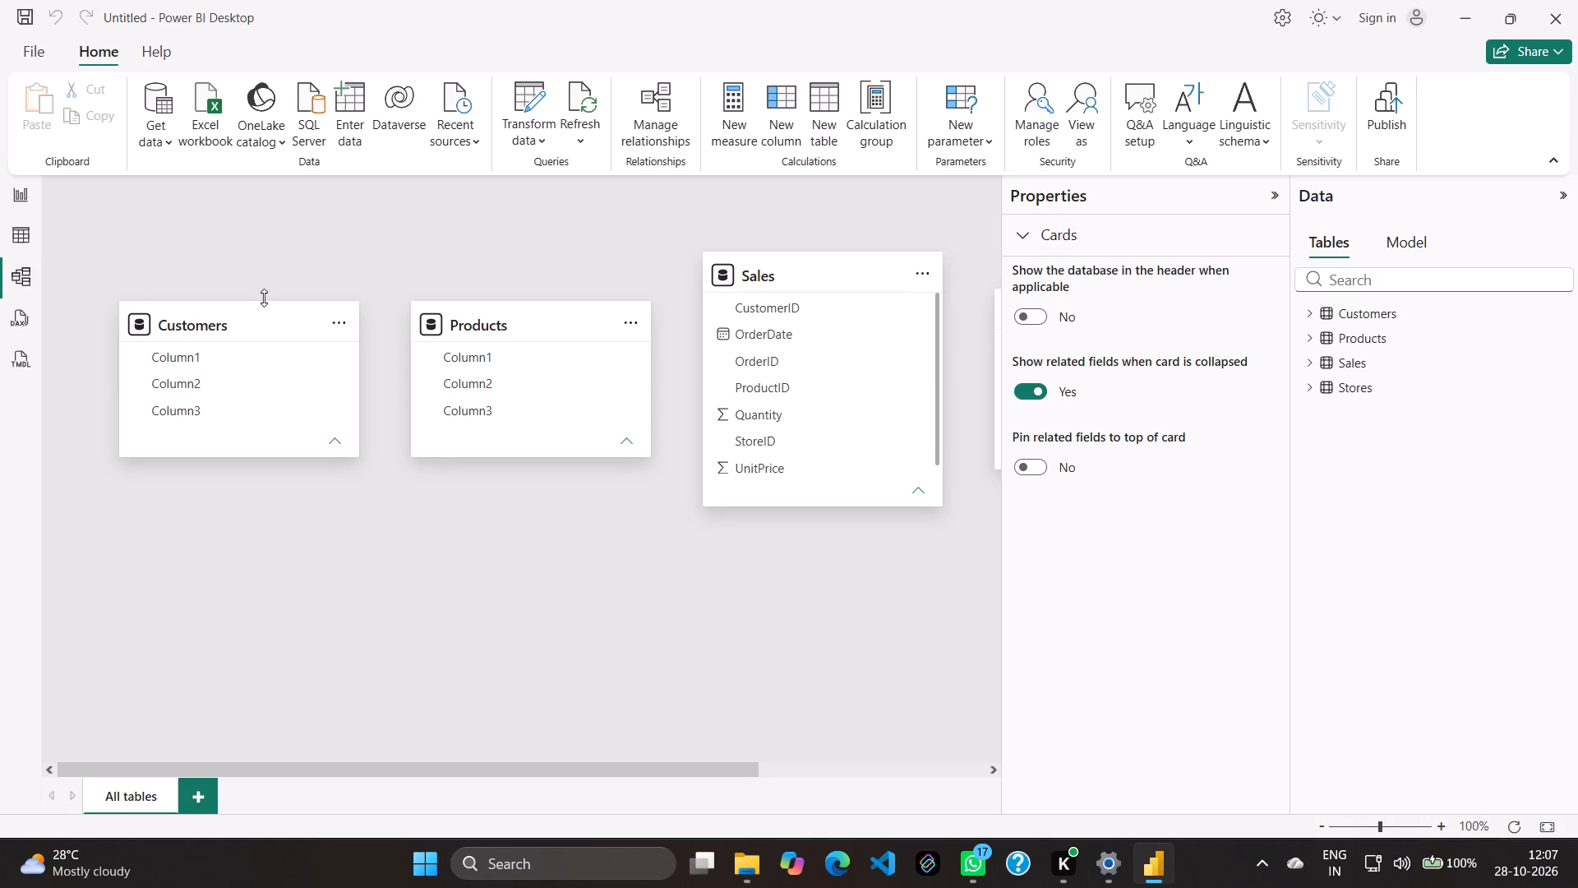
scroll(540, 280, "down", 3)
scroll(561, 300, "up", 1)
left_click_drag(783, 276, 474, 436)
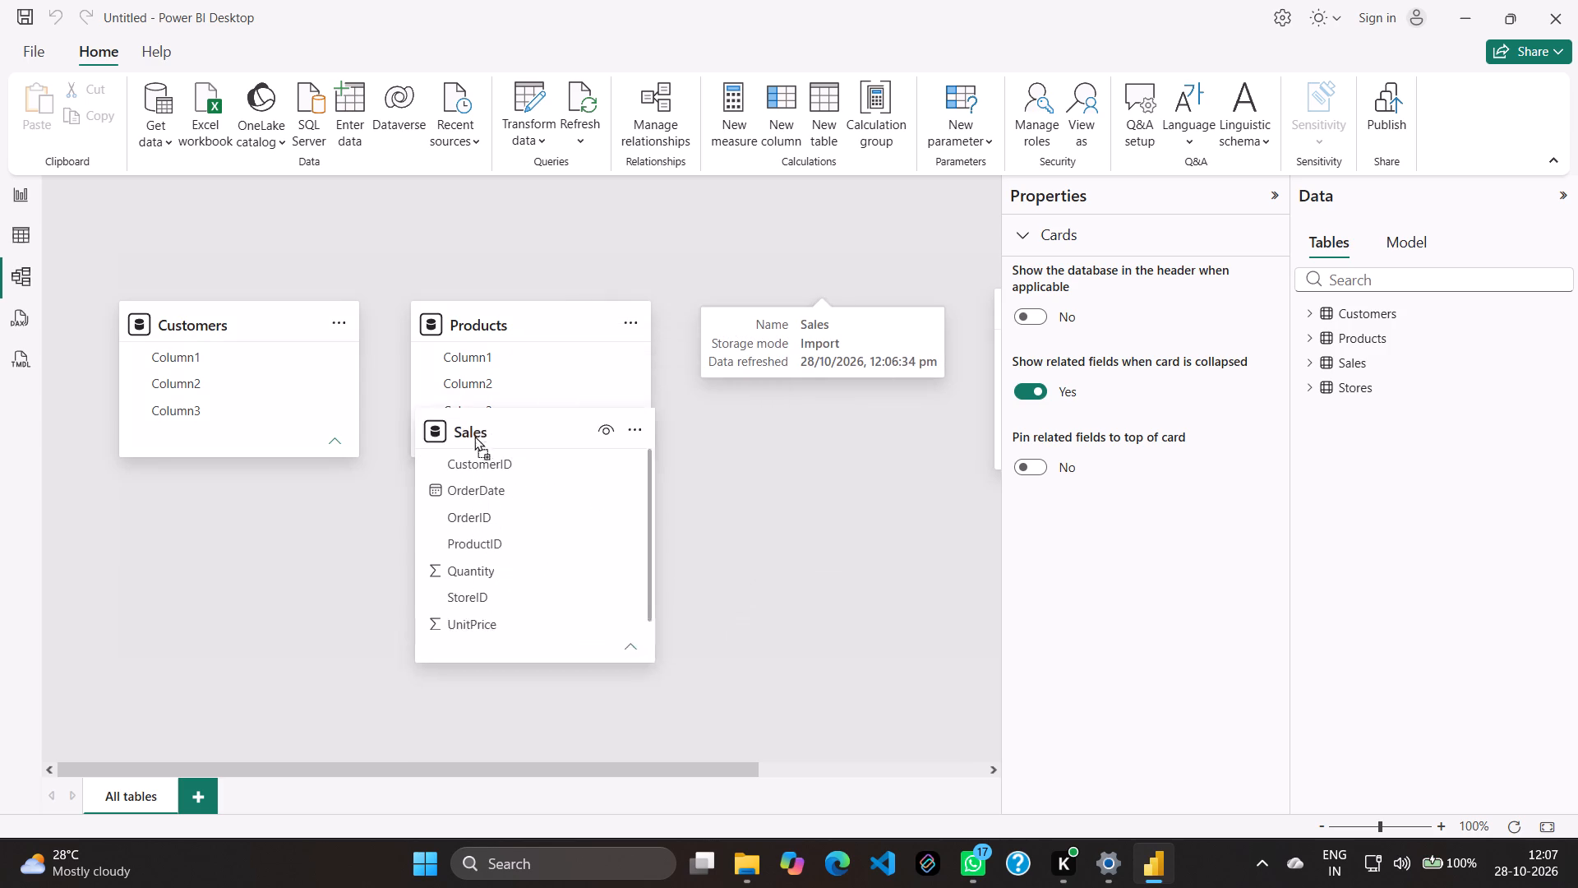
left_click_drag(474, 436, 426, 446)
left_click_drag(510, 322, 809, 296)
left_click_drag(450, 436, 530, 446)
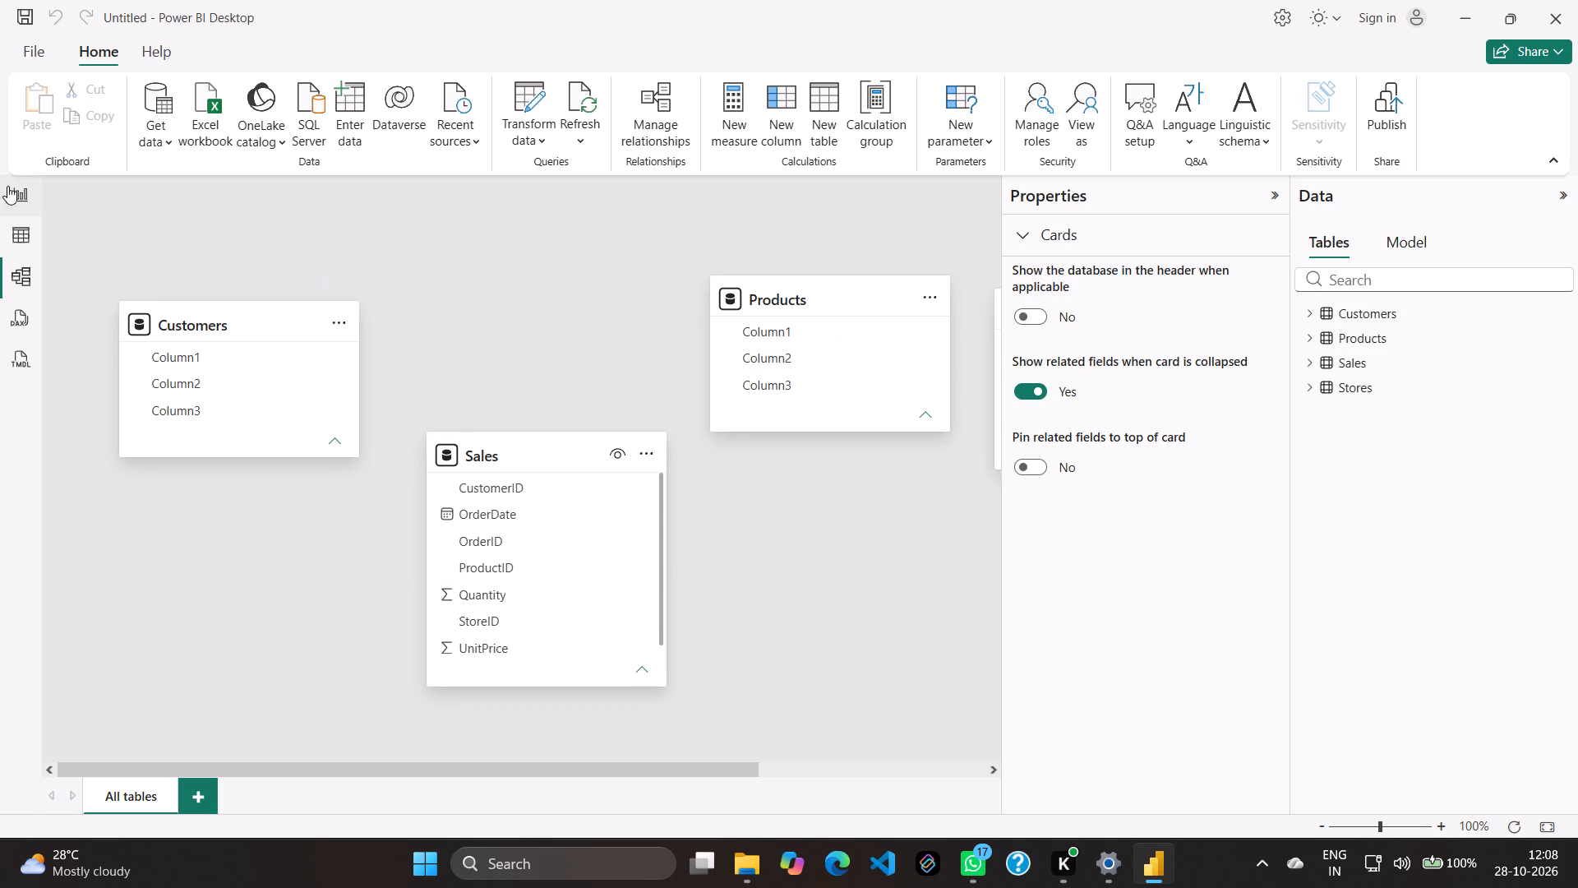
Check the loaded Customers data and the field names of the Customers, Products, Sales and Stores tables, and return to the model diagram.
left_click_drag(13, 199, 13, 219)
left_click(16, 229)
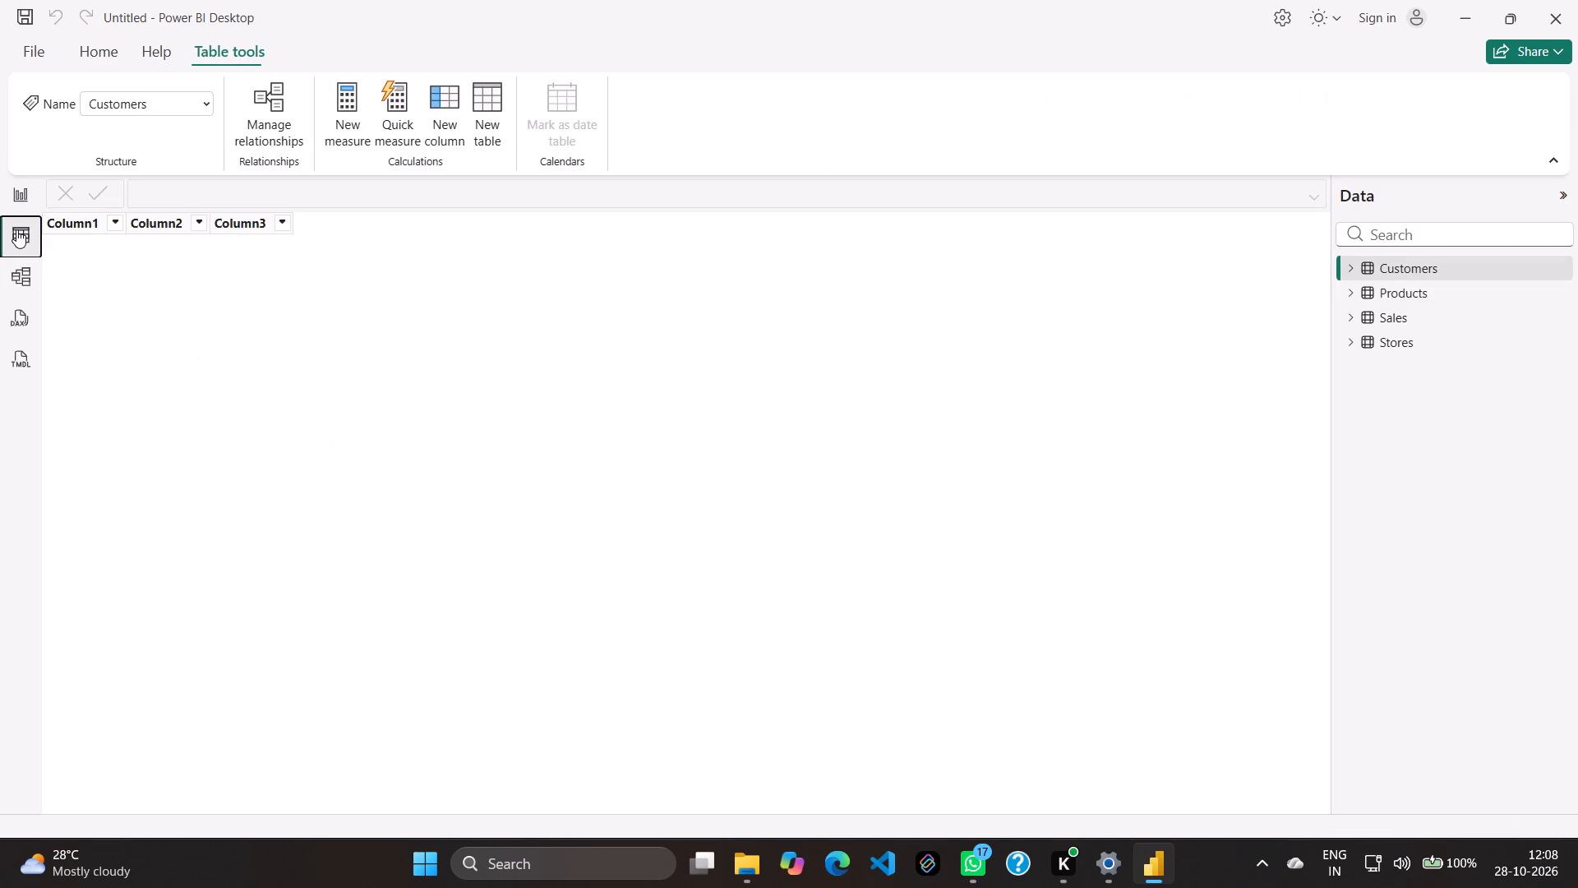
left_click(25, 193)
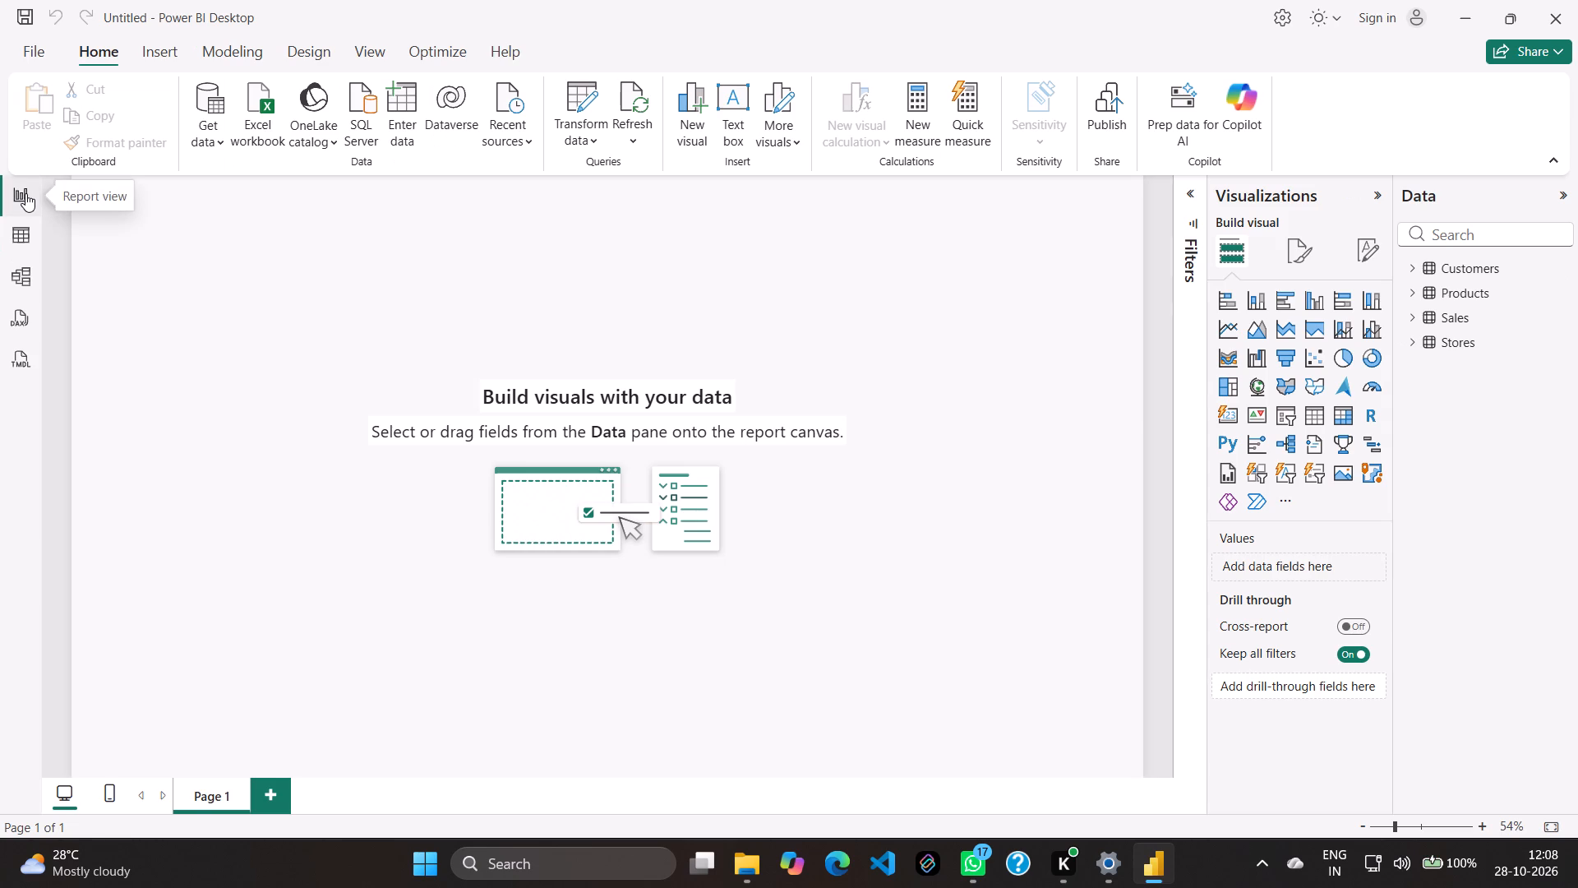
left_click(25, 193)
left_click(1463, 270)
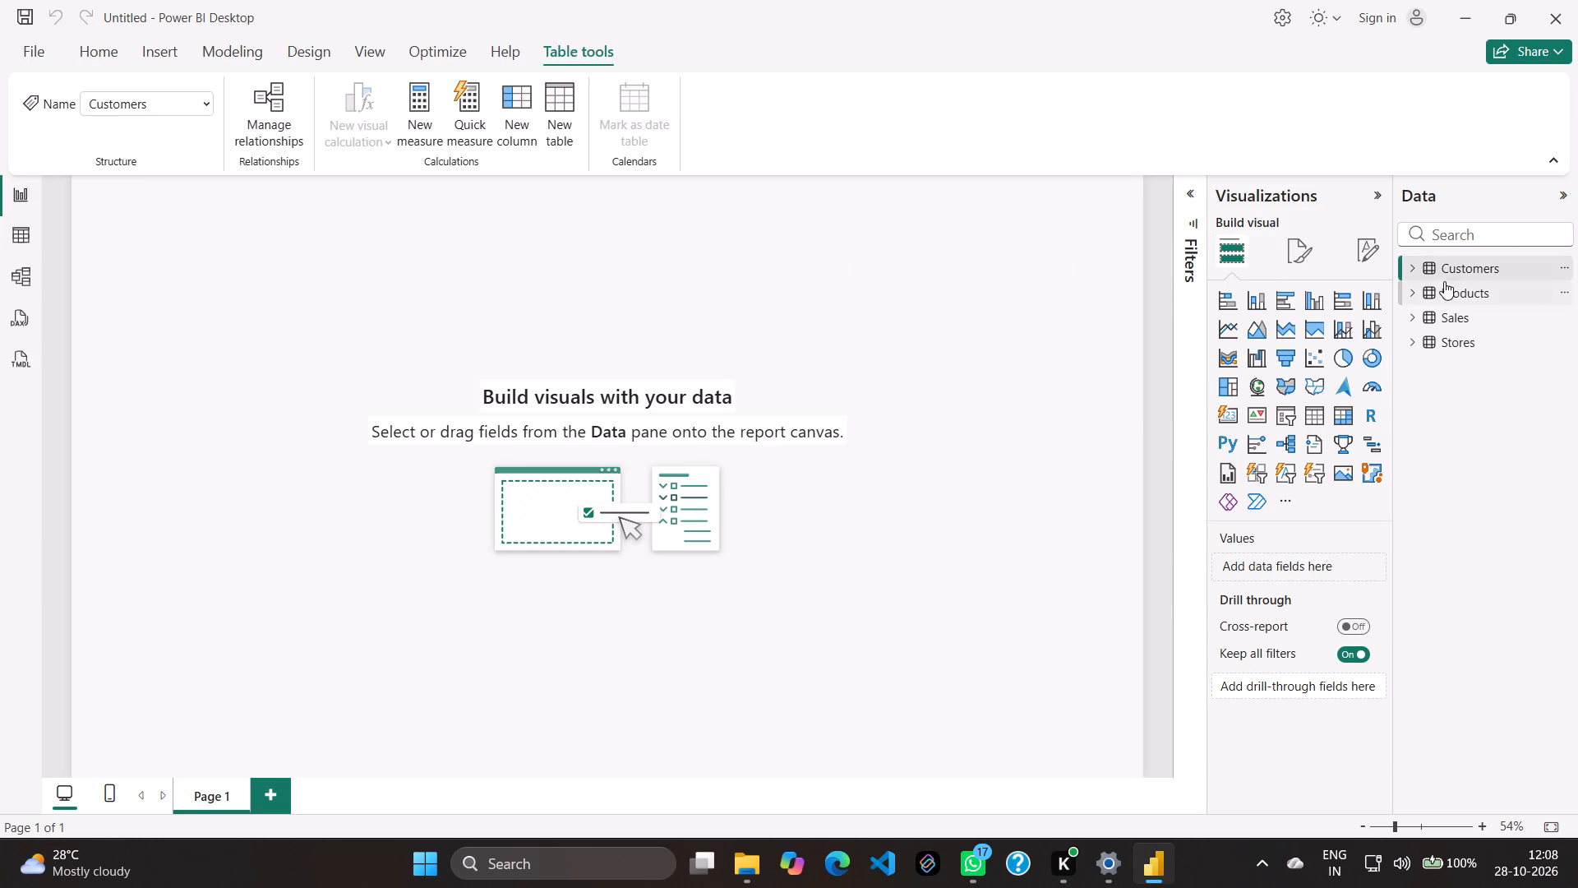
left_click(1414, 275)
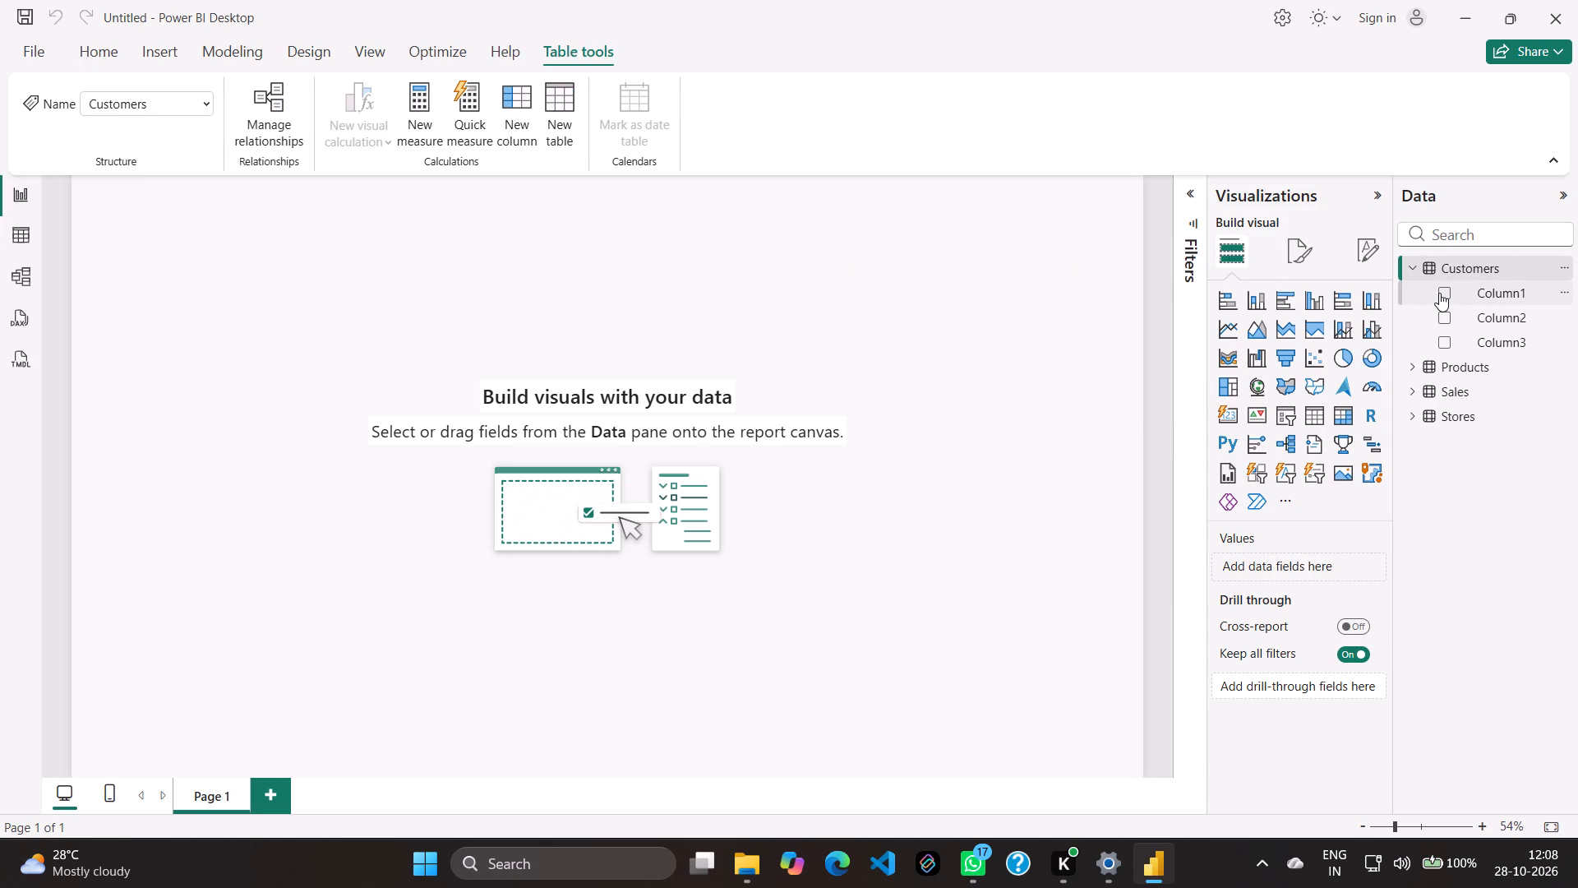
left_click(1409, 368)
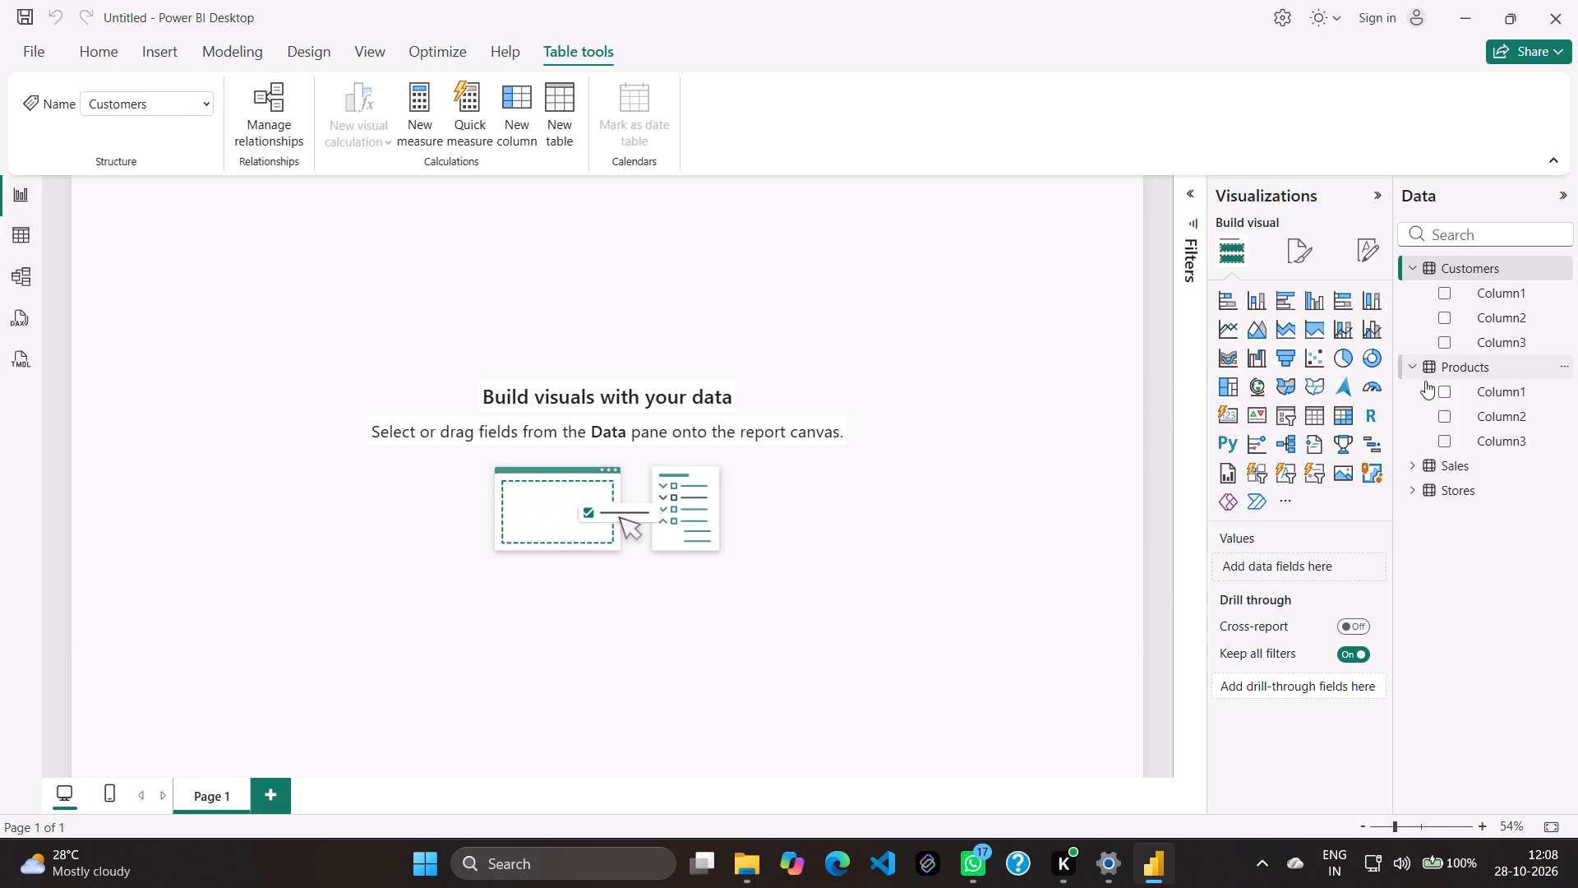
left_click(1420, 460)
left_click(1414, 460)
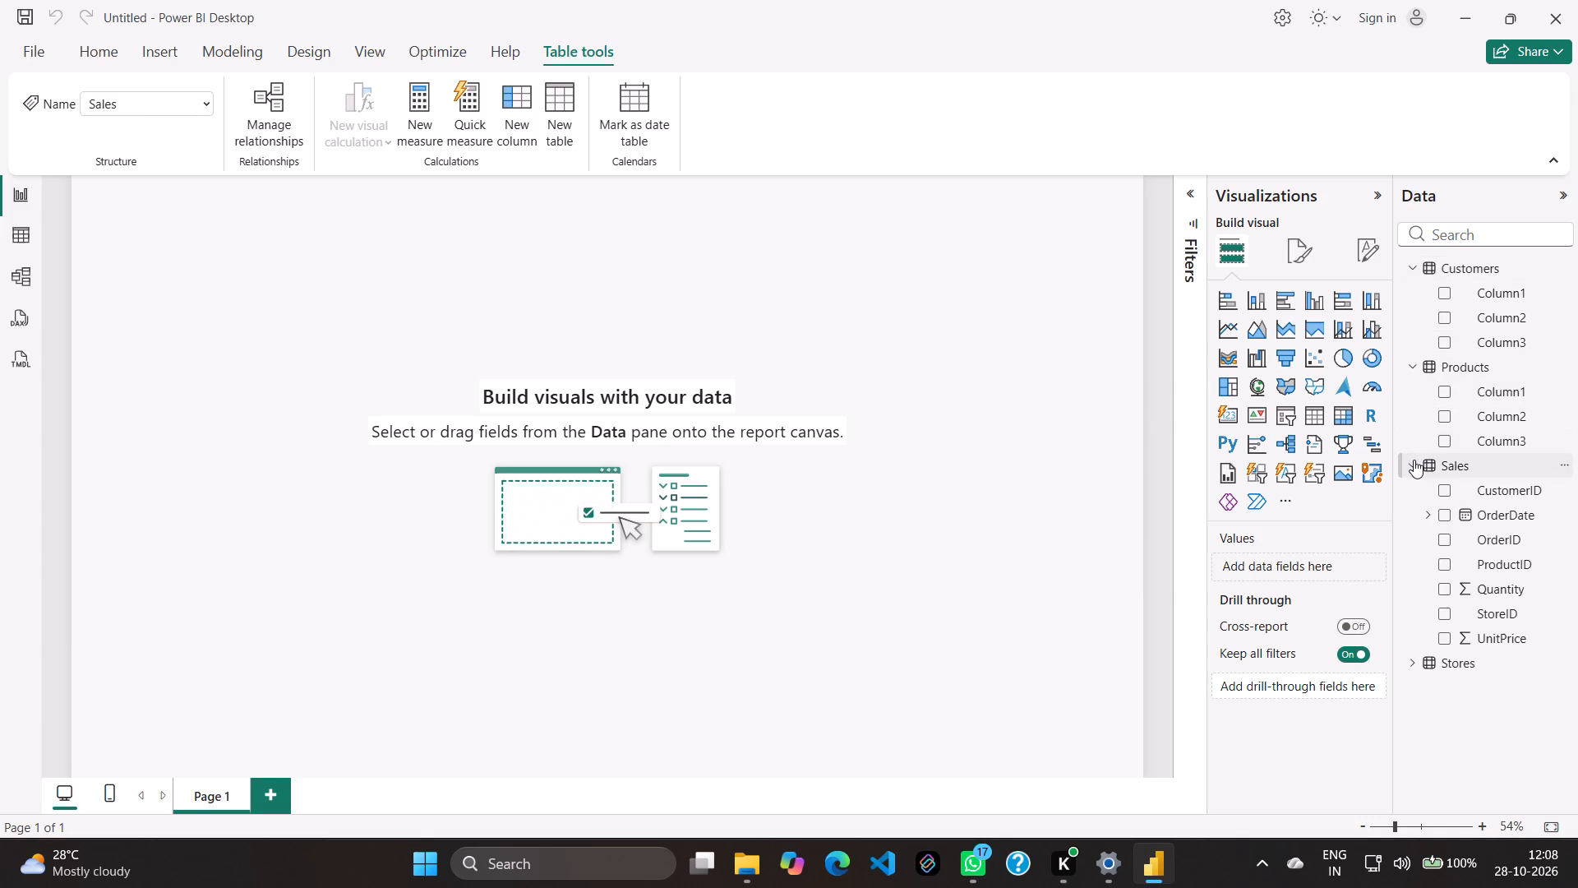
left_click(1412, 667)
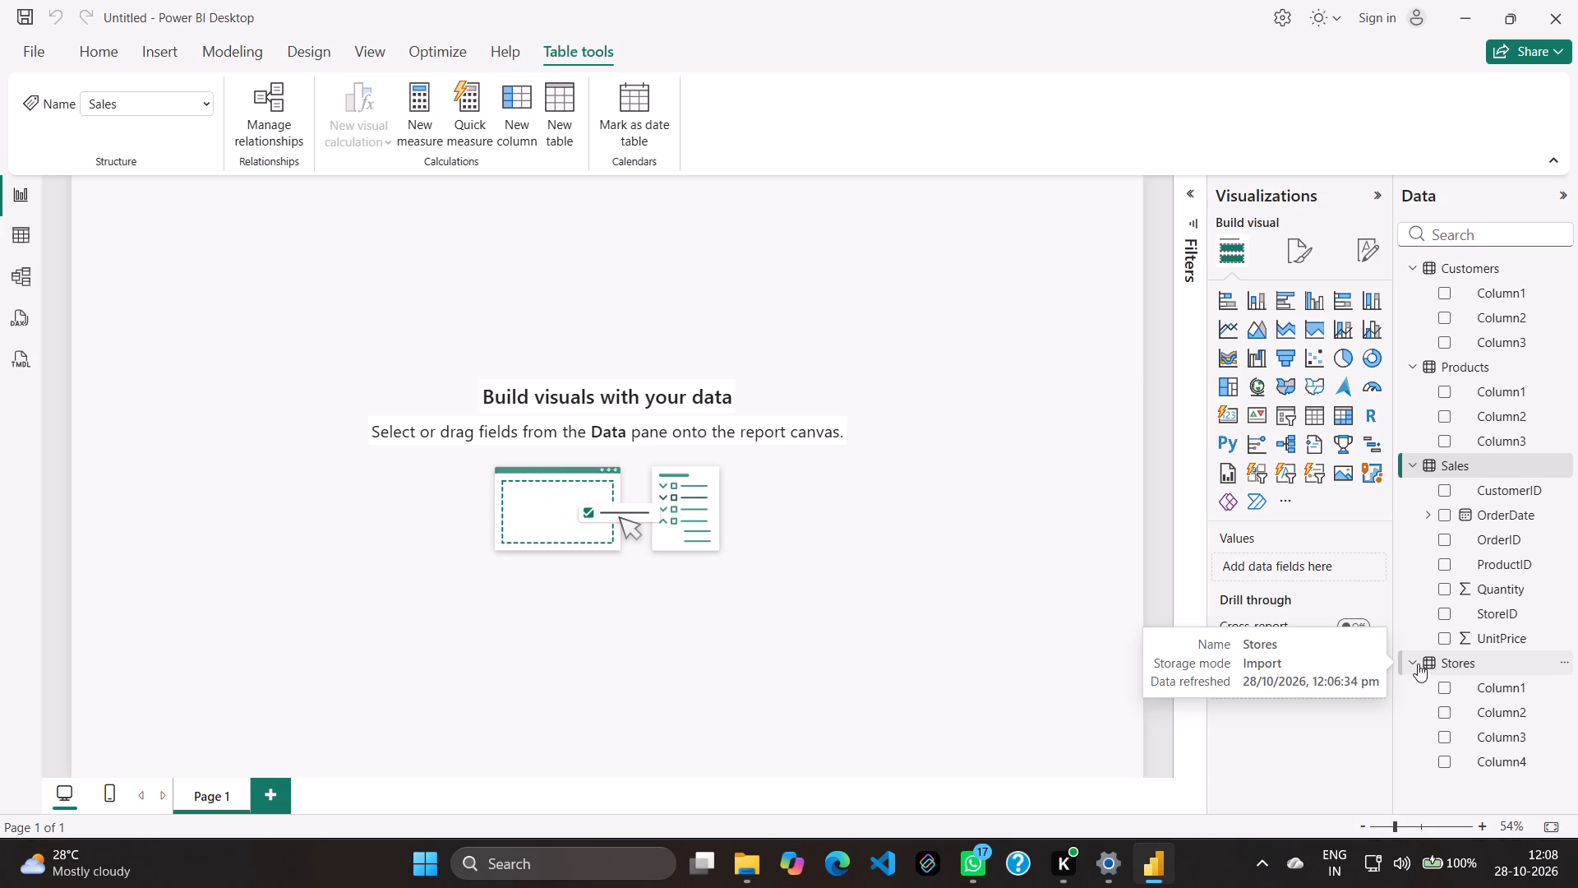
left_click(23, 286)
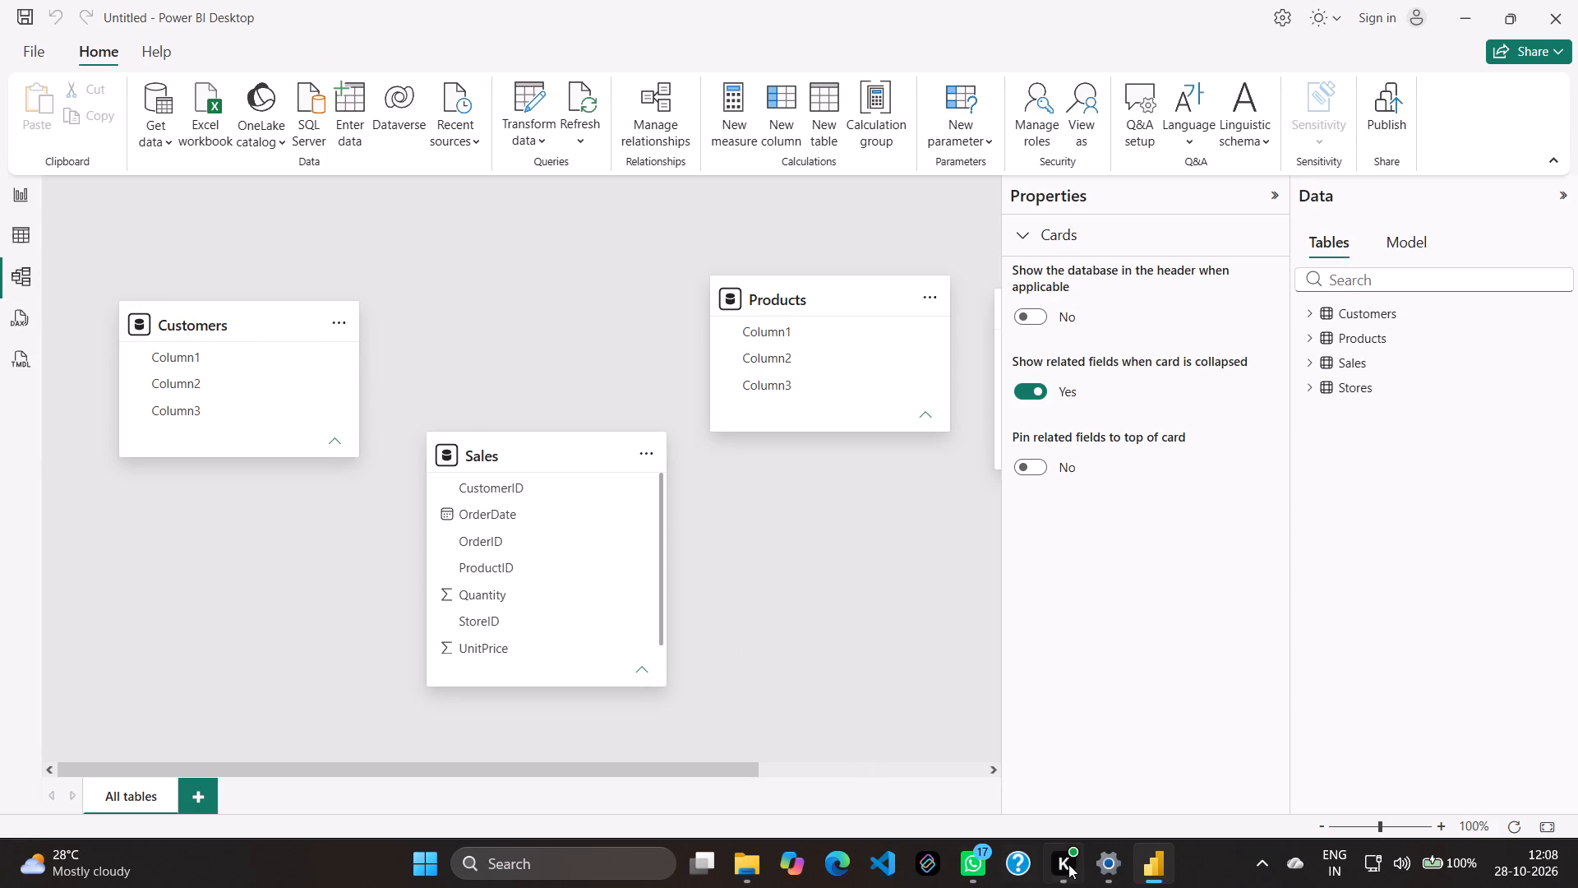
Open the Products CSV from the PowerBI_Lab_28Oct folder in Excel to examine its column headers, close it and return to Power BI.
left_click(748, 876)
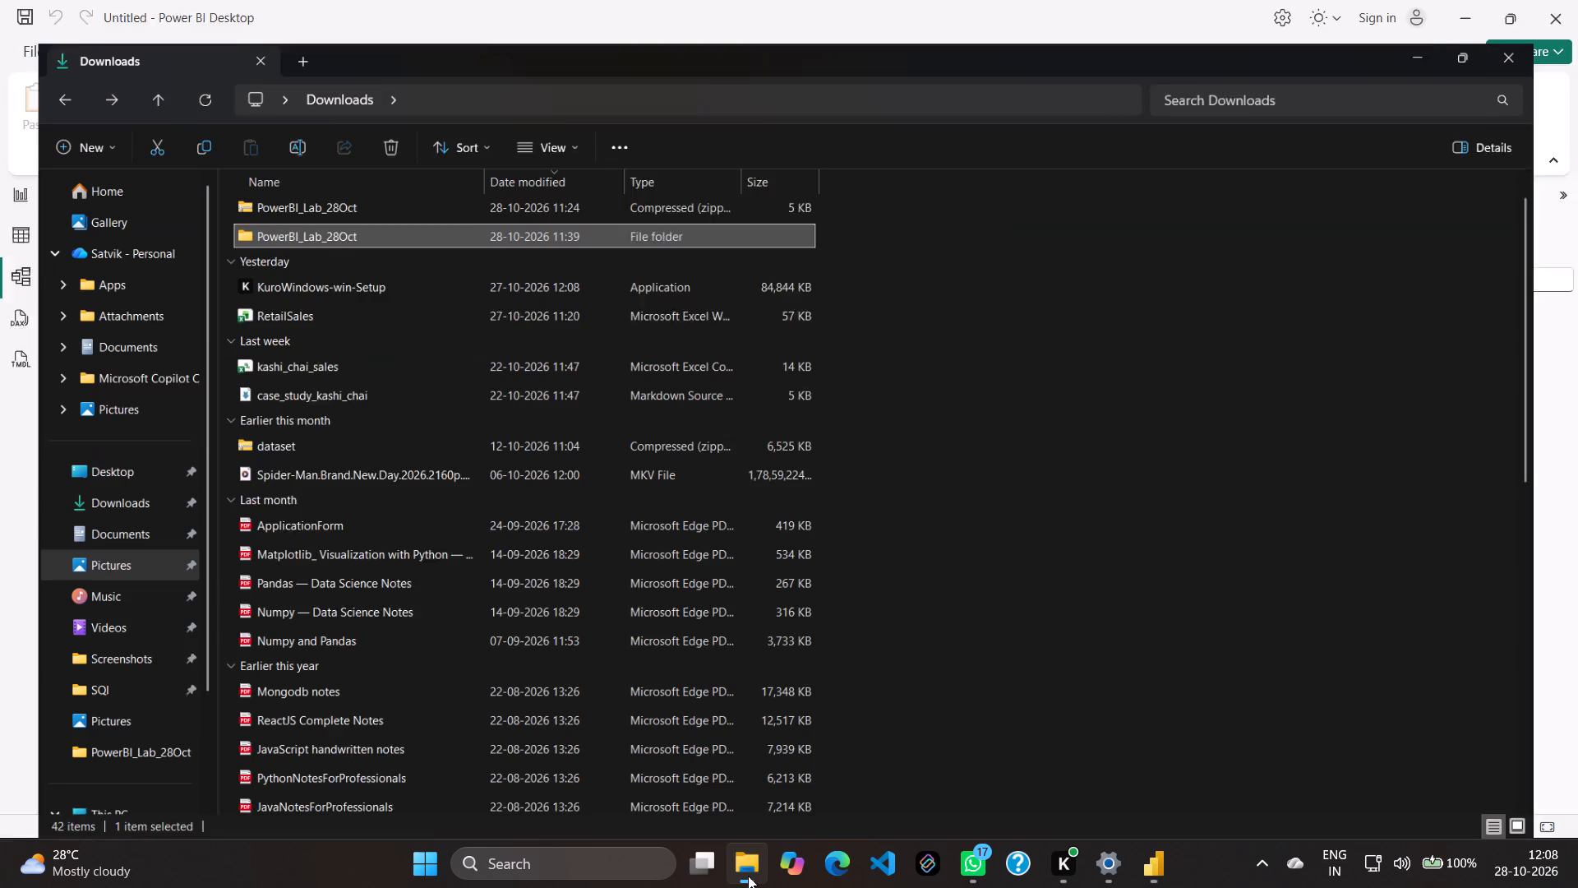
double_click(311, 208)
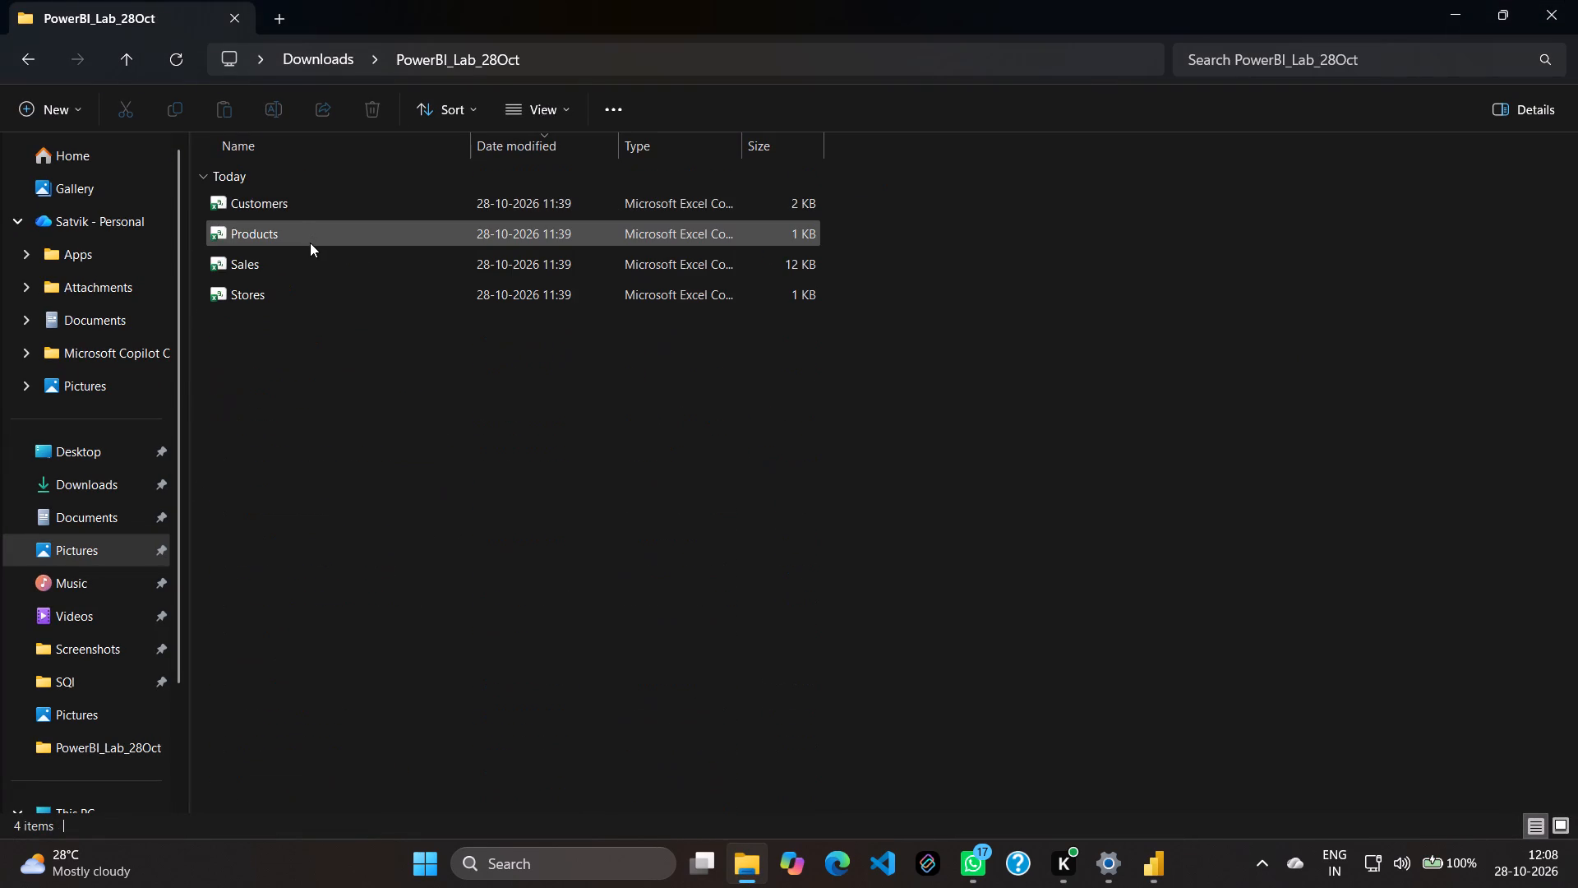
double_click(310, 243)
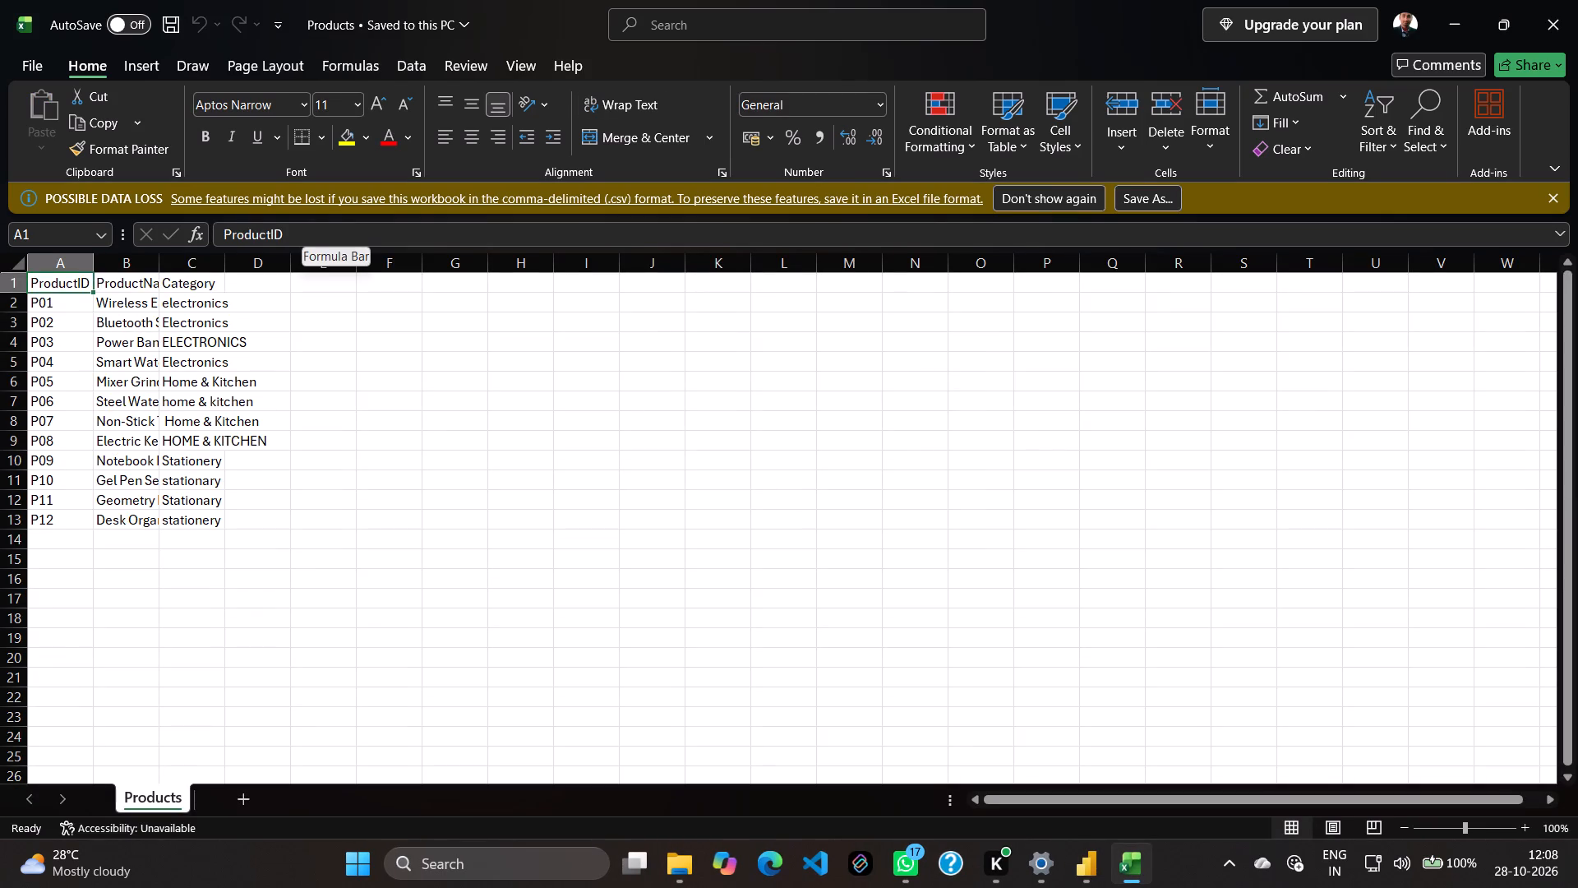
left_click(1546, 0)
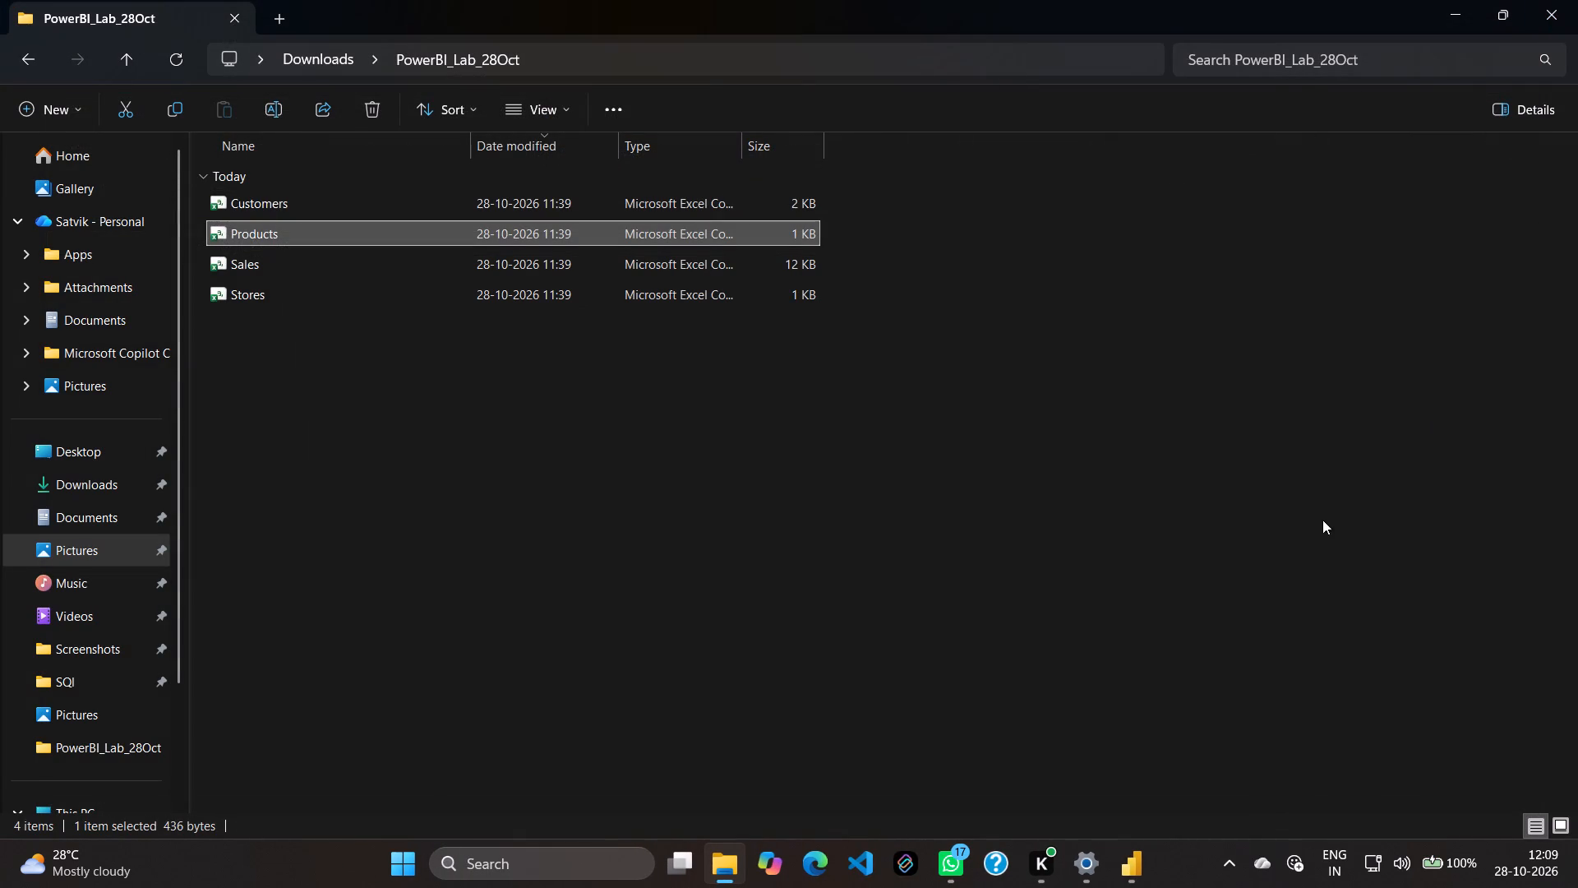
left_click(1137, 872)
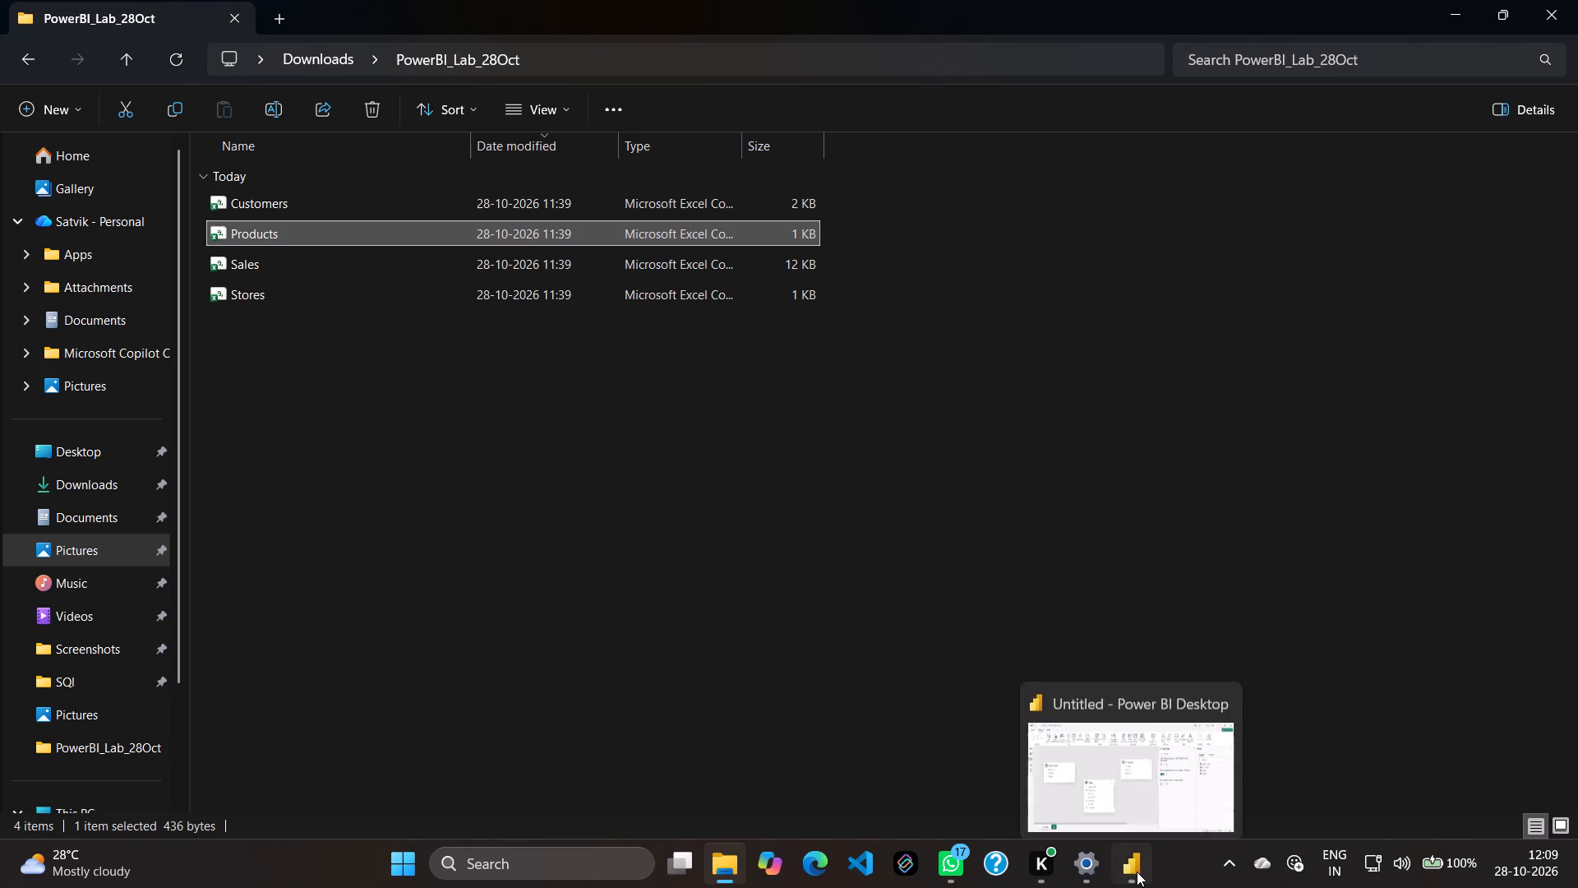
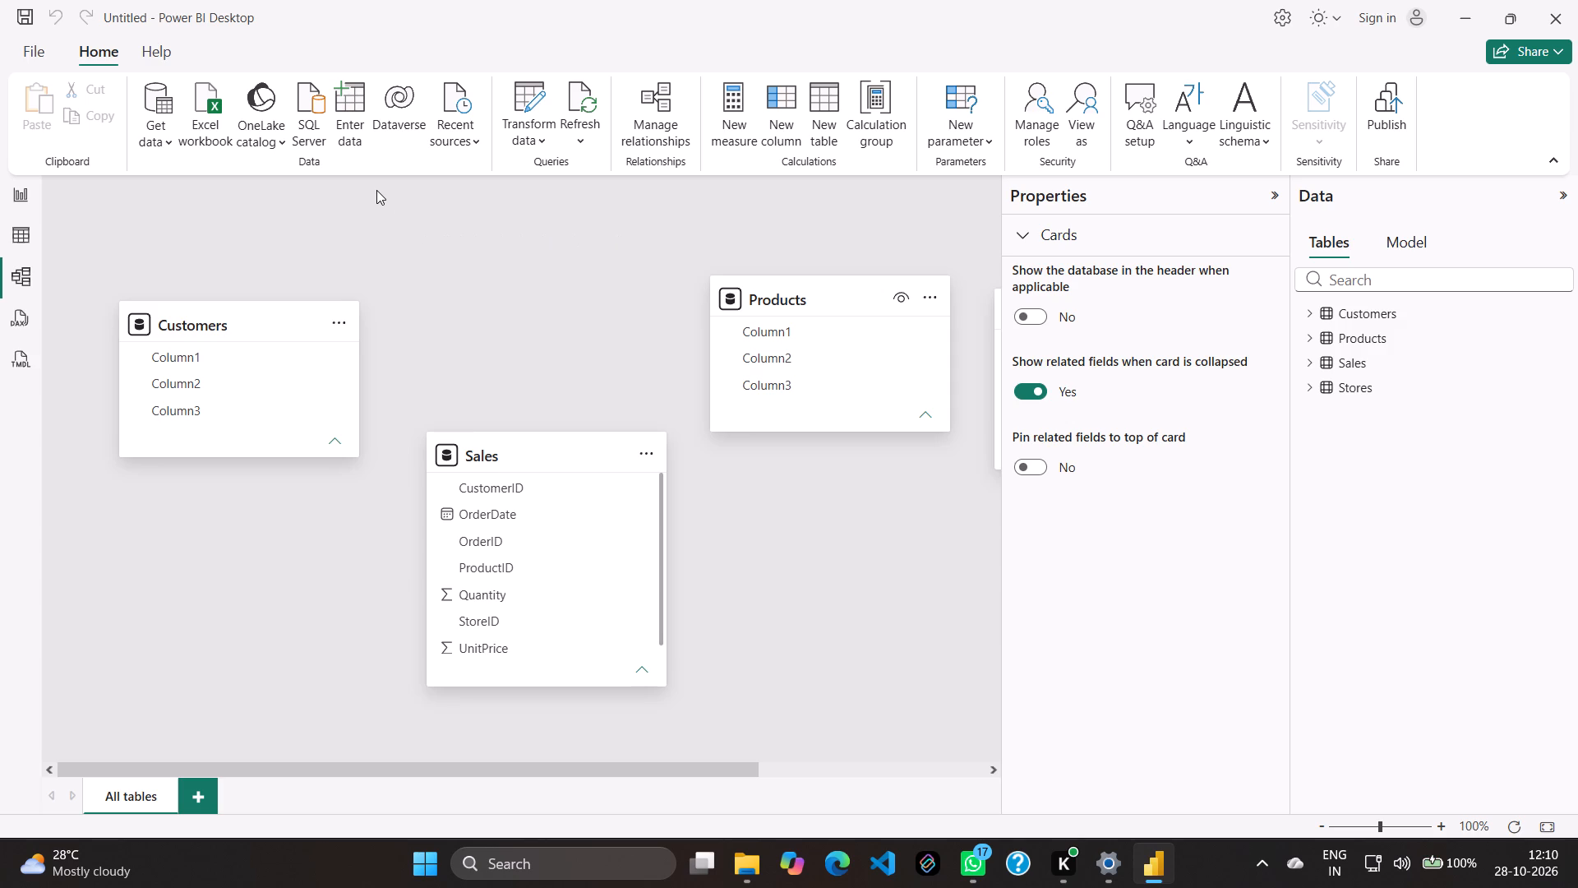
Open the query of the Products table for editing from its card in the model diagram.
left_click(801, 294)
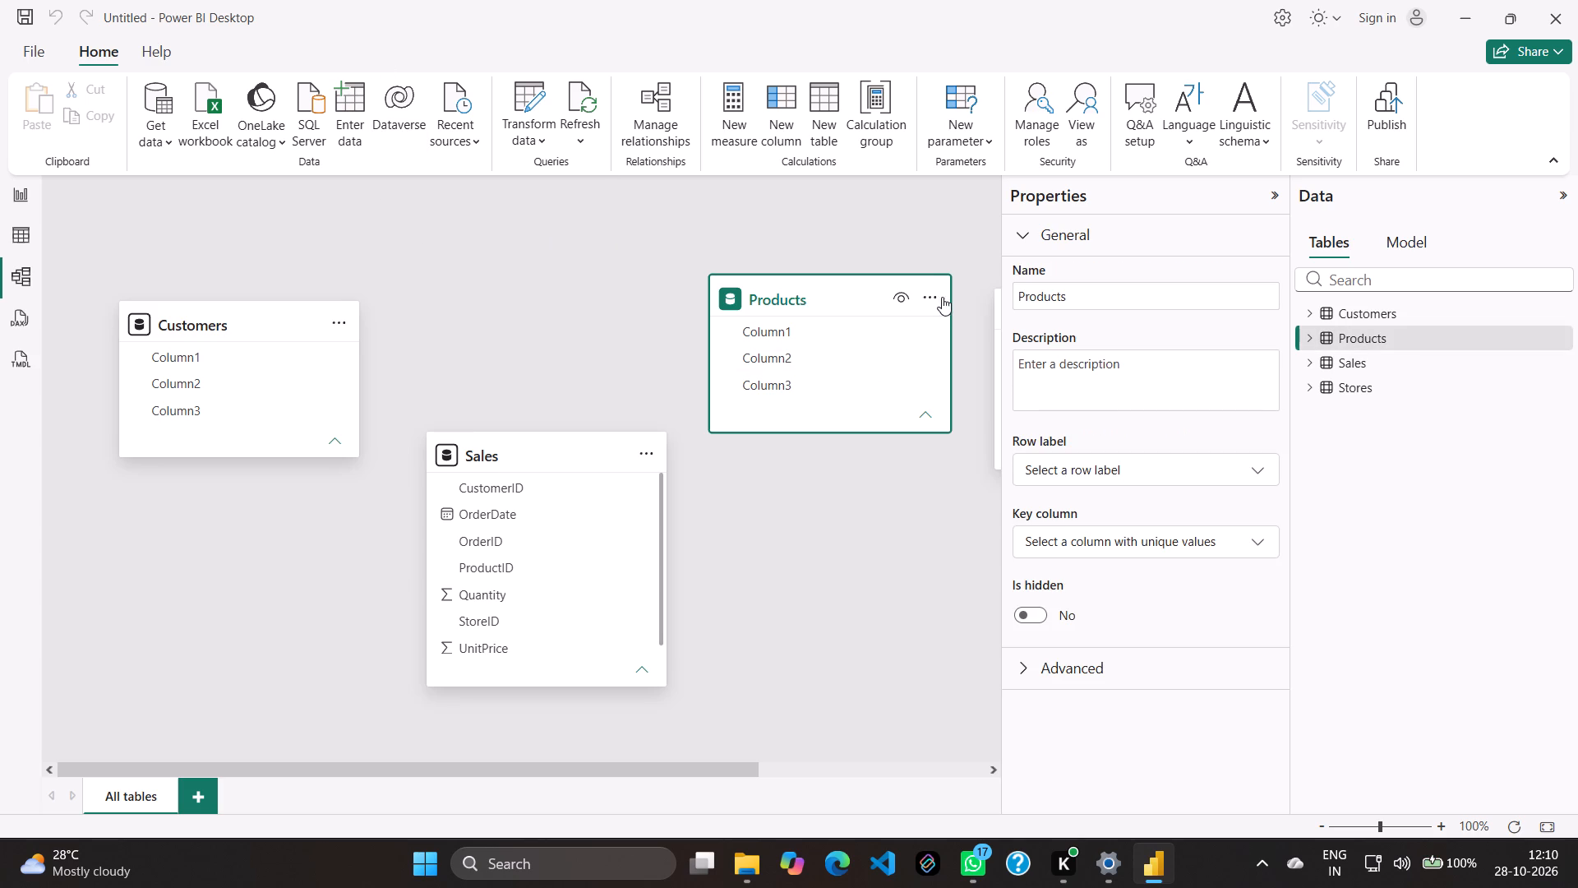
left_click(934, 297)
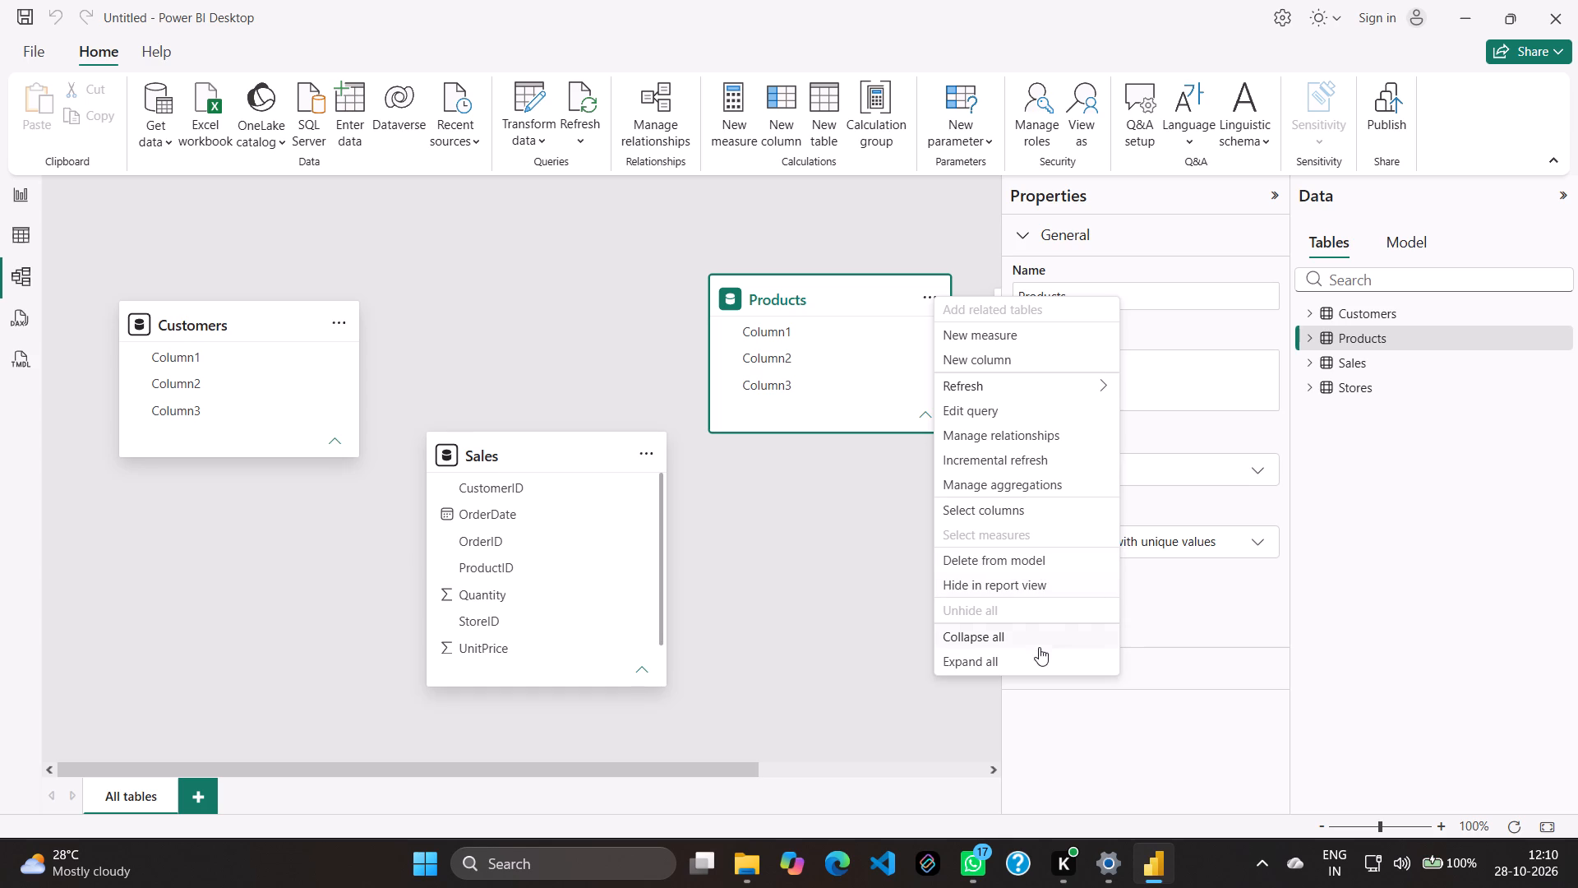
left_click(990, 413)
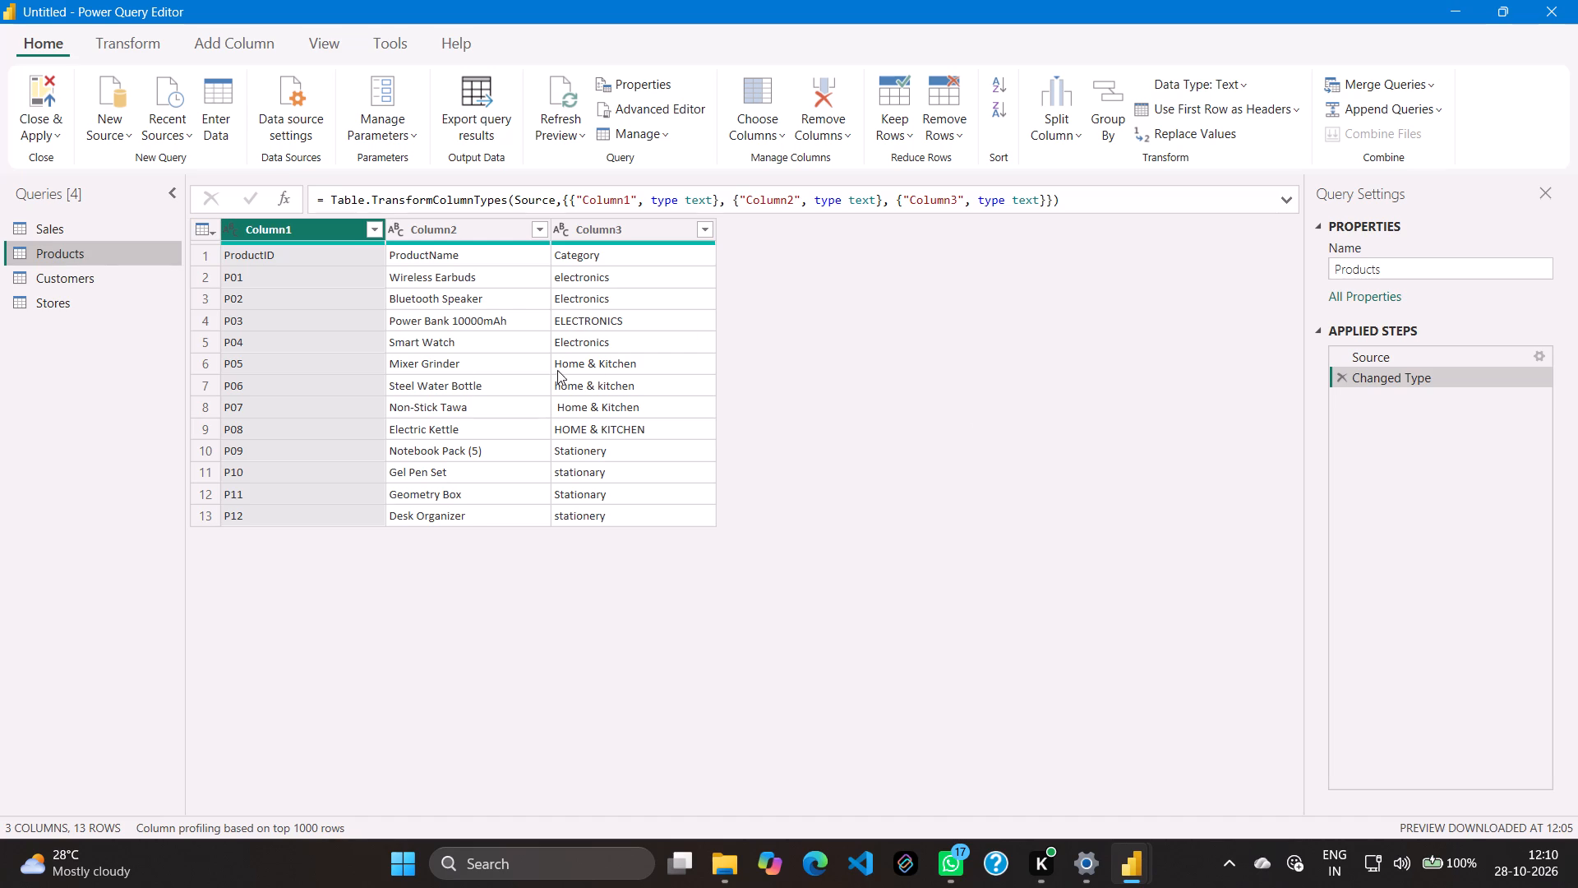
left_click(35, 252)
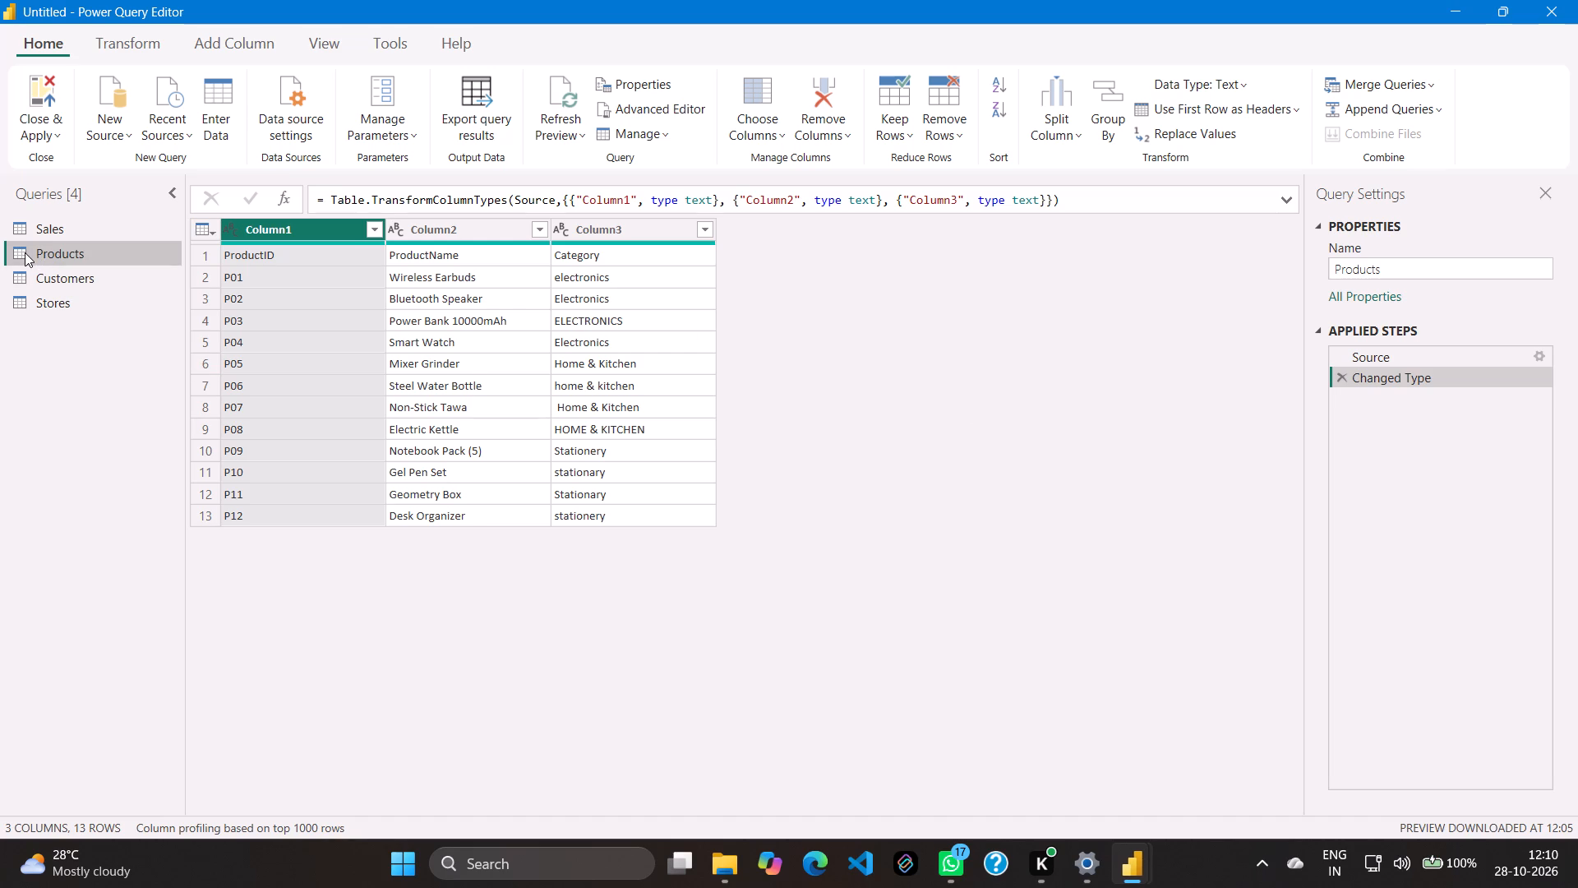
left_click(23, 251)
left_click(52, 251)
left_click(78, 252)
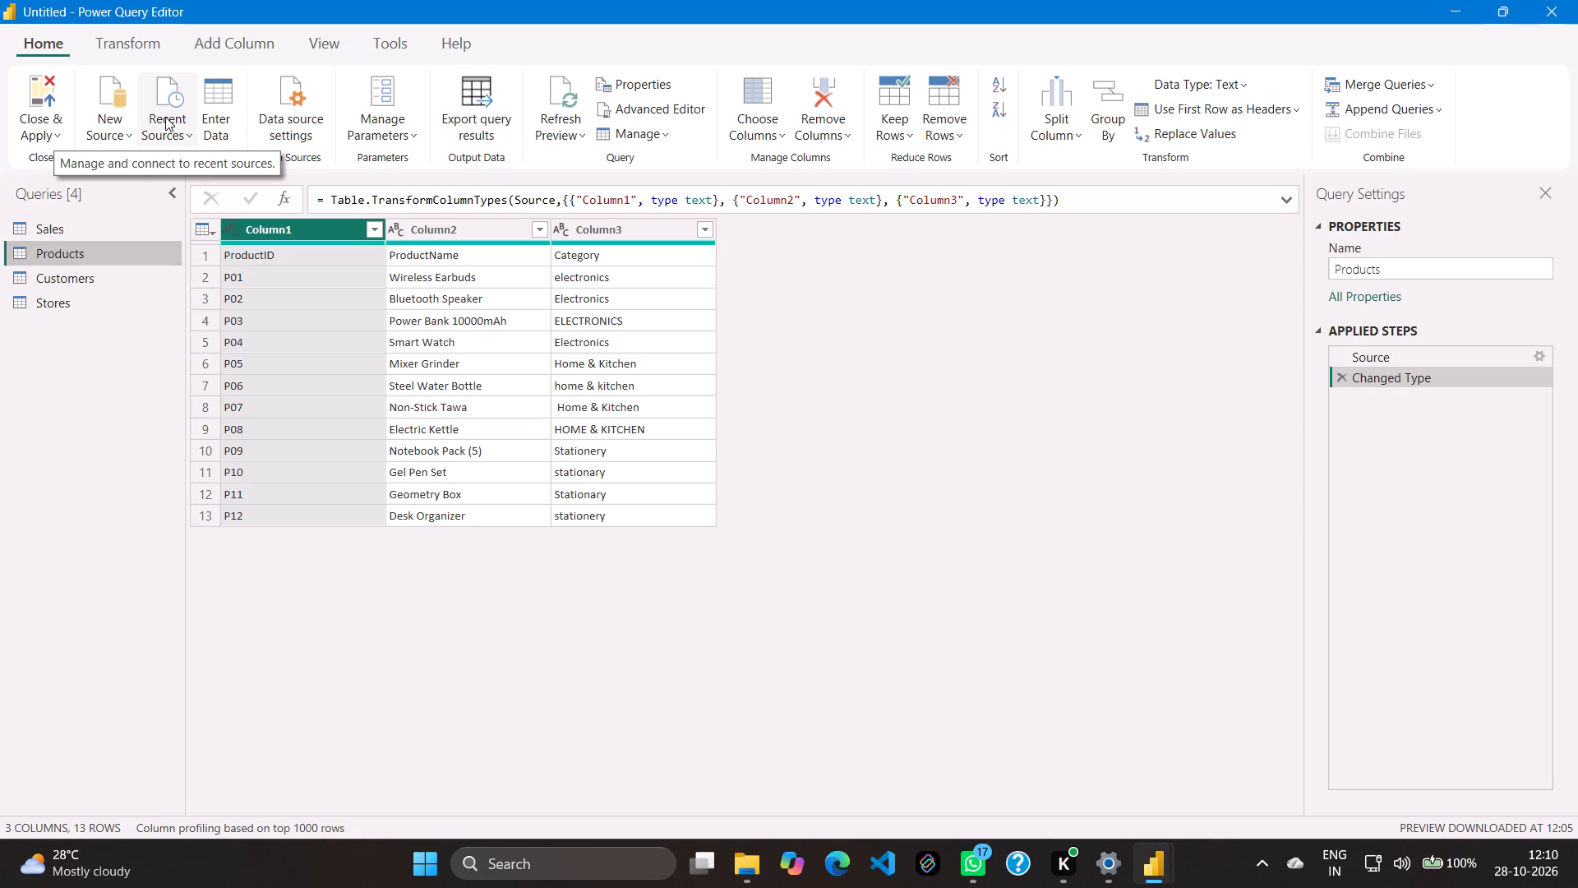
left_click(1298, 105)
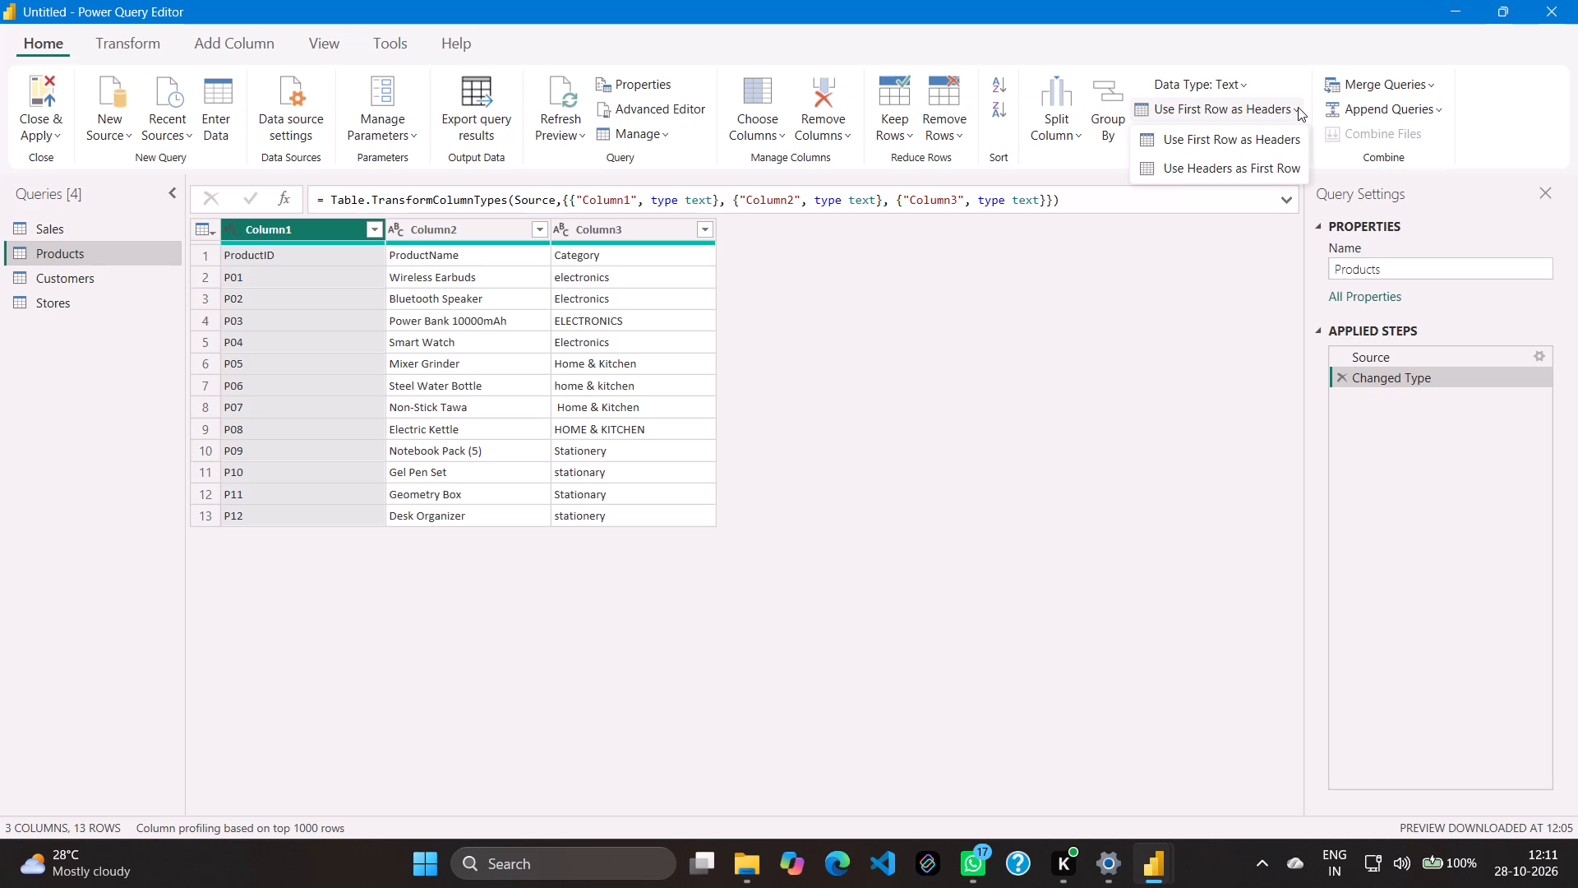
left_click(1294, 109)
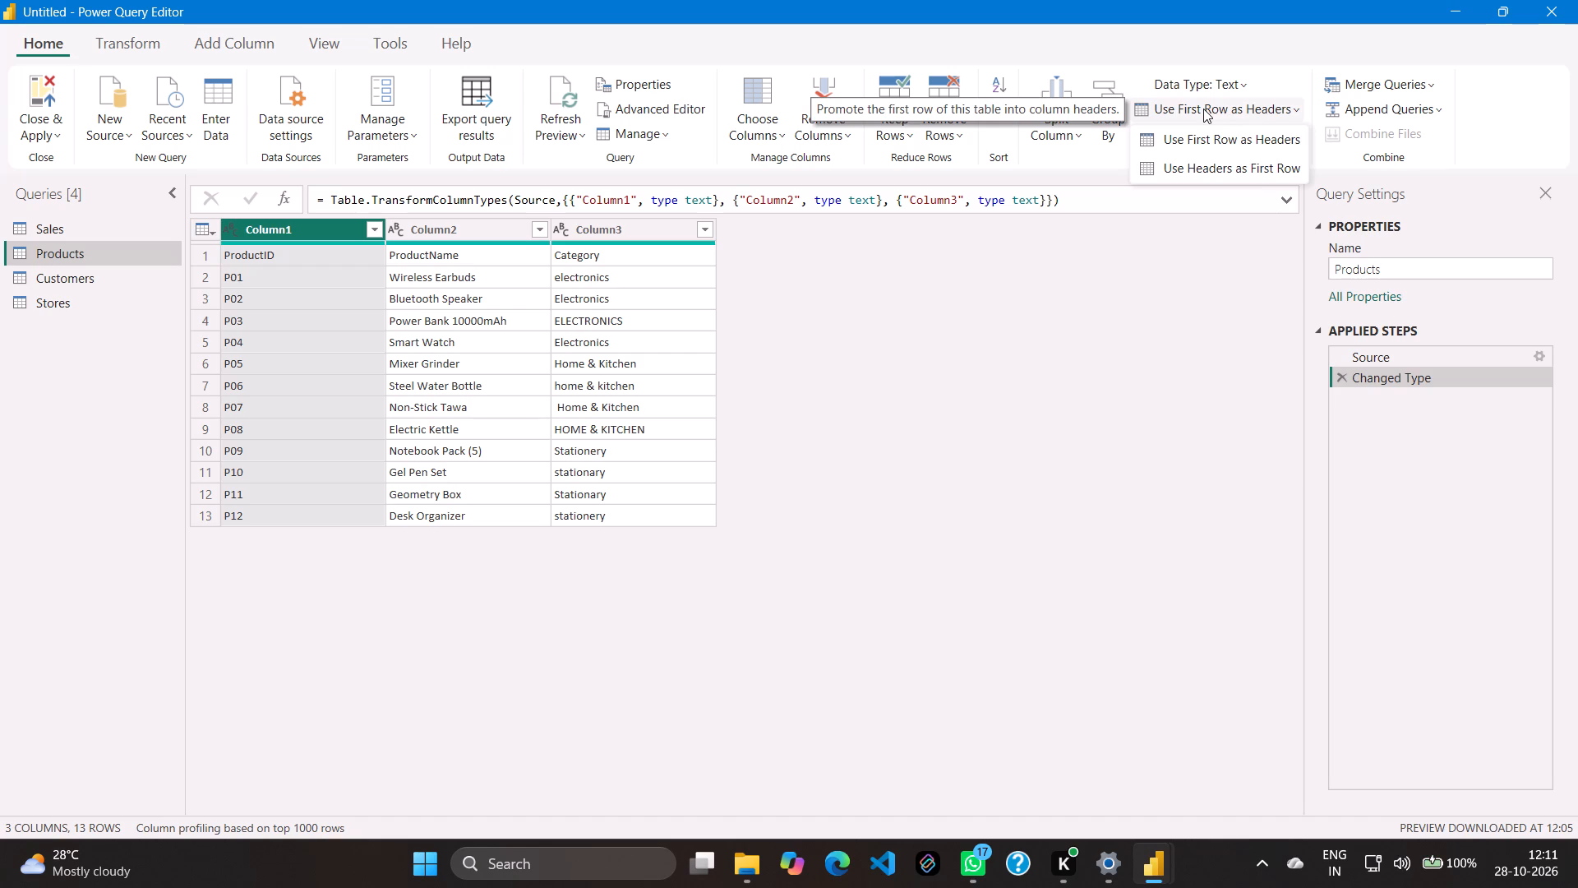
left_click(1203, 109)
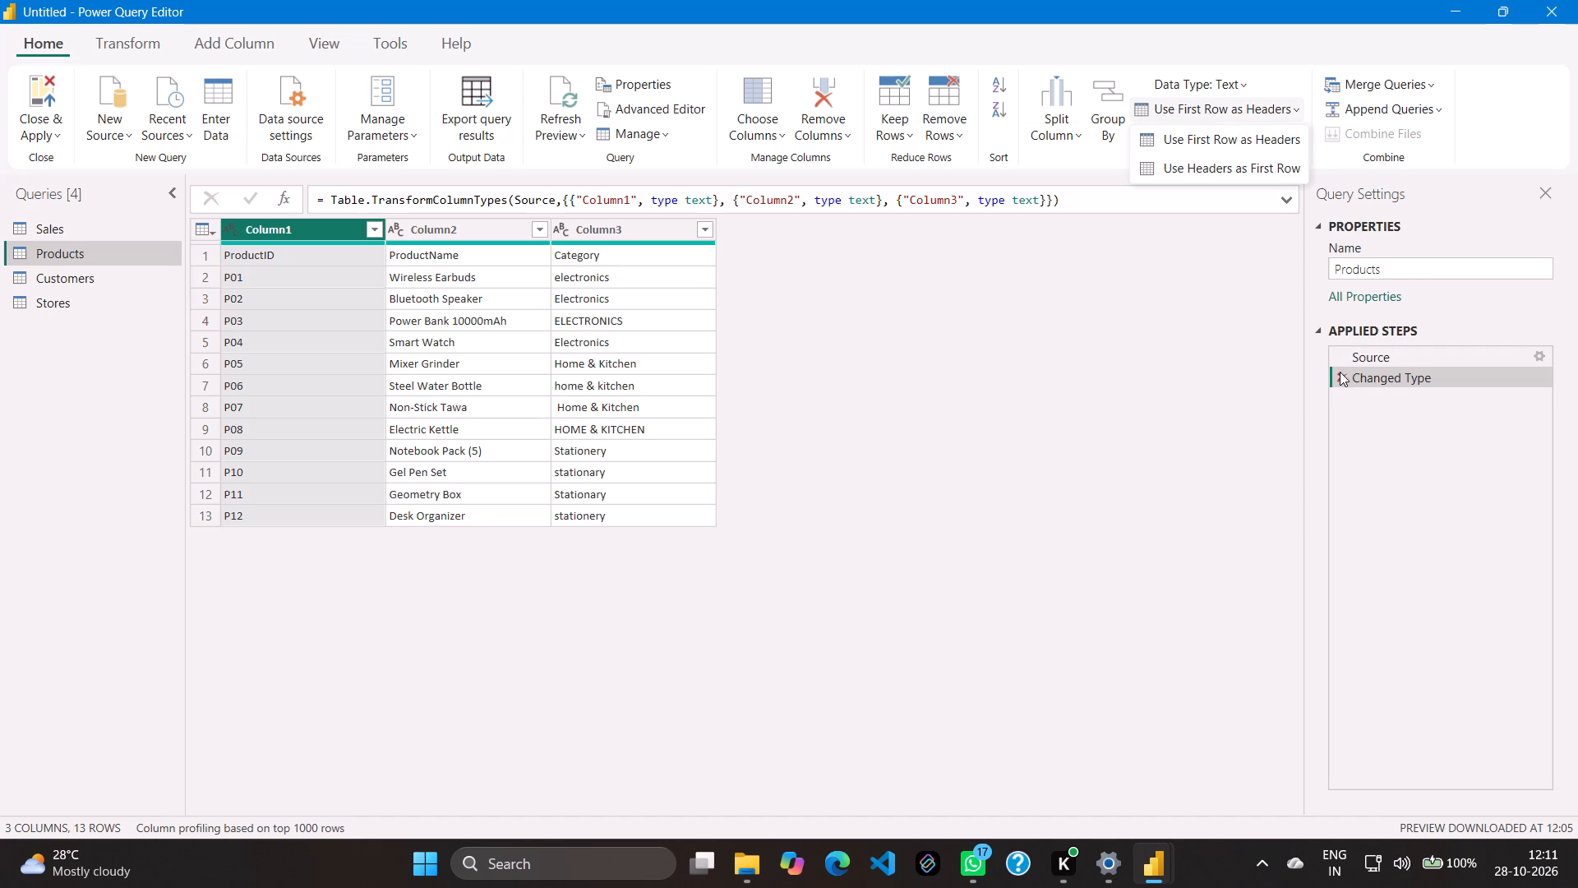
Check the CSV settings of the Products query's Source step, keeping Comma as the delimiter.
left_click(1379, 359)
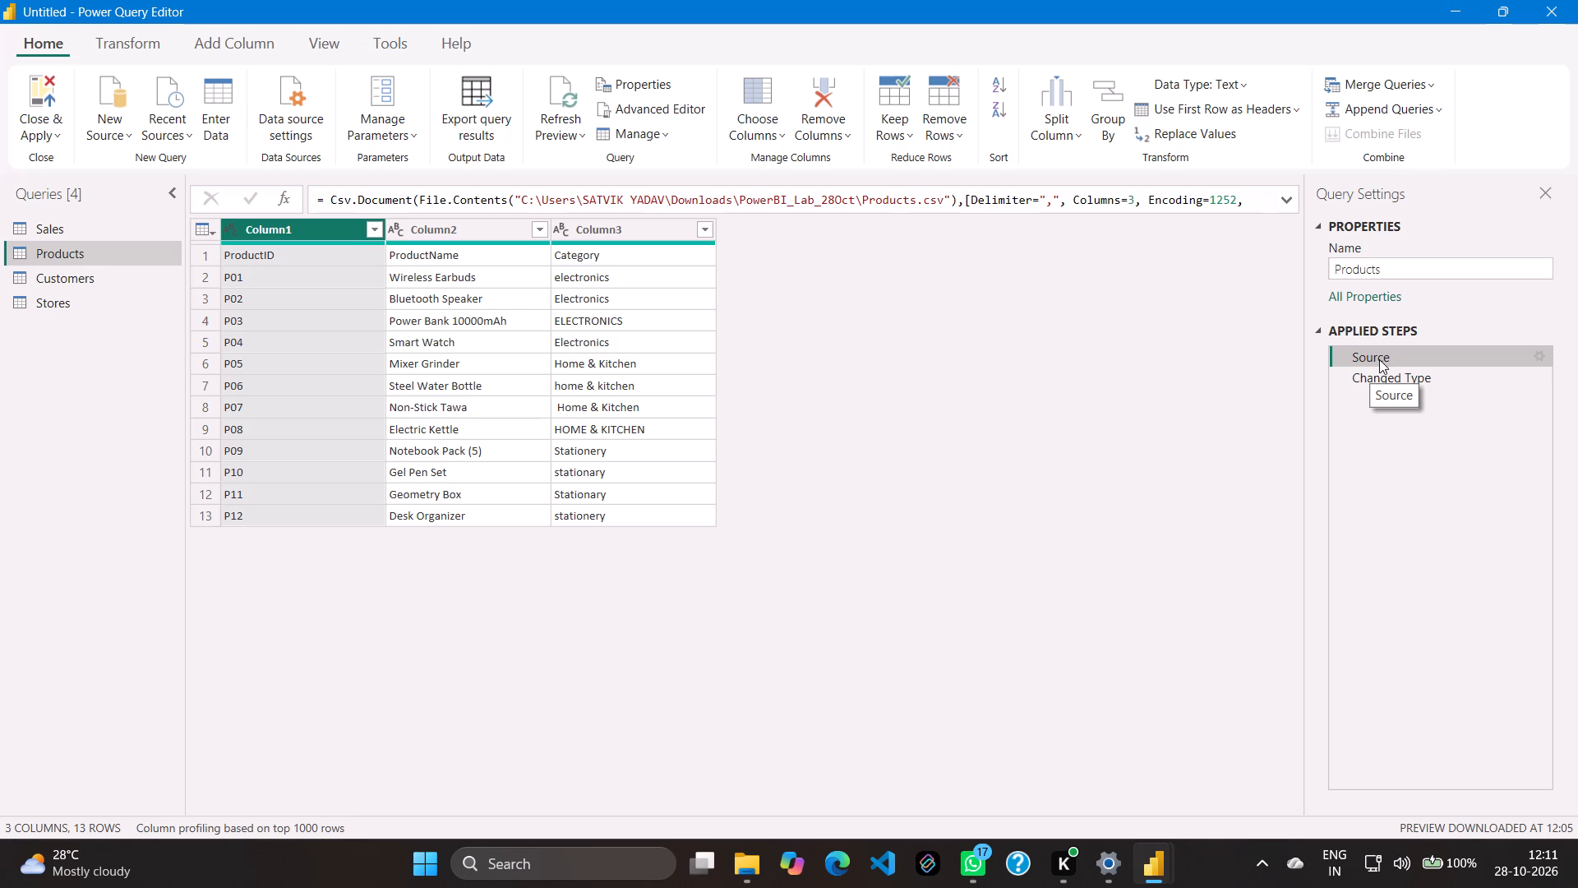
left_click(1536, 350)
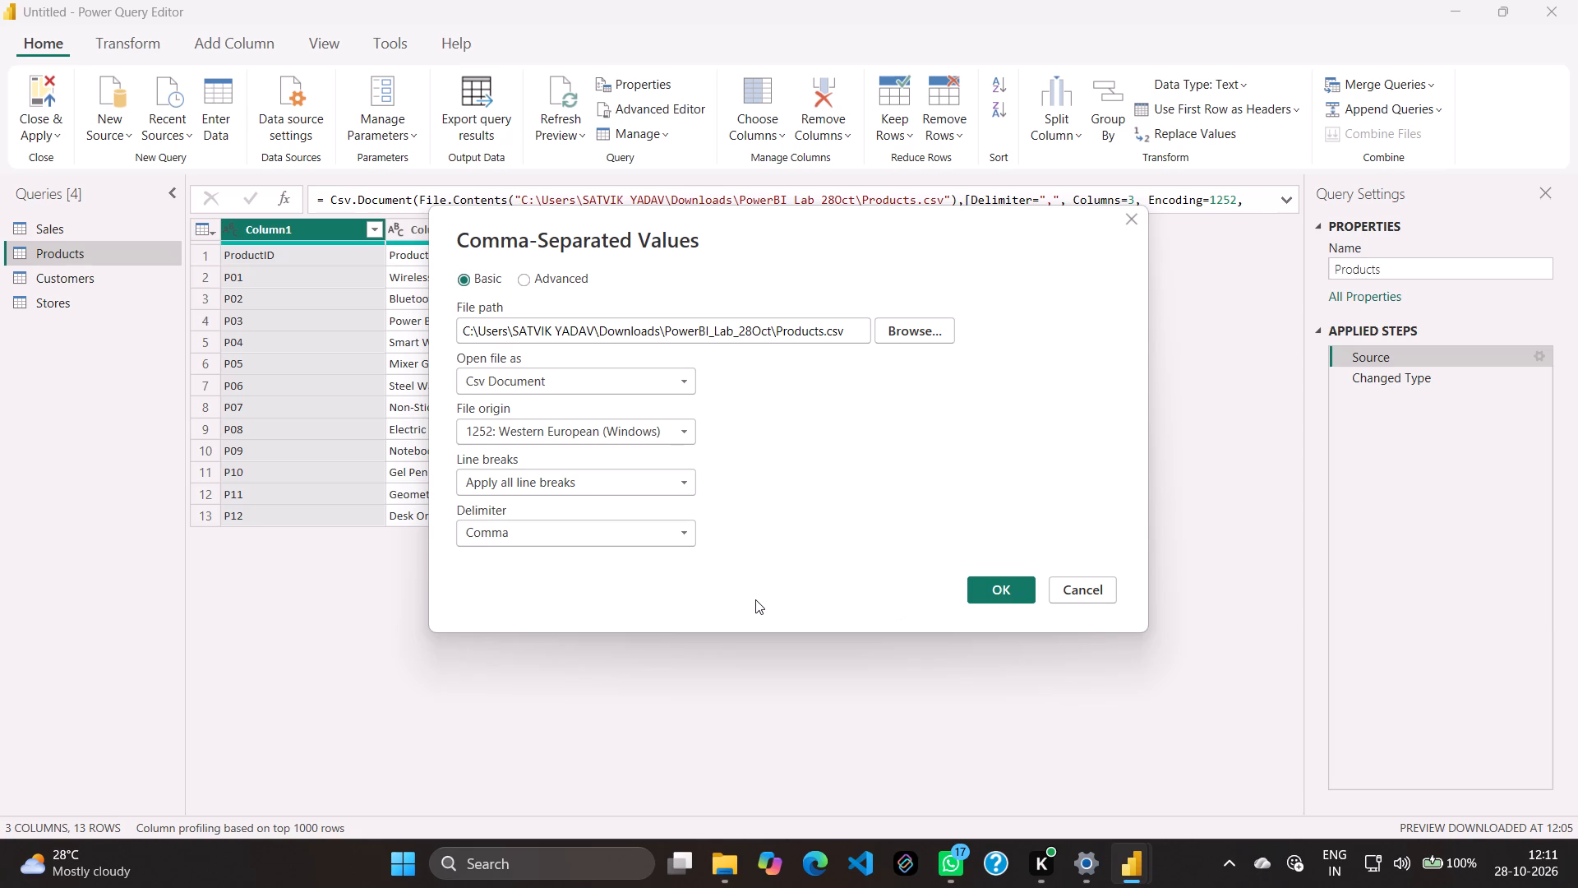
left_click(540, 540)
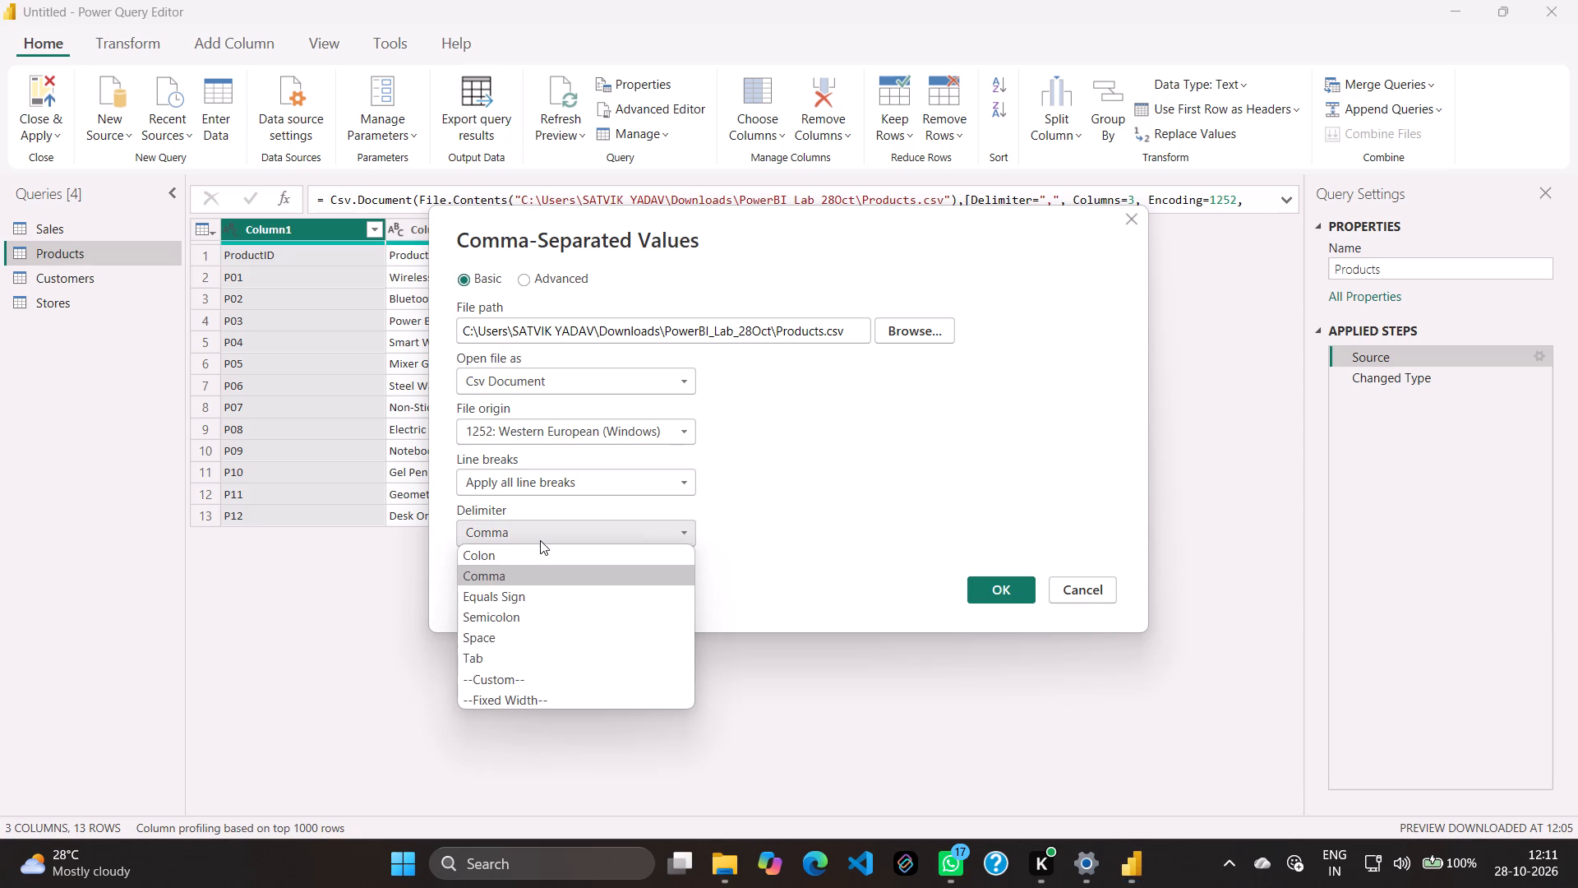
left_click(540, 569)
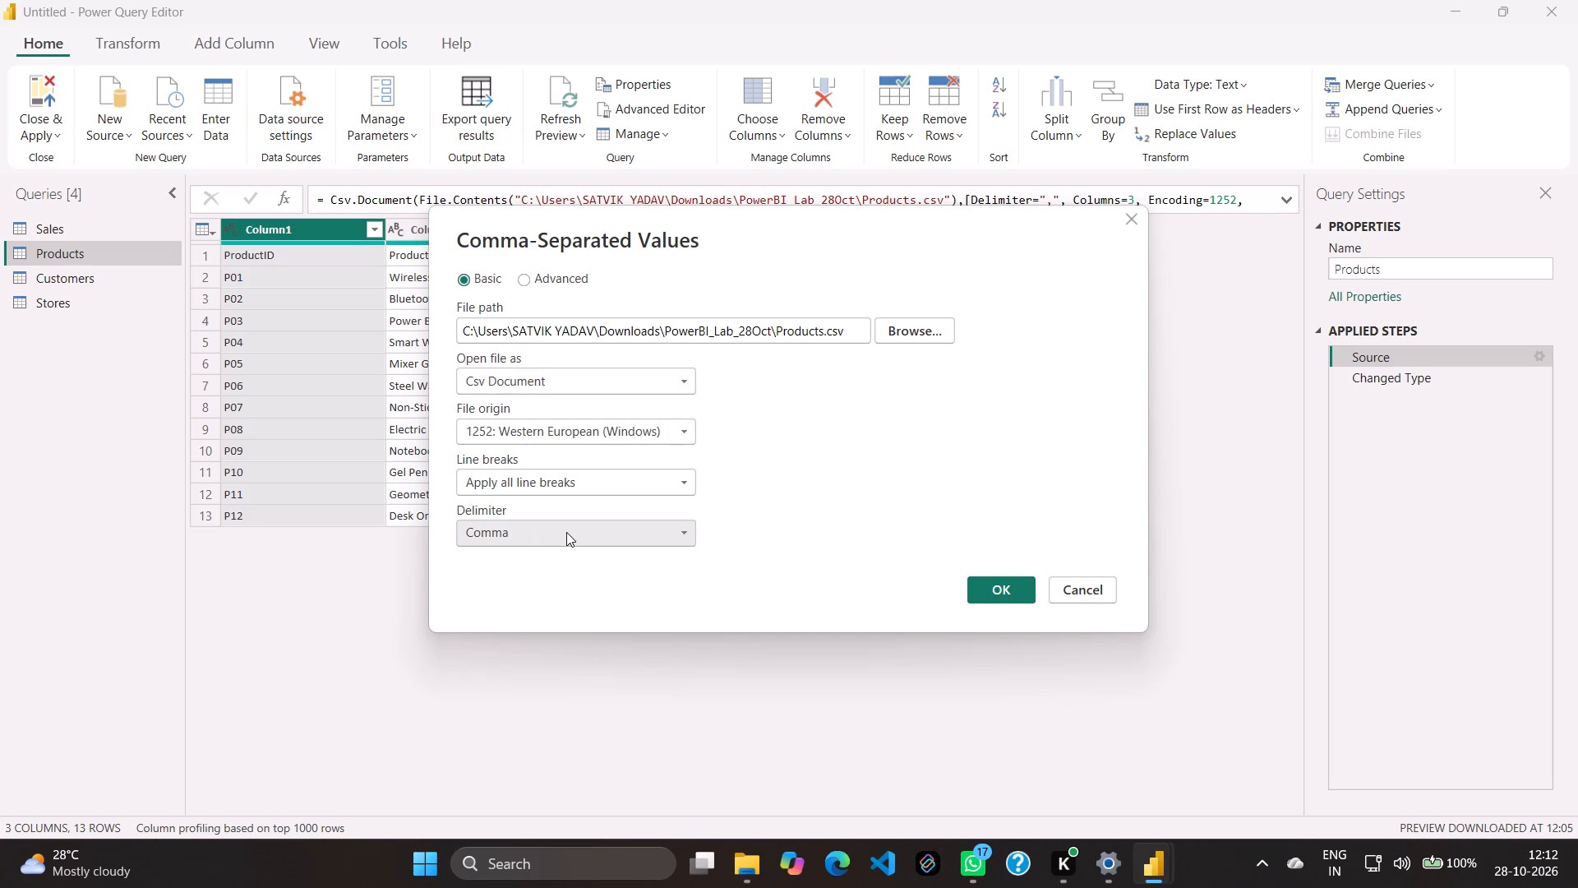
left_click(985, 590)
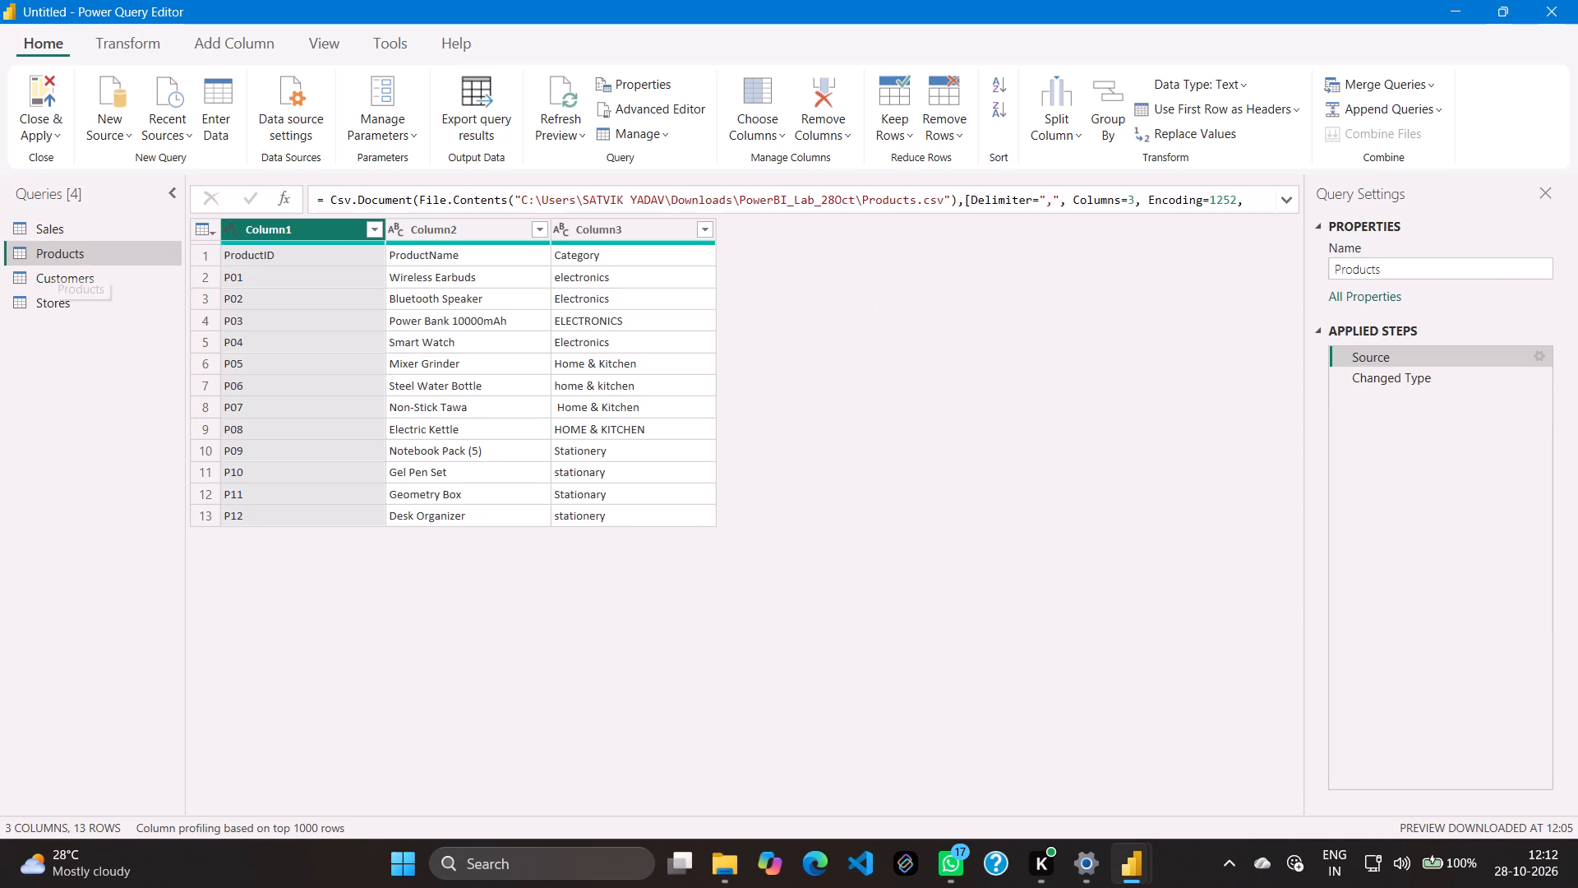
left_click(1212, 112)
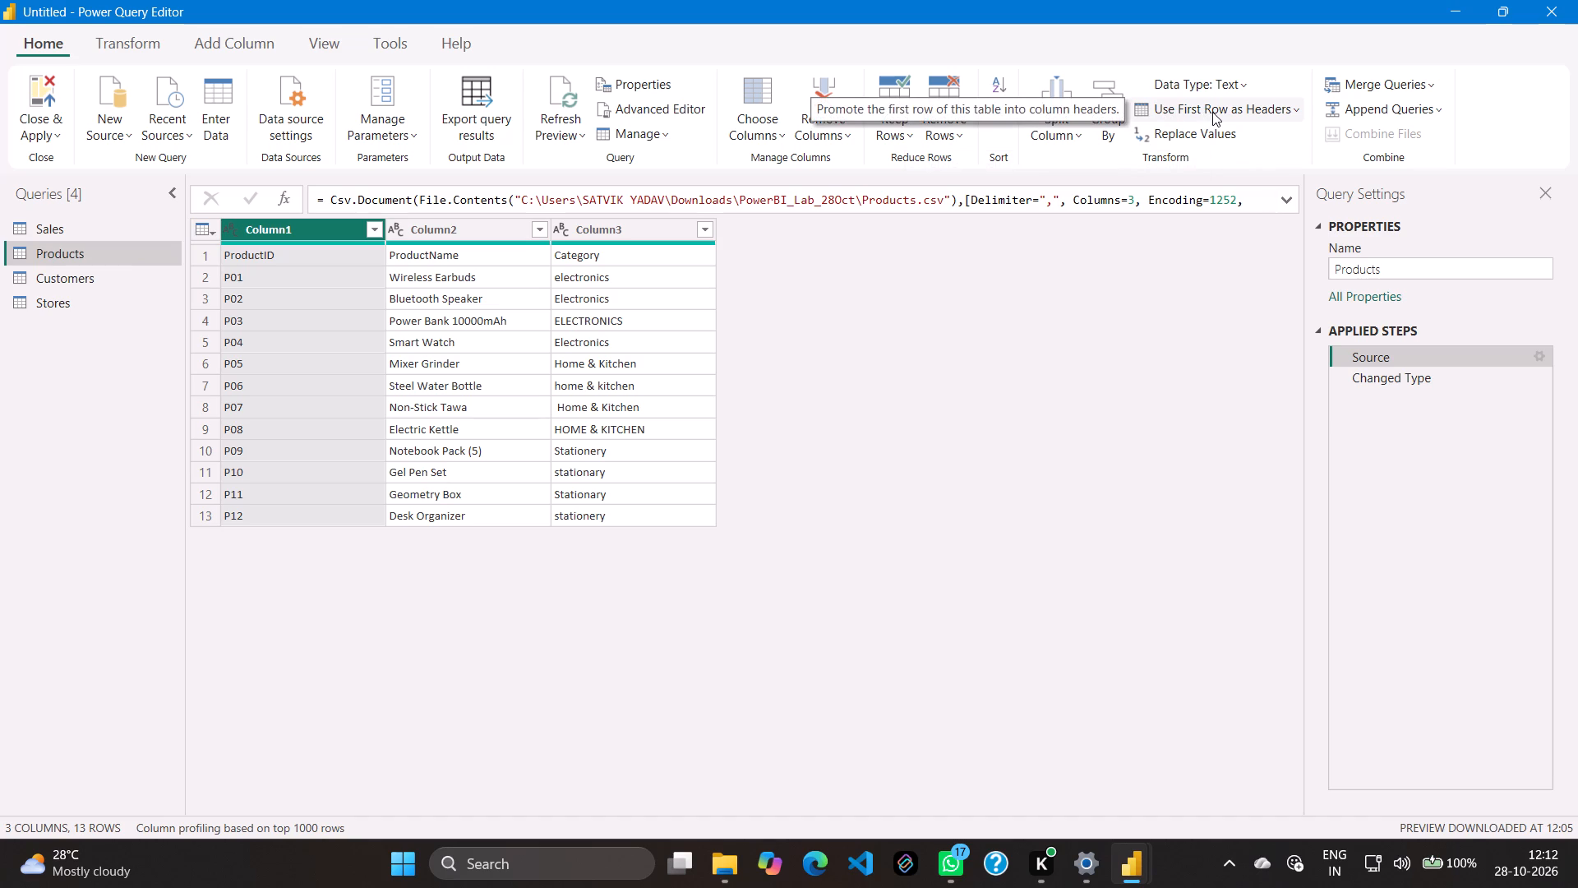
left_click(1212, 112)
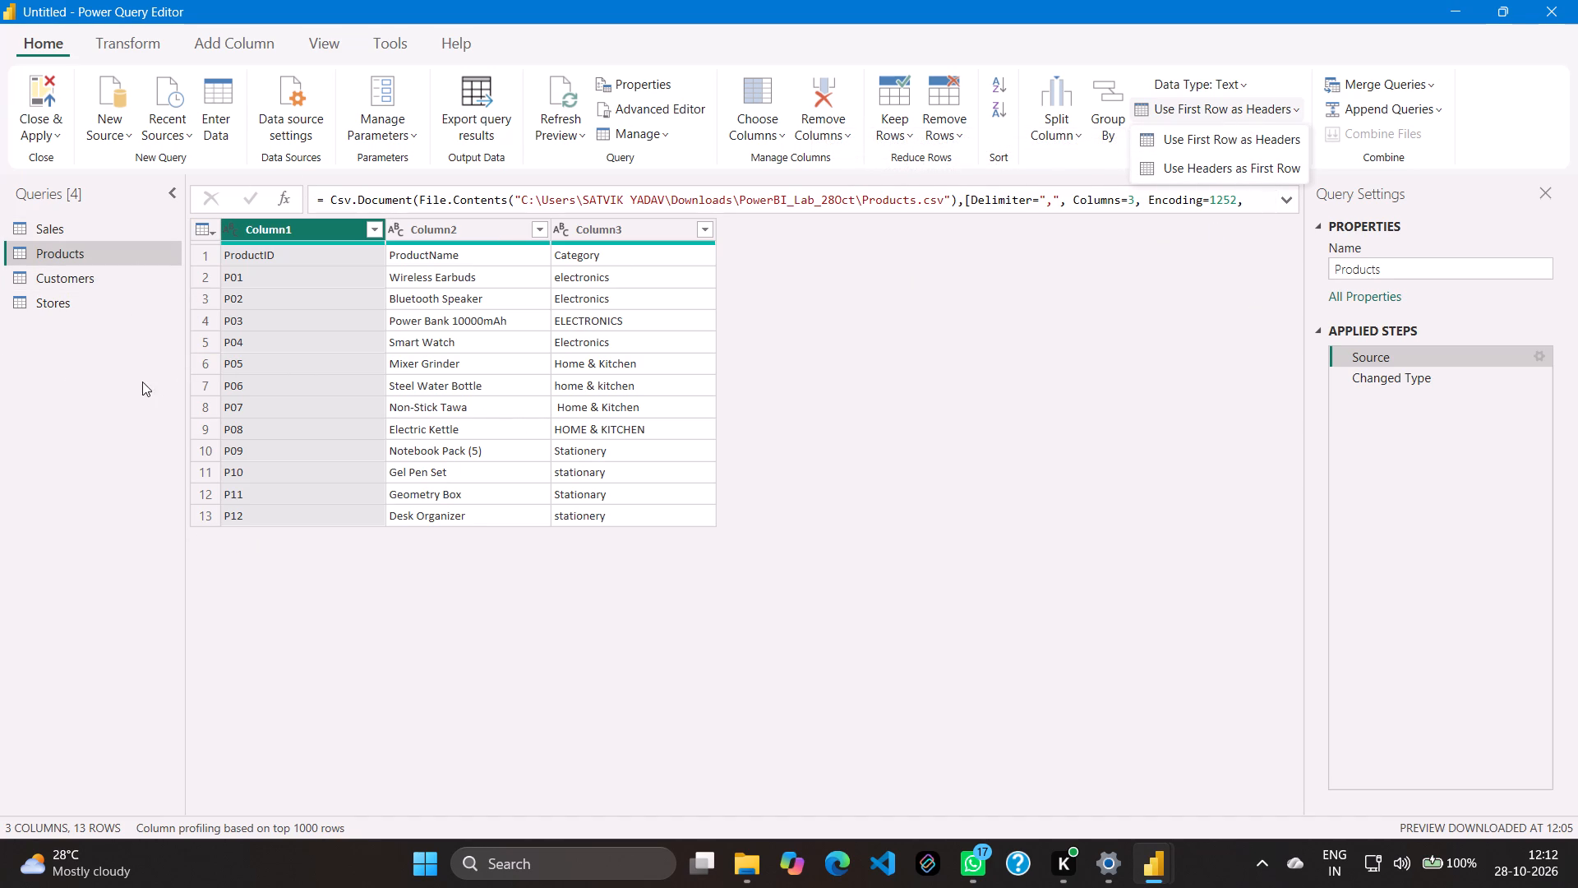
Check the CSV settings of the Customers query's Source step, keeping Comma as the delimiter.
left_click(83, 271)
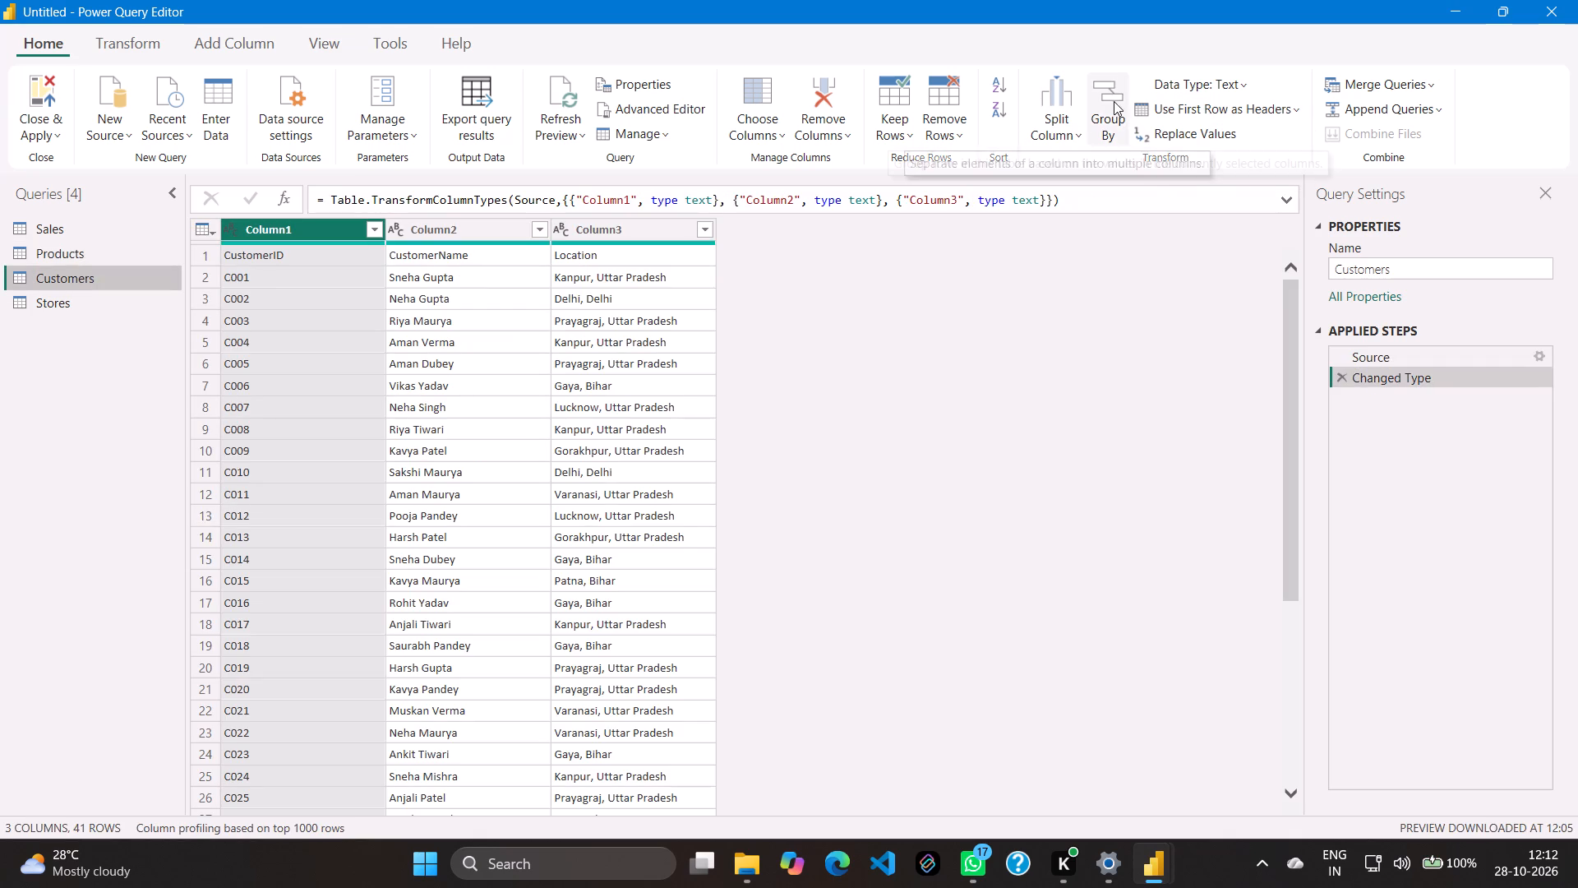
left_click(1225, 111)
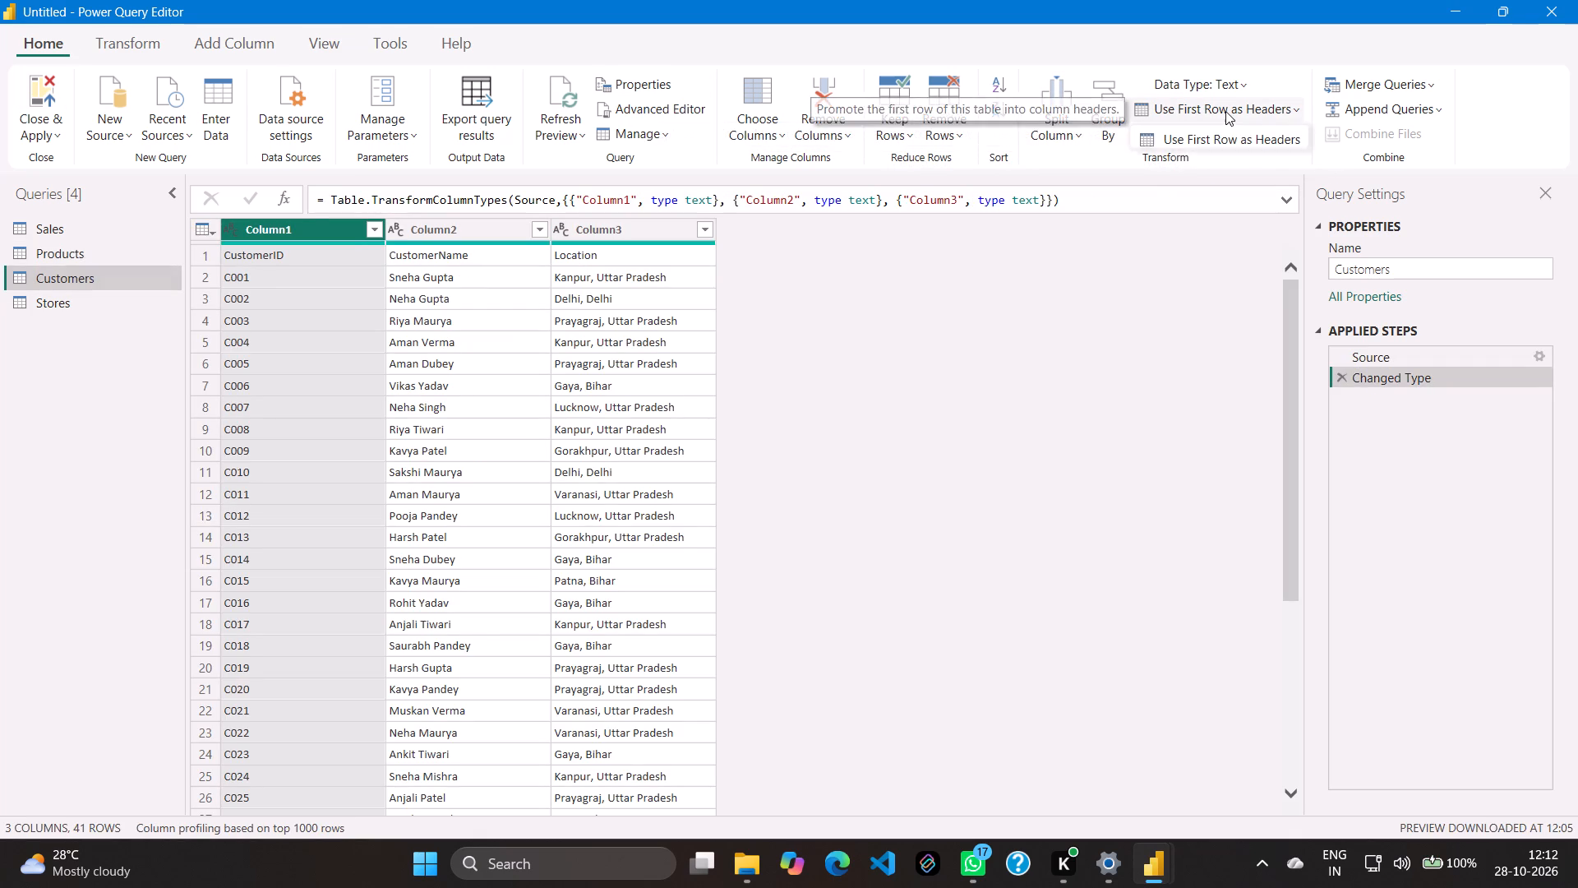
left_click(1225, 111)
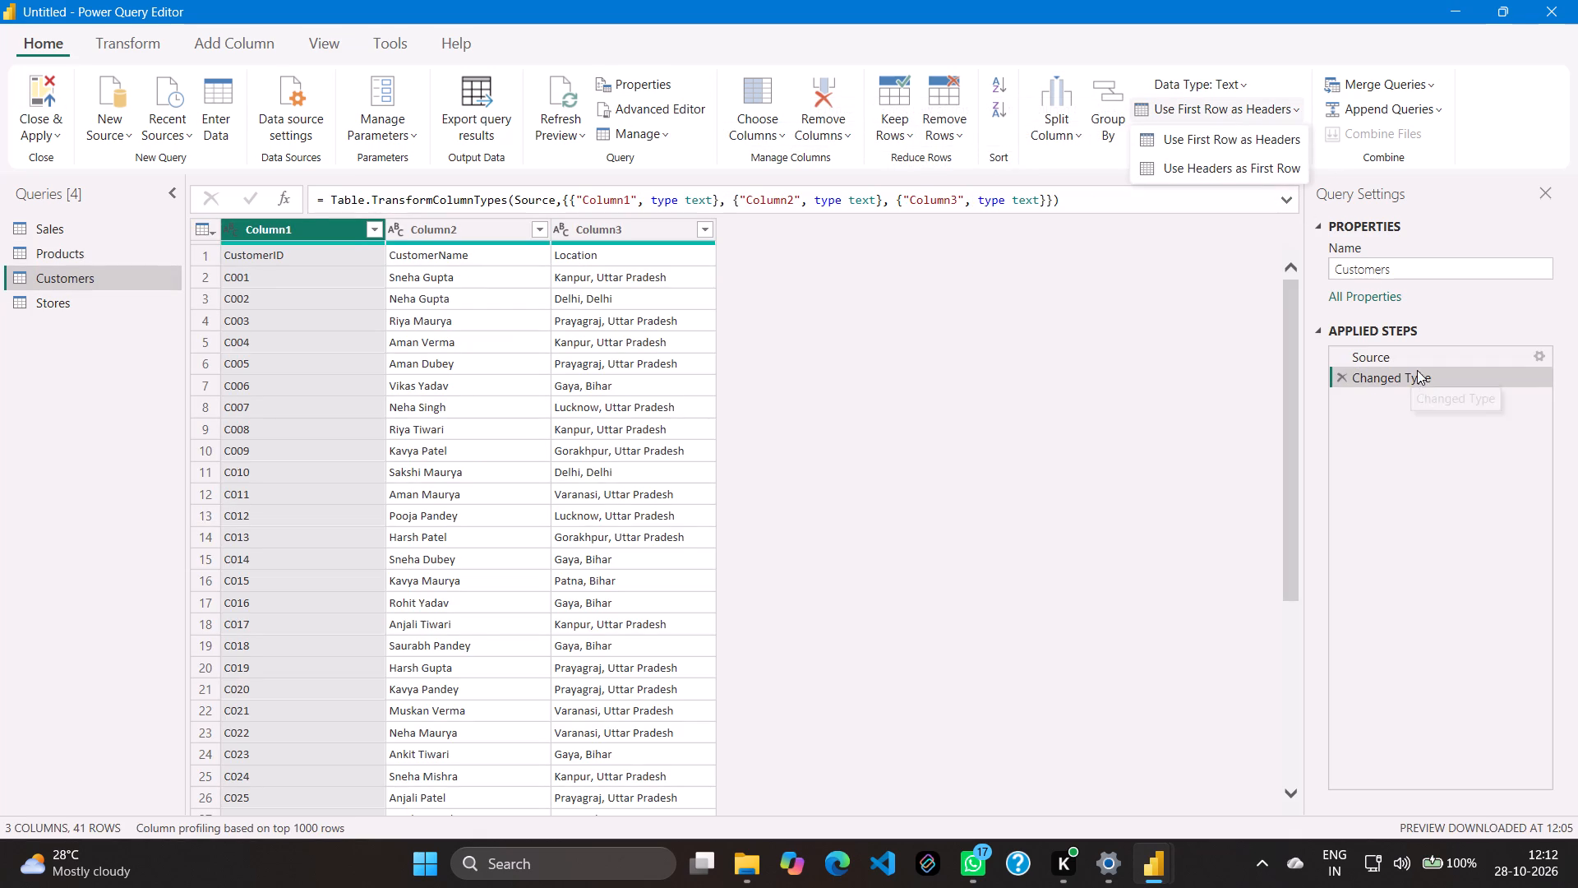
left_click(1417, 357)
left_click(1536, 351)
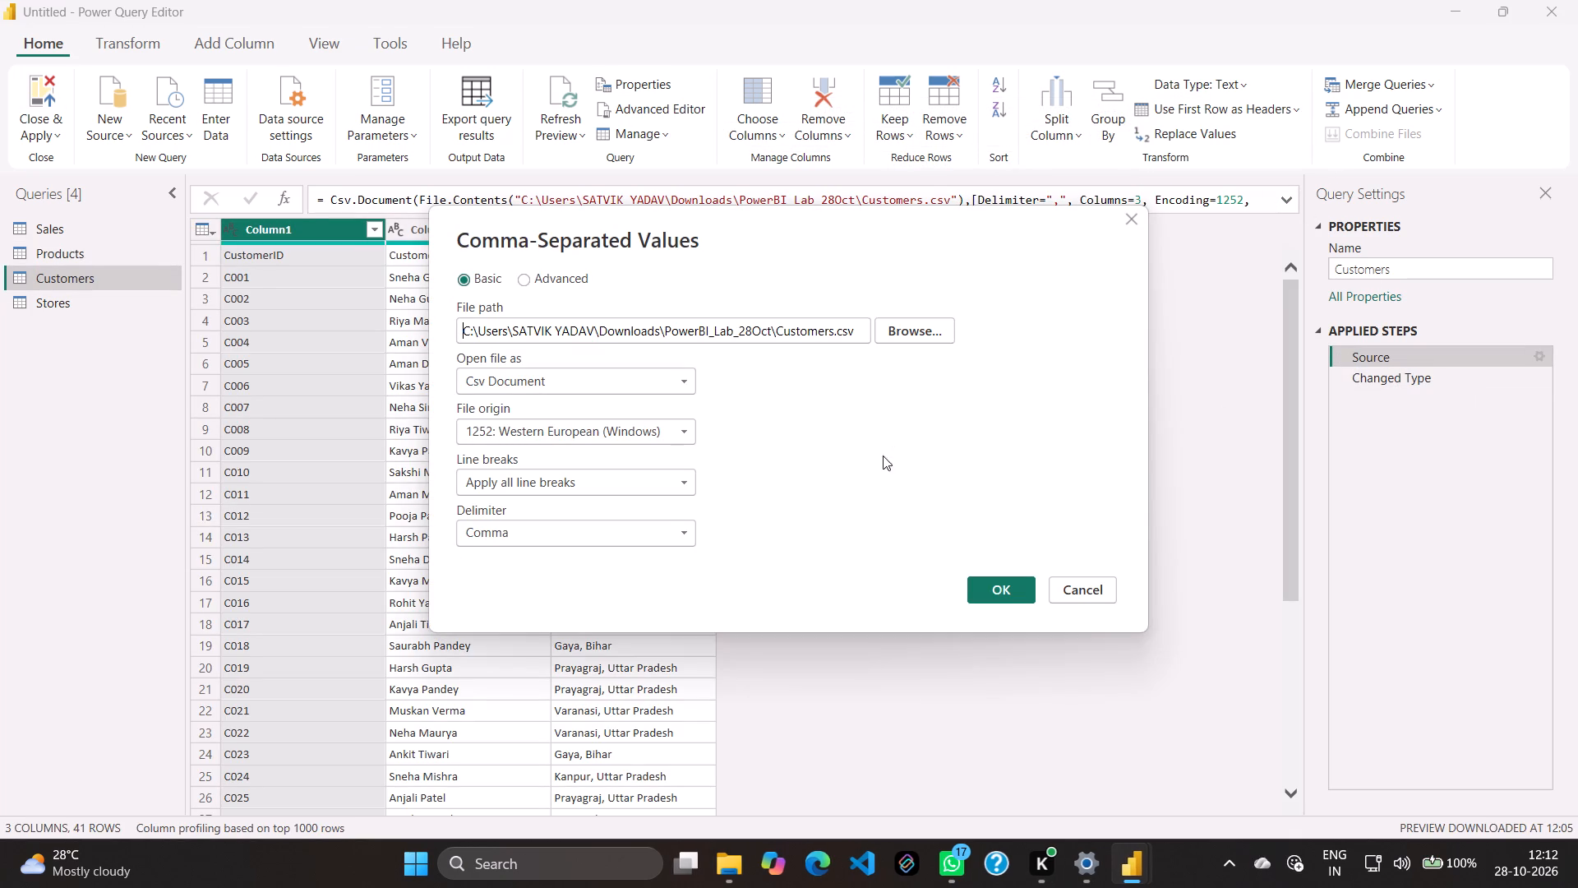
left_click(694, 533)
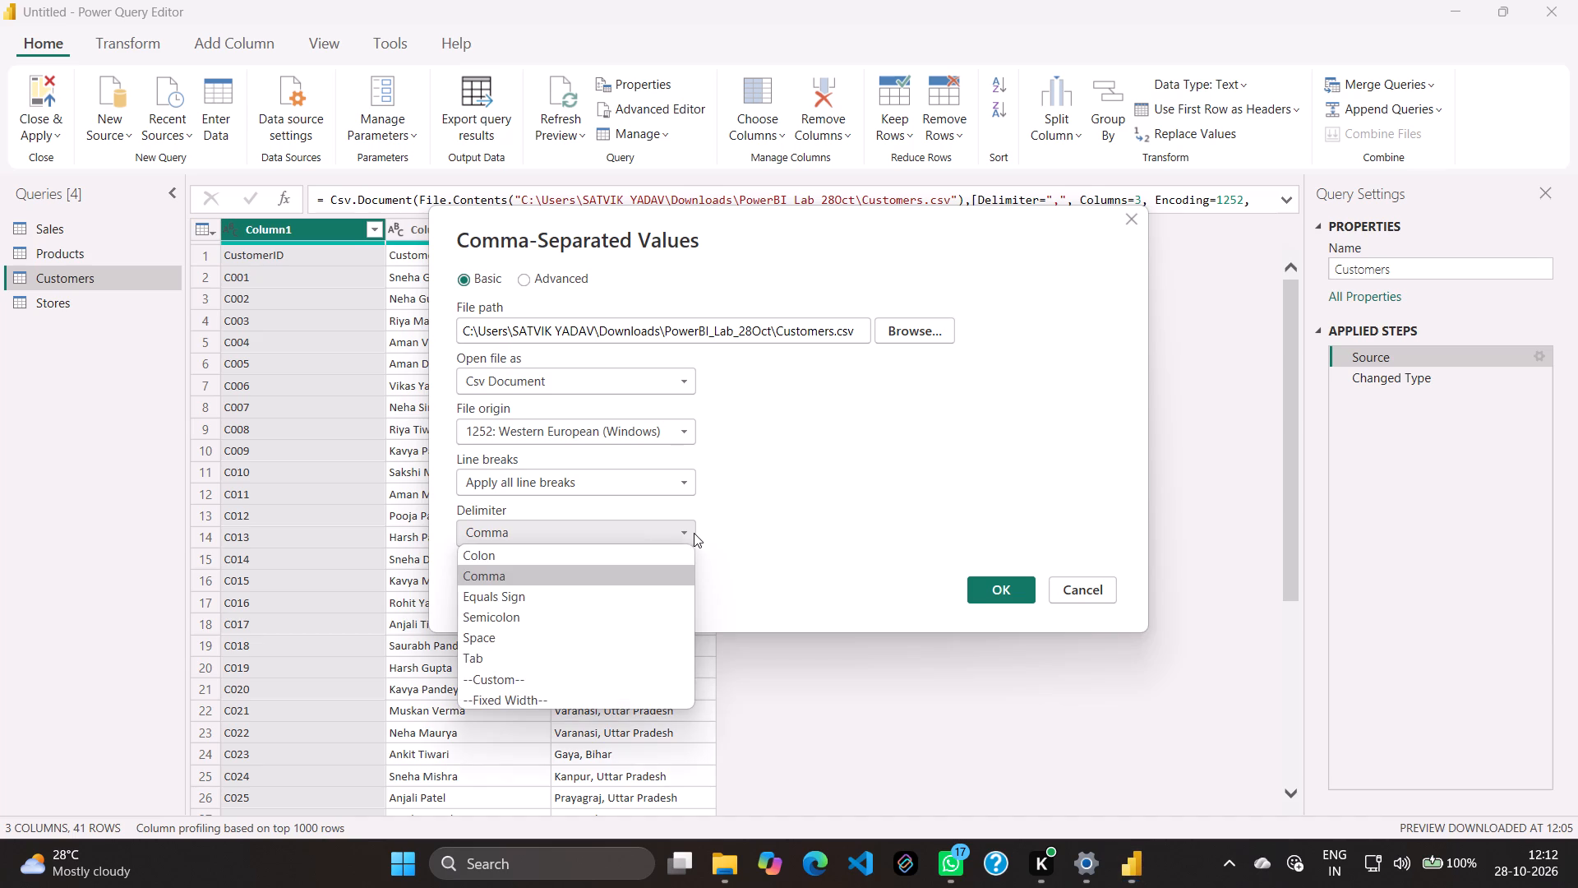
left_click(616, 578)
left_click(986, 585)
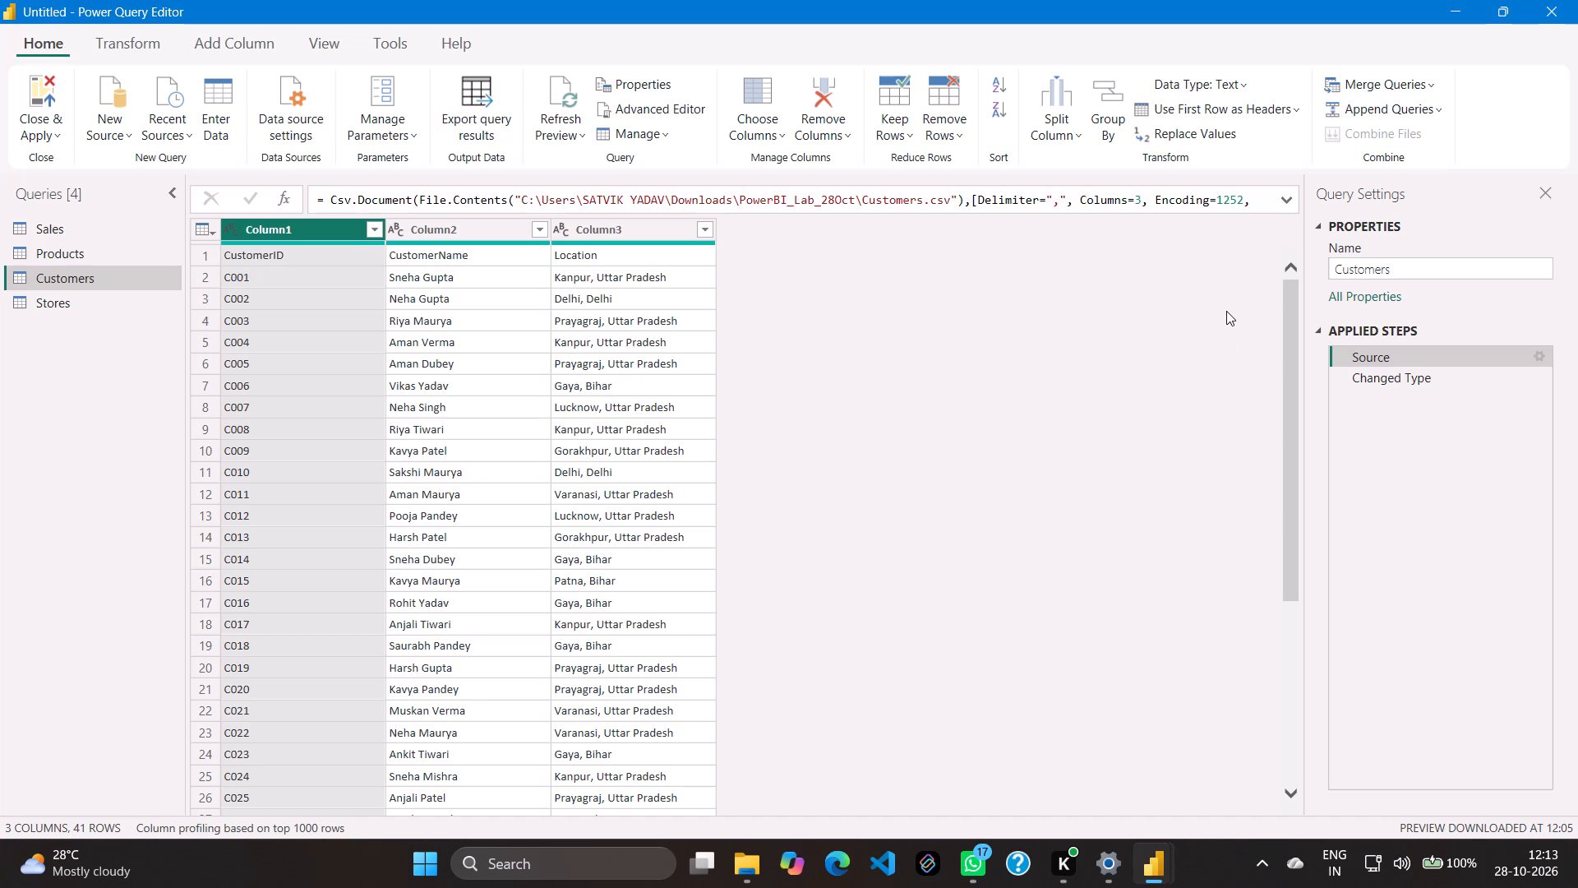
Delete the Changed Type step of the Customers query and use its first row as headers.
left_click(1341, 375)
left_click(1230, 116)
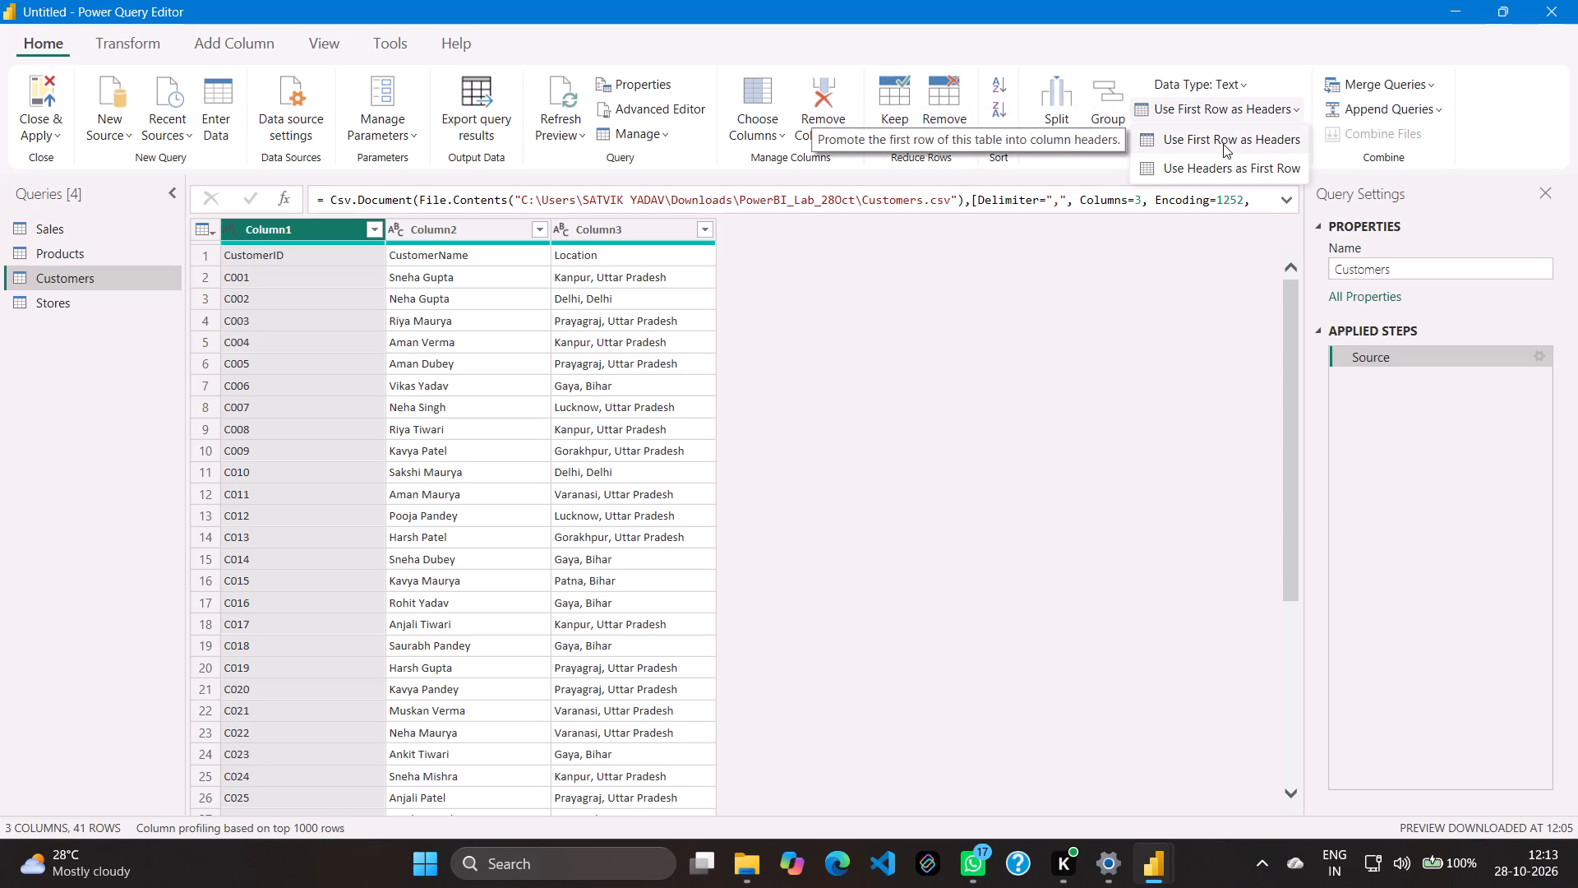
left_click(1243, 150)
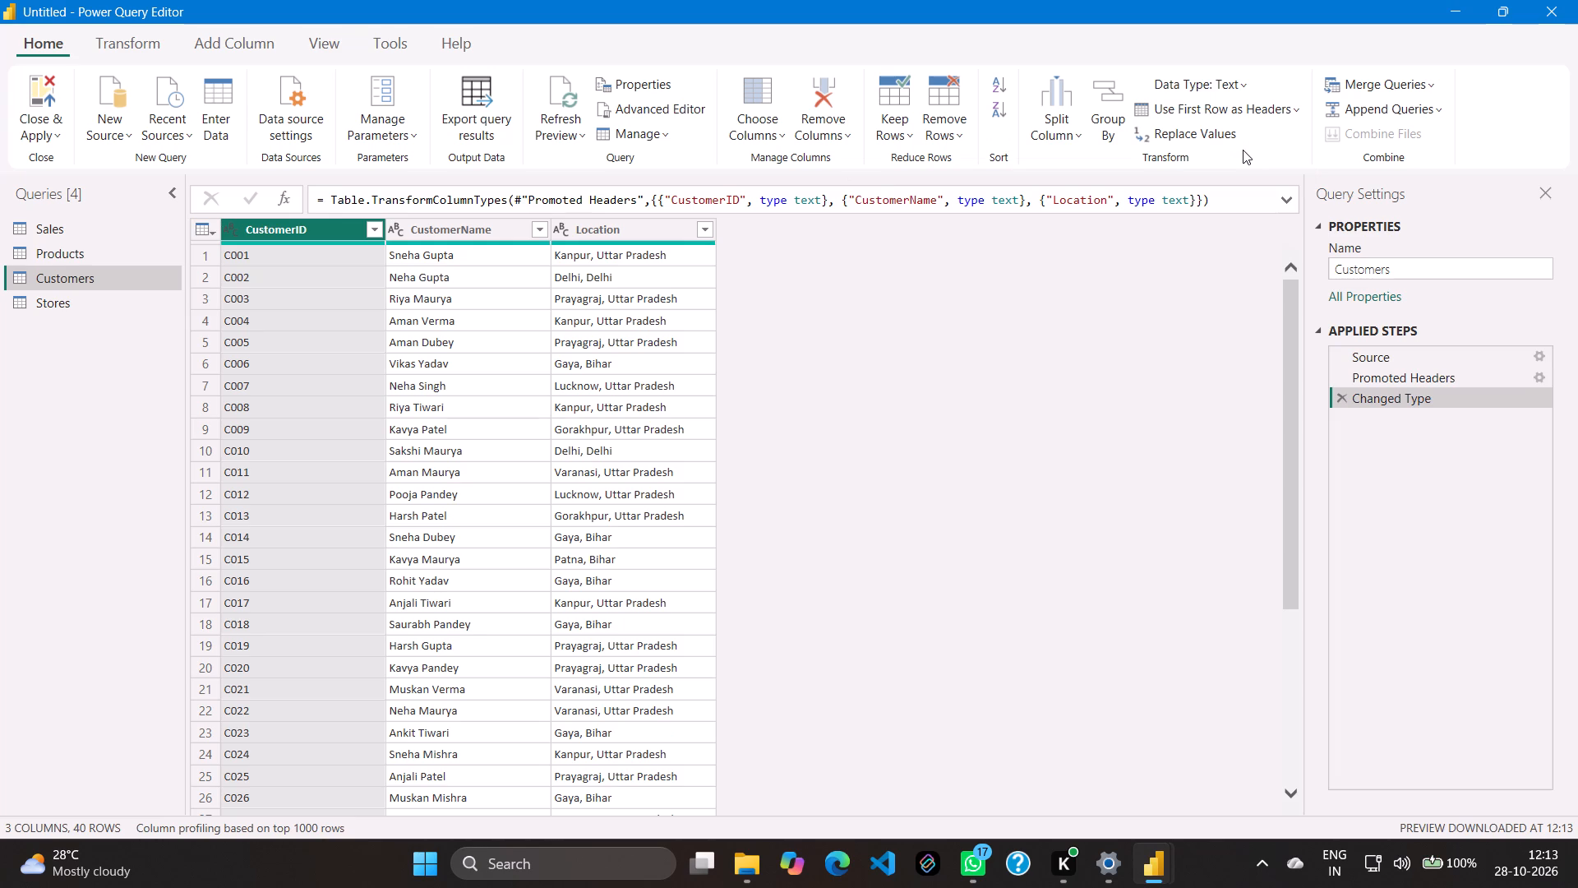
left_click(1336, 376)
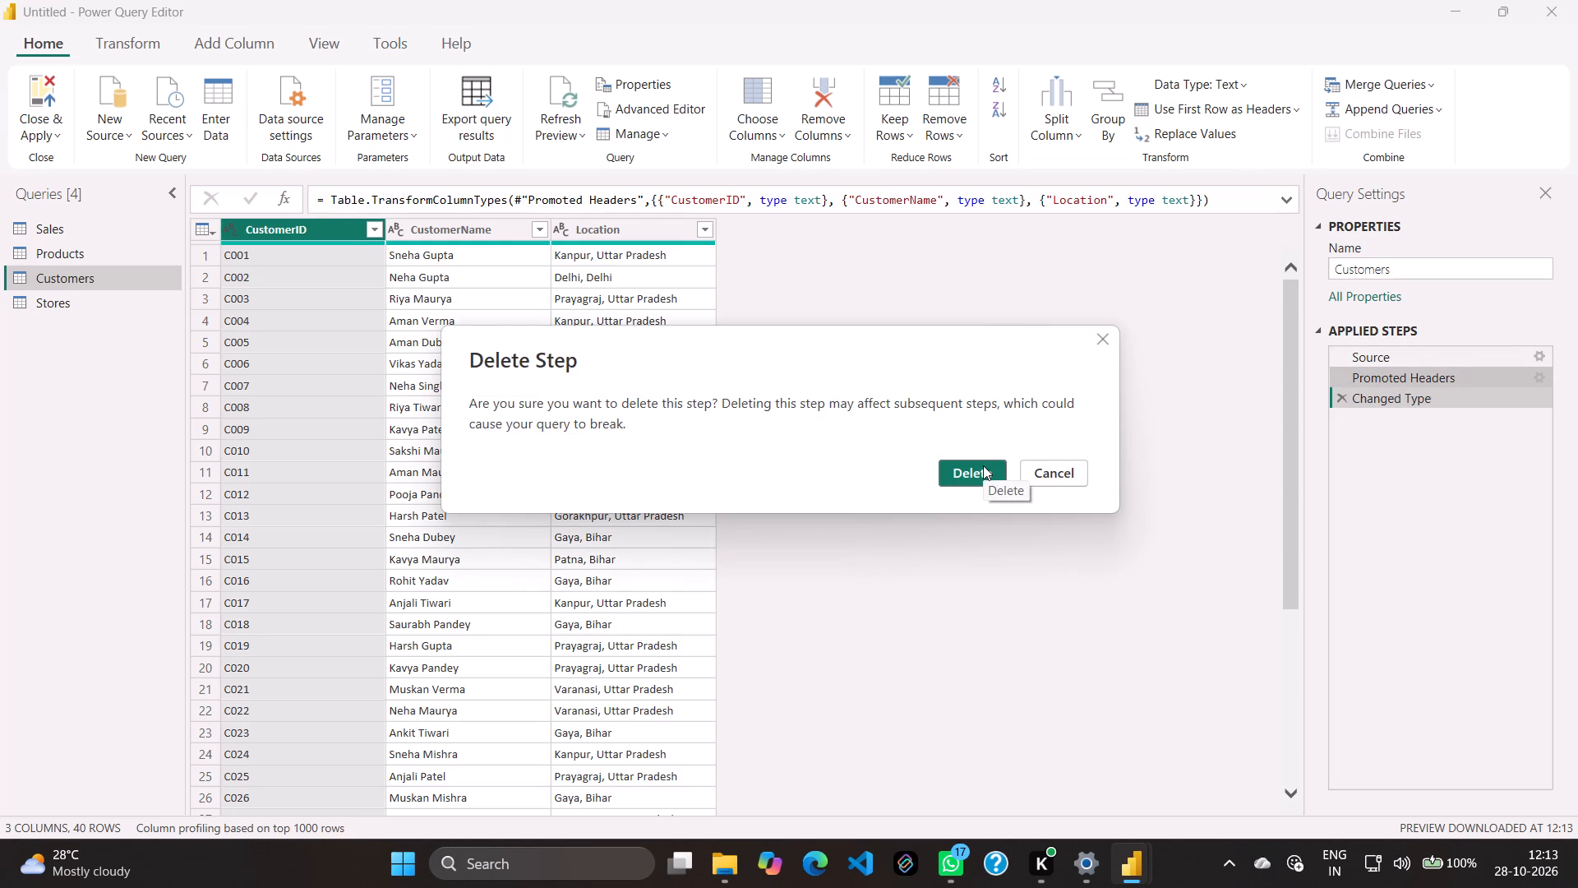
left_click(1108, 337)
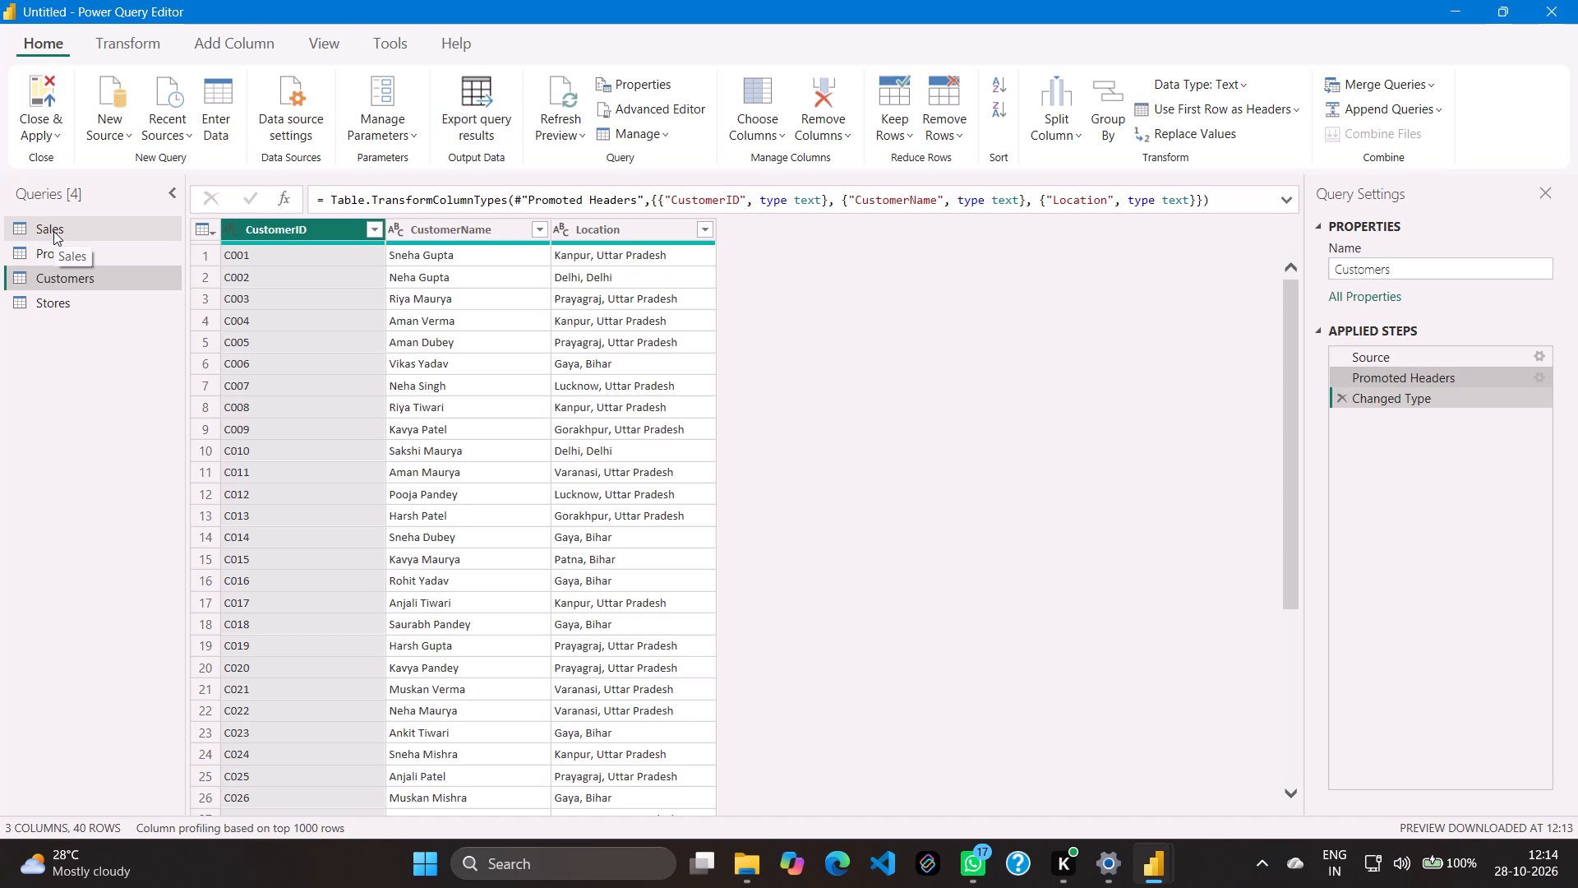
Use the first row of the Products query as headers, and close the query editor with all changes applied.
left_click(55, 249)
left_click(1266, 113)
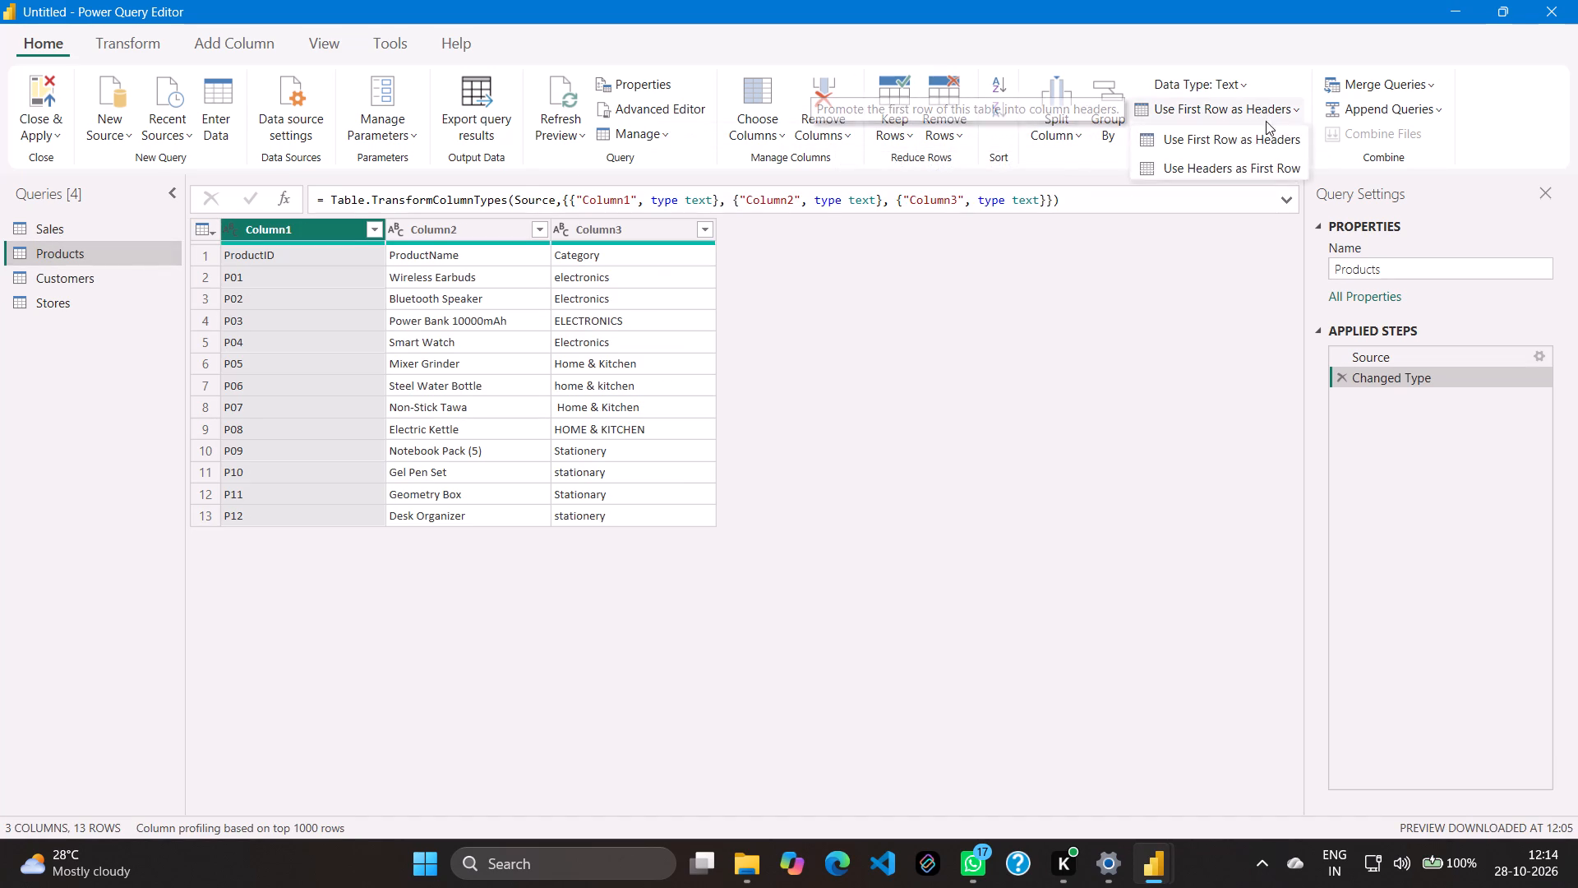
left_click(1261, 135)
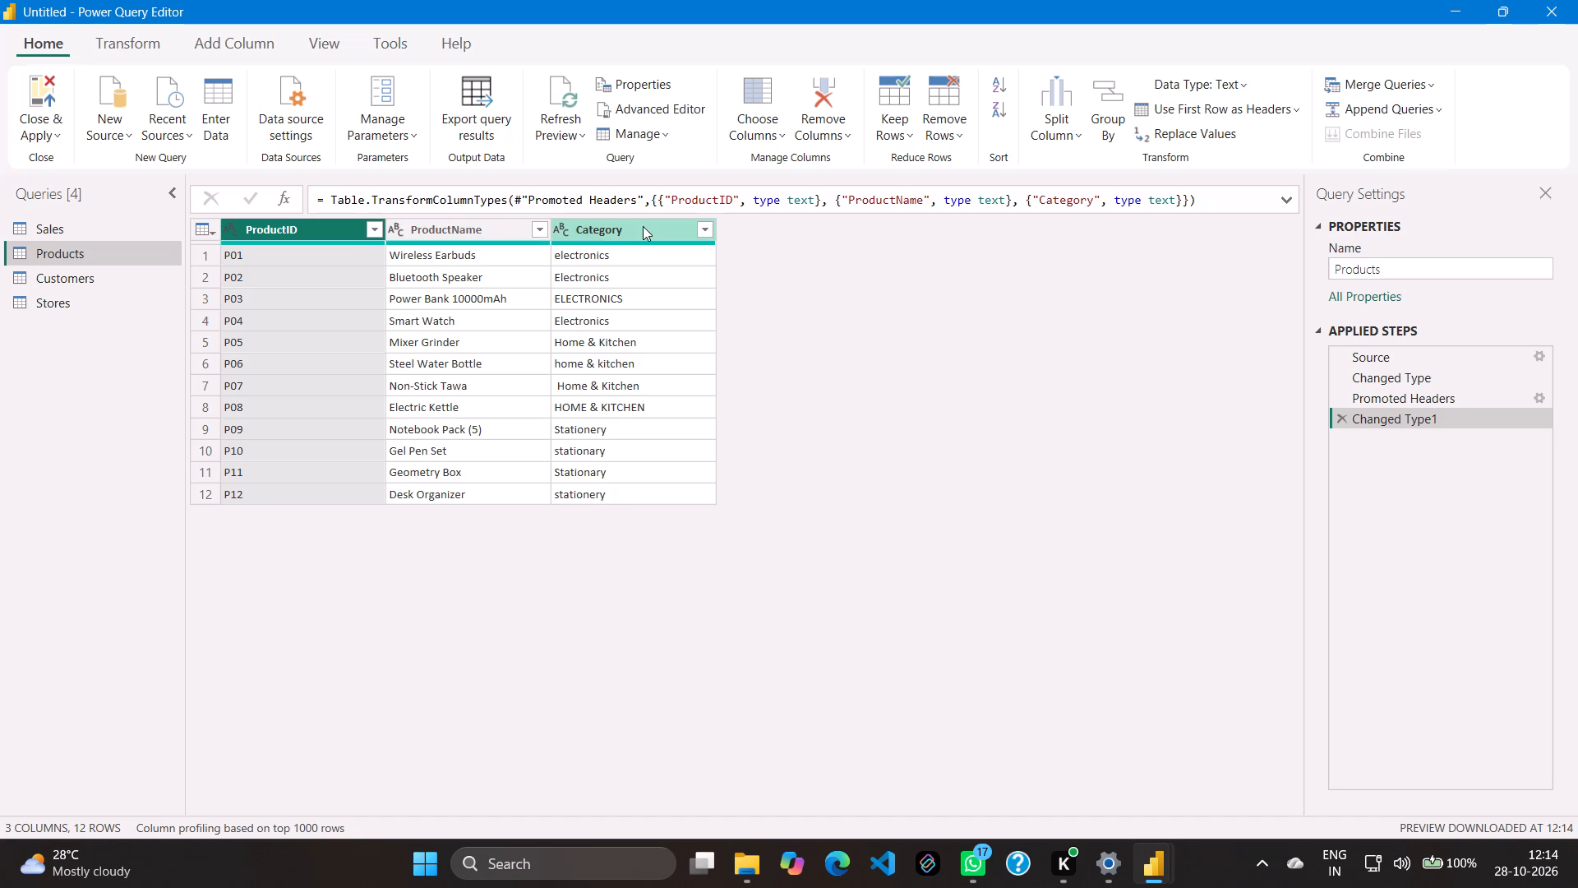
left_click(48, 95)
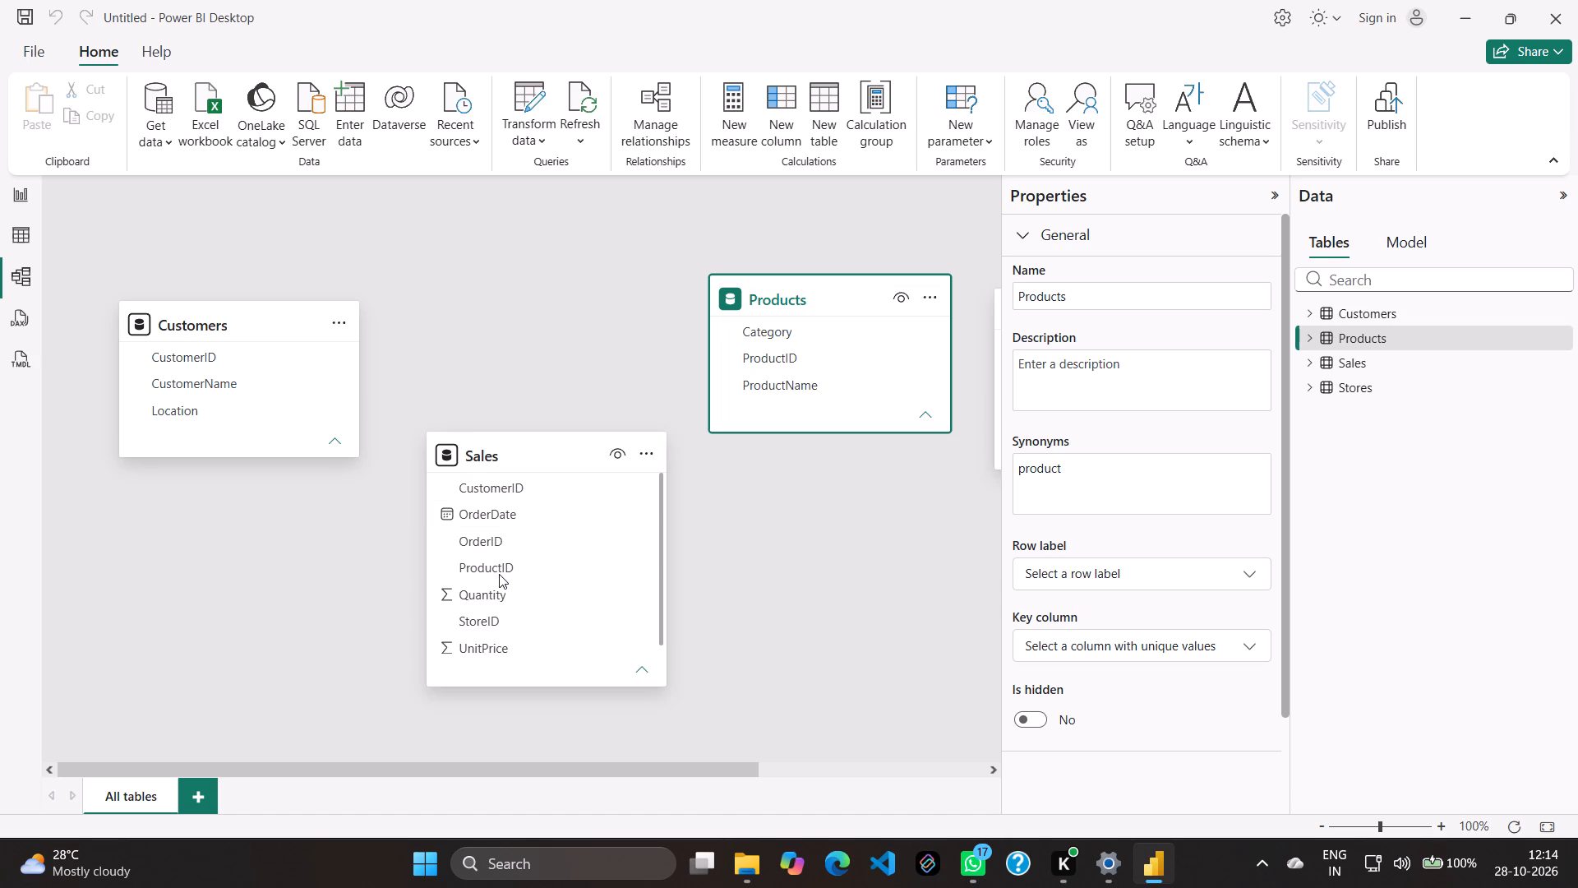
Create an active many-to-one relationship from ProductID in Sales to ProductID in Products with Single cross-filter direction.
left_click_drag(499, 574, 650, 472)
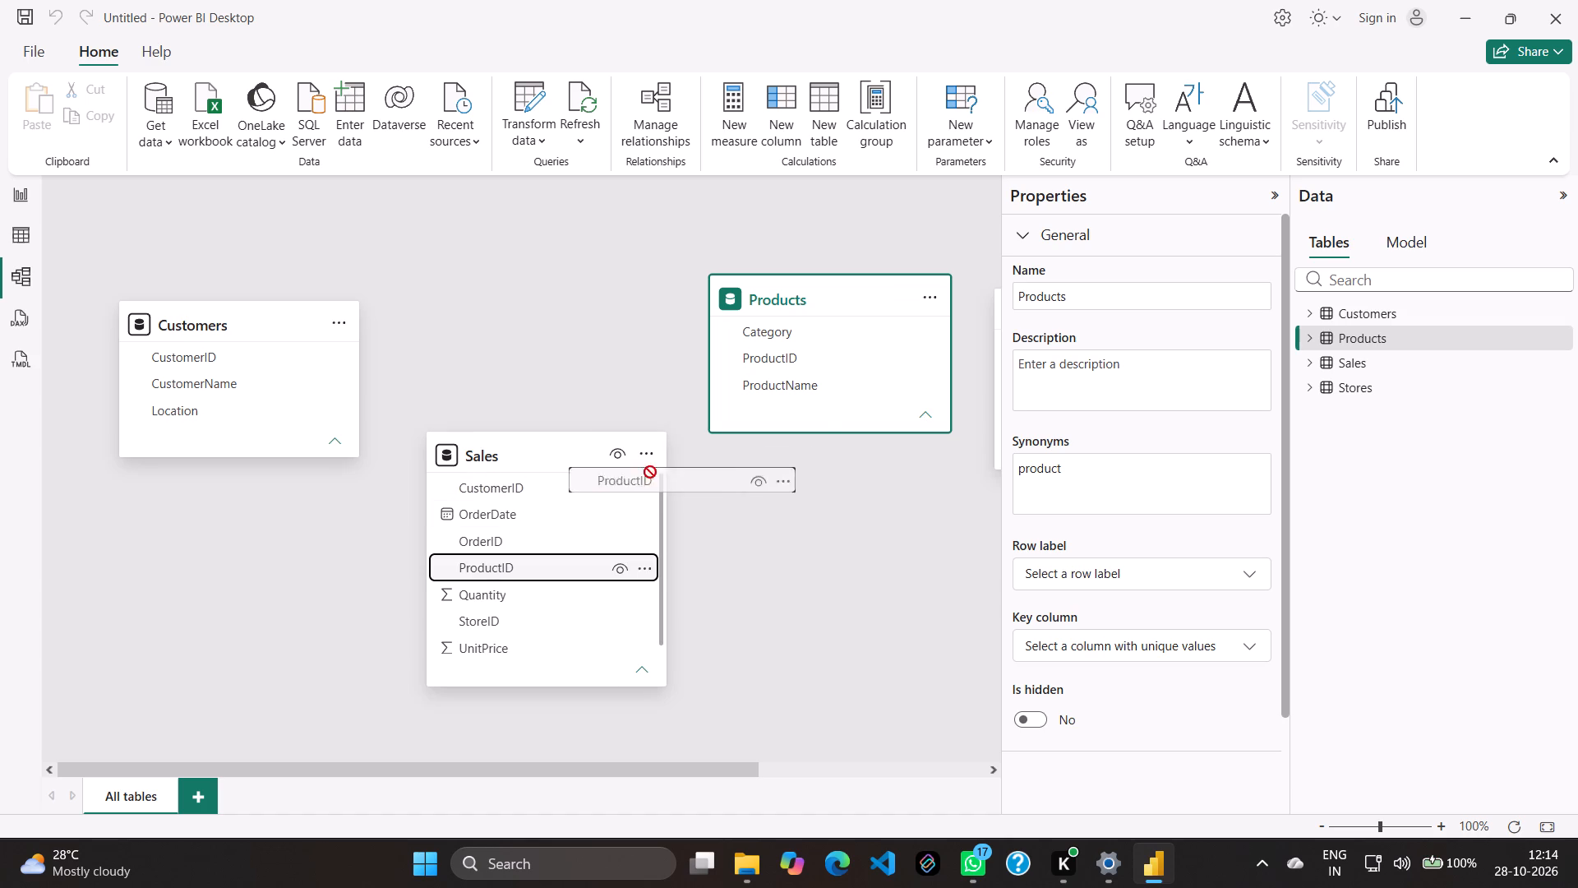
left_click_drag(650, 472, 756, 365)
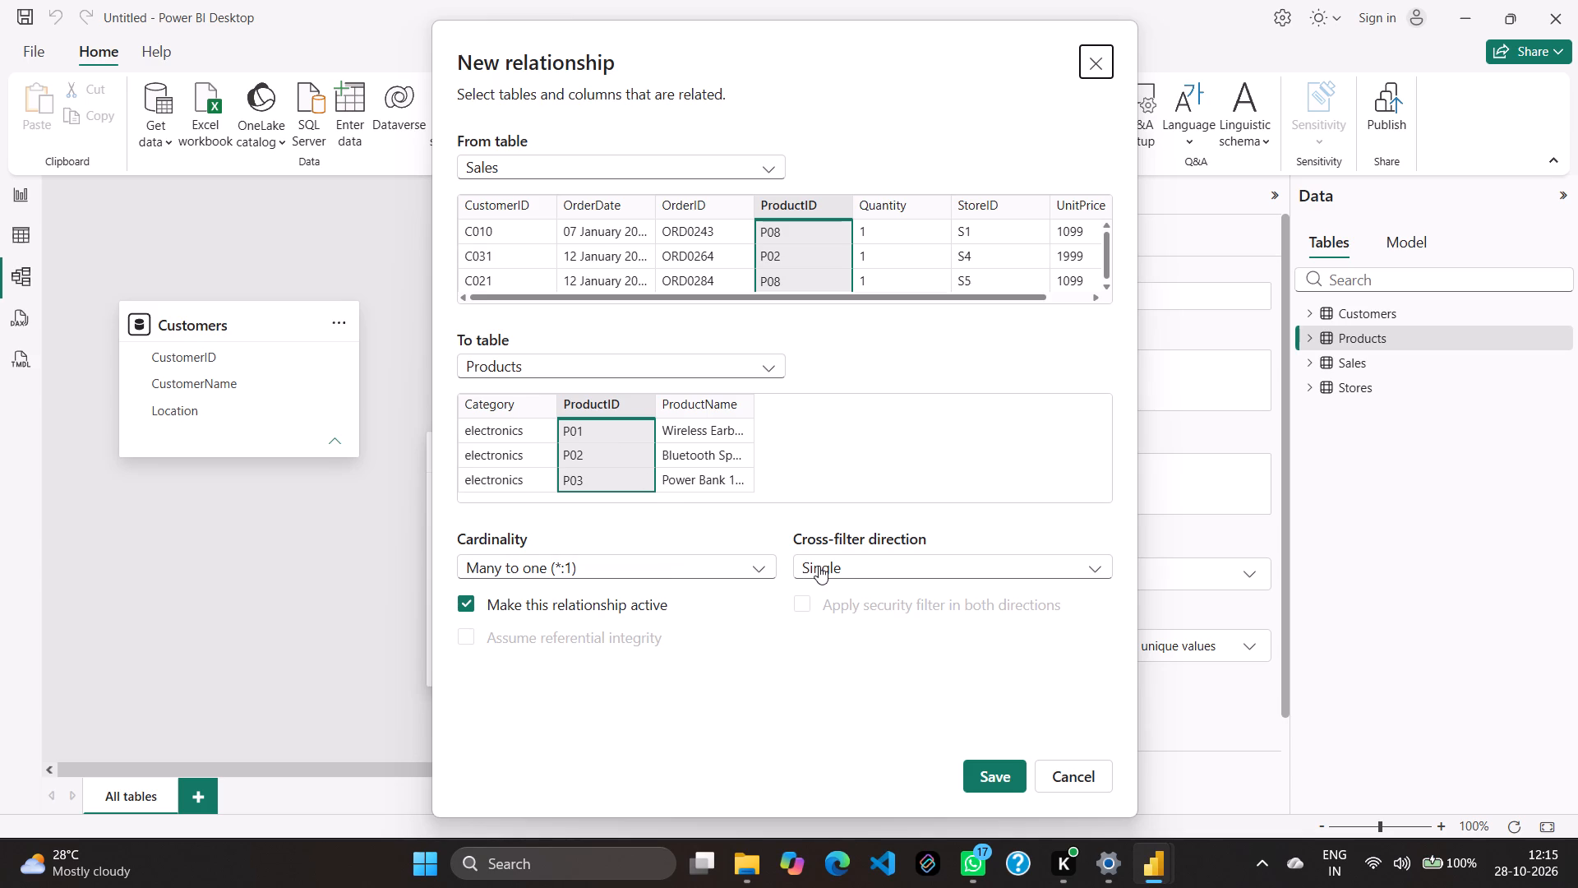
scroll(643, 575, "down", 2)
left_click(995, 779)
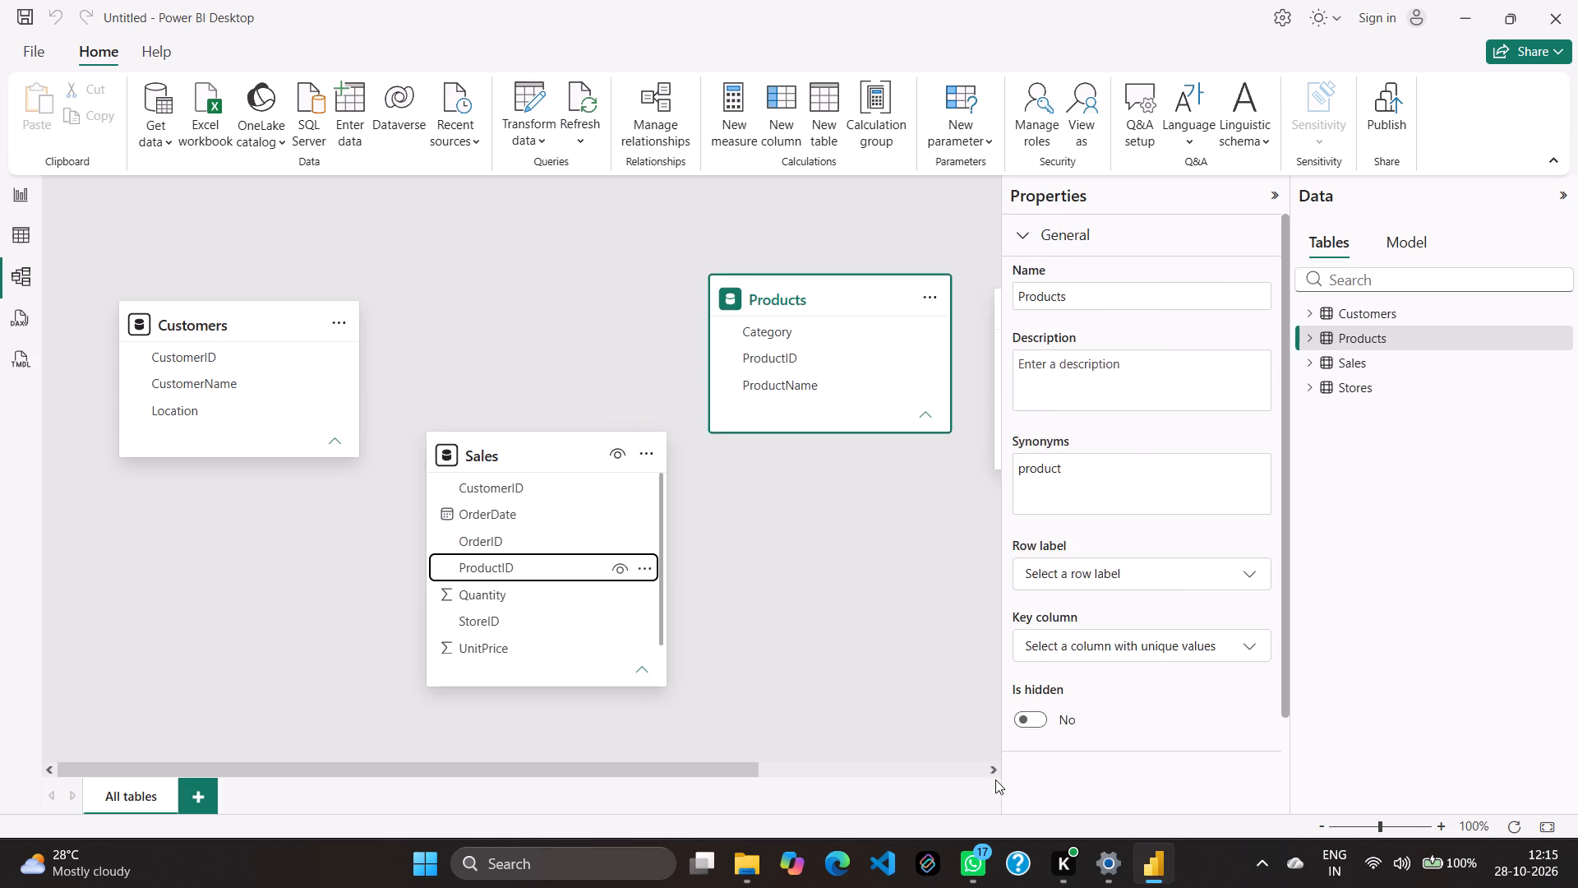
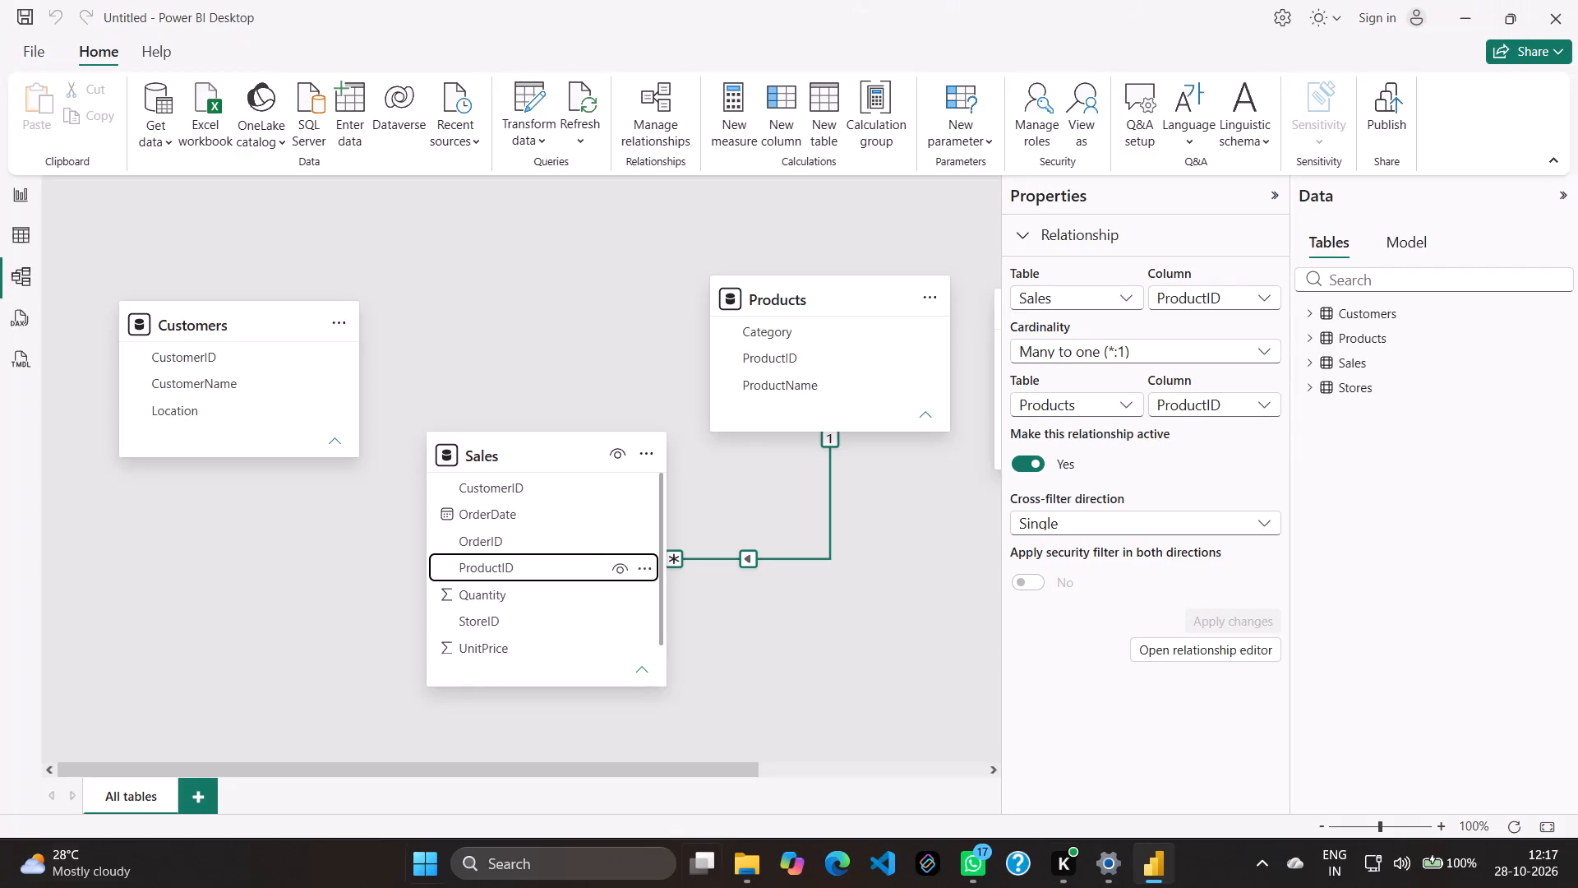
Minimize the Power BI Desktop window to bring the PowerBI_Lab_28Oct folder in File Explorer into view.
left_click(1436, 14)
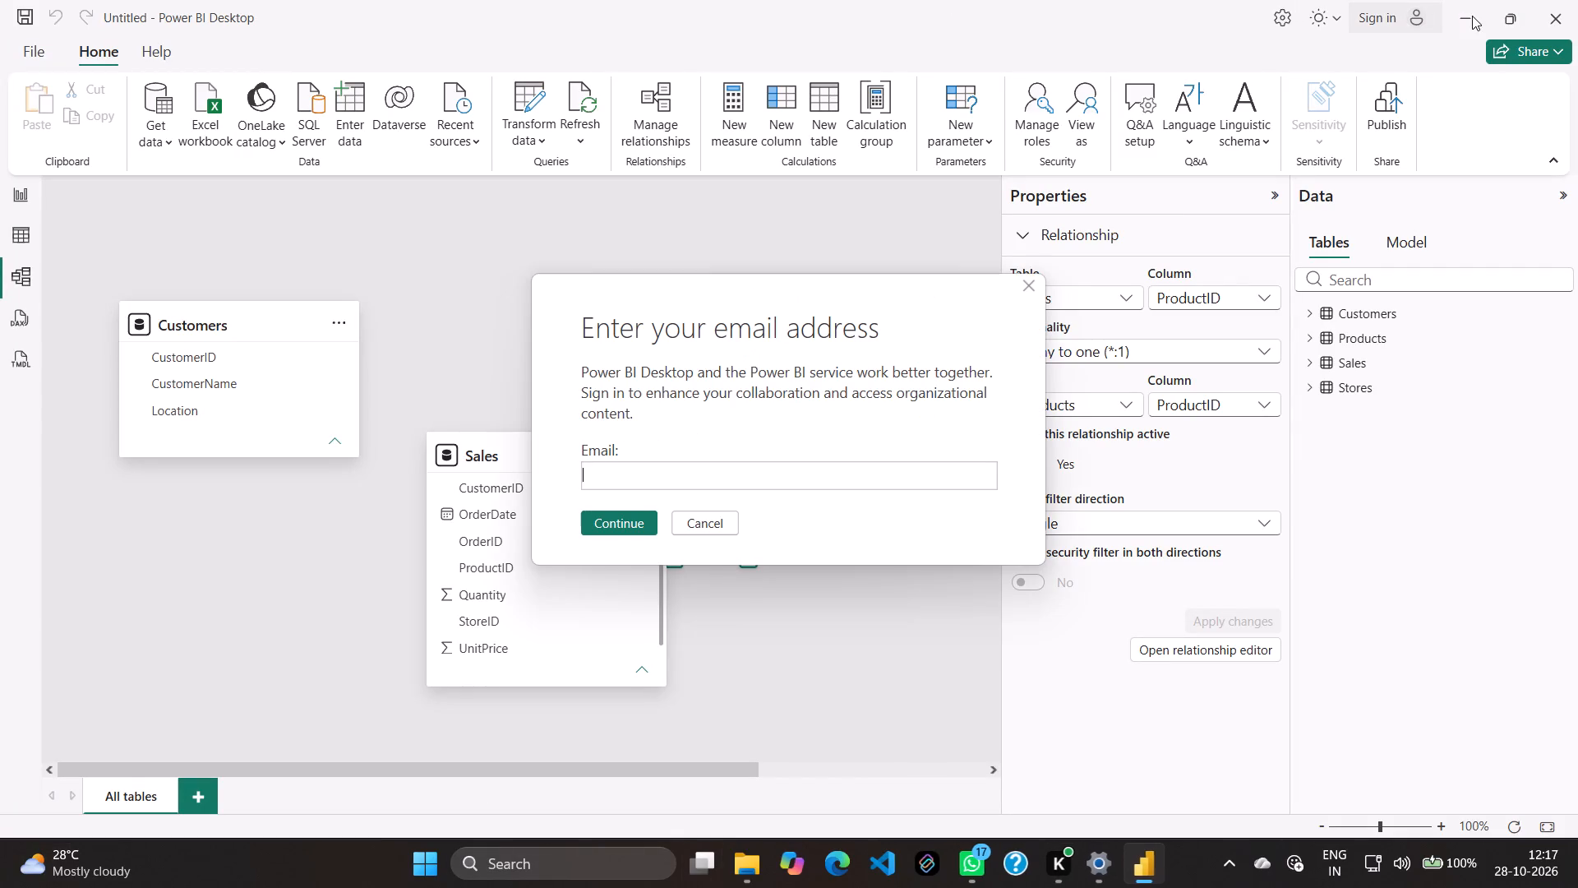
left_click(1014, 289)
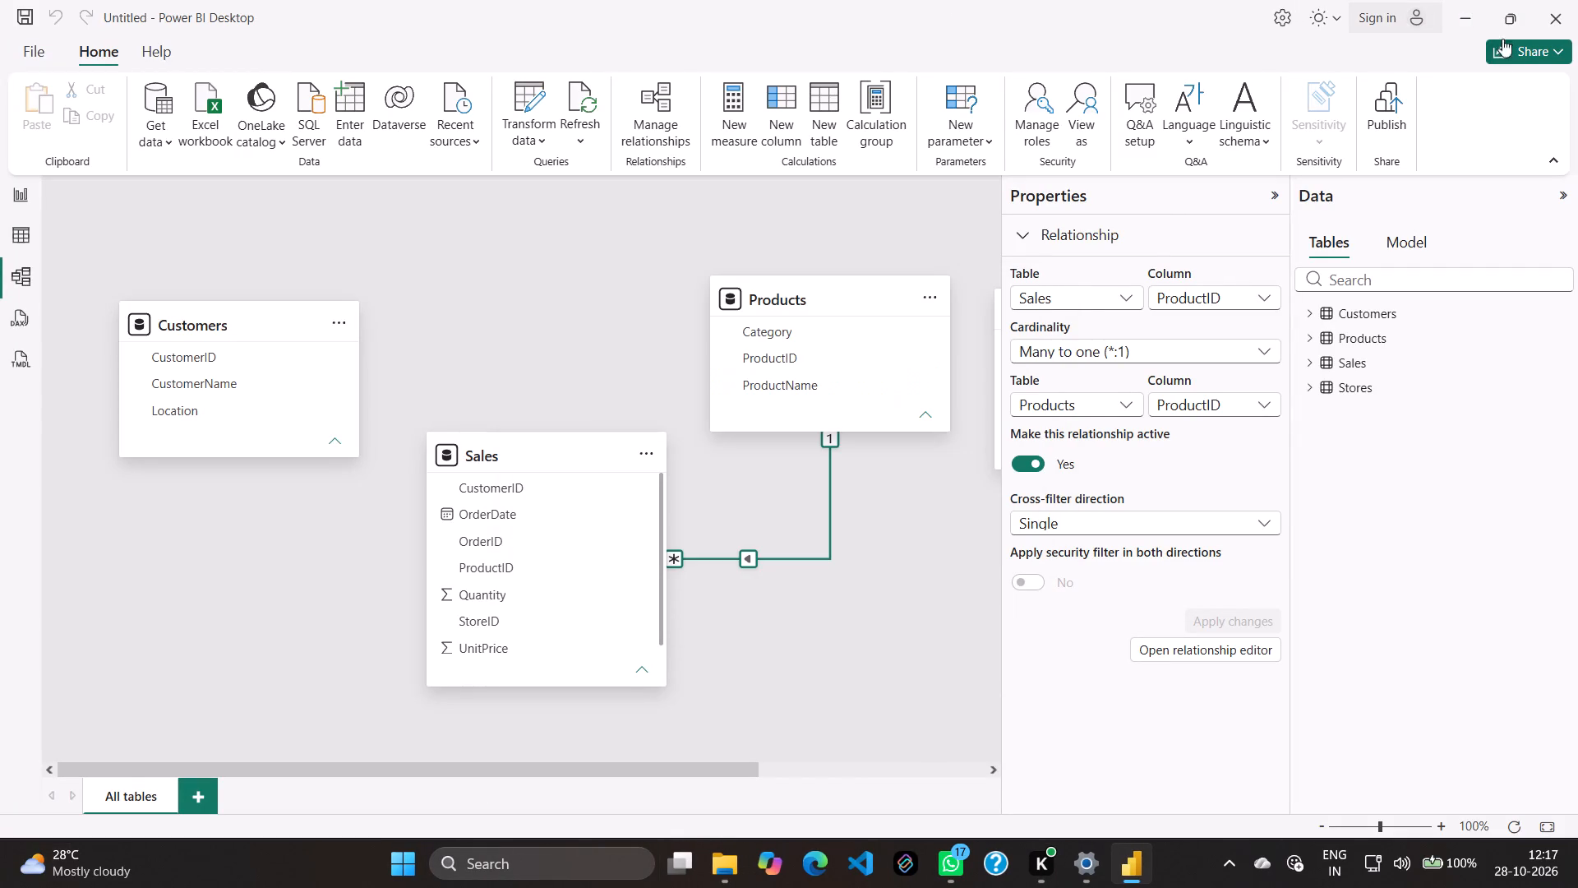
left_click(1479, 20)
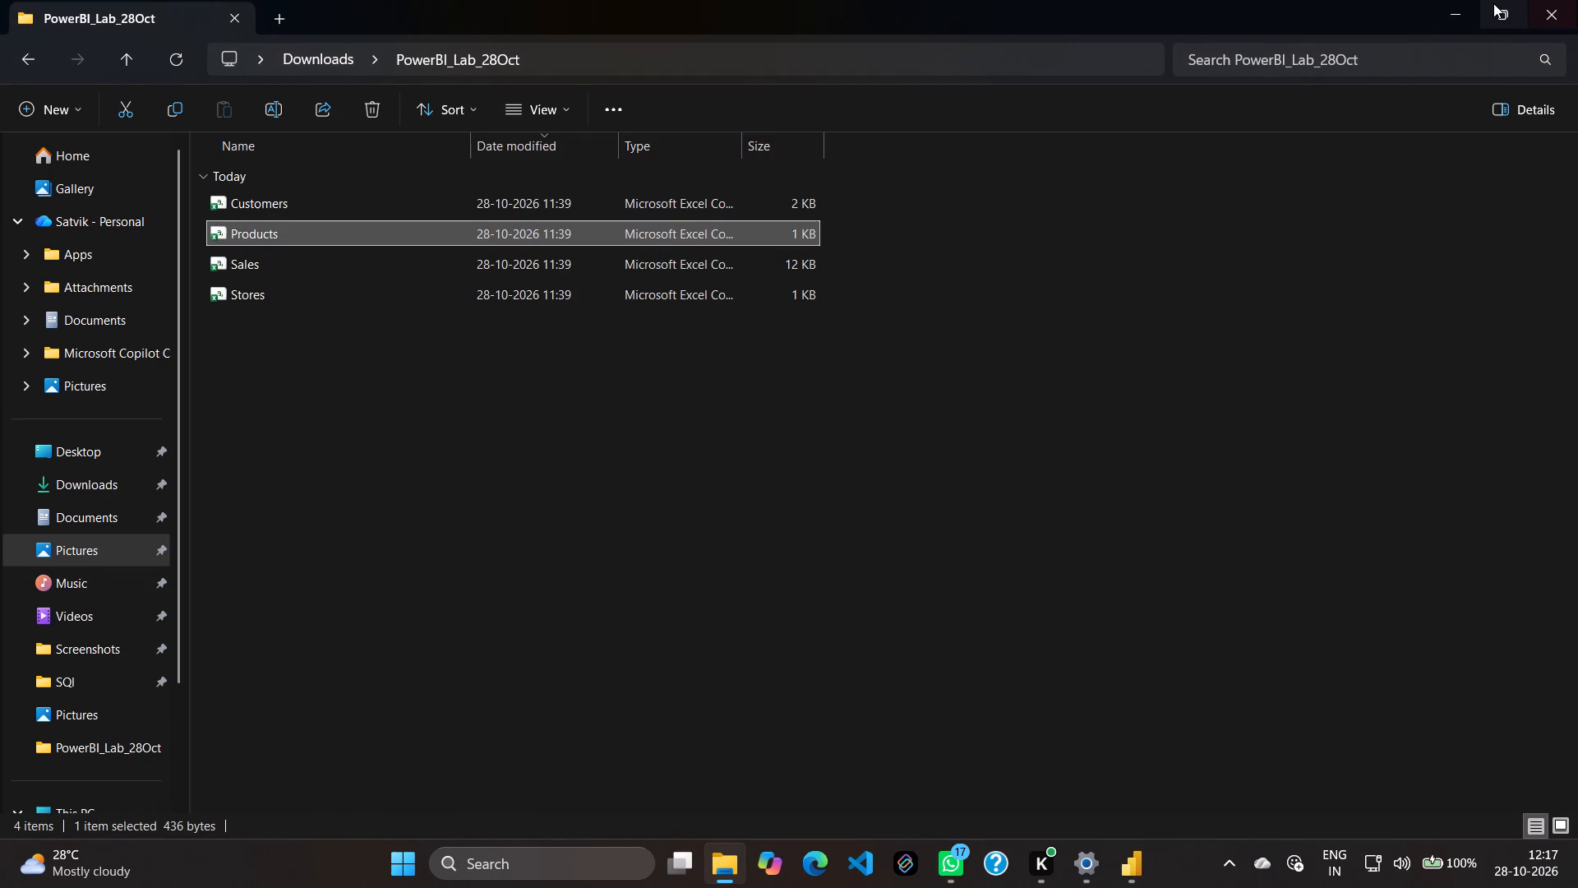